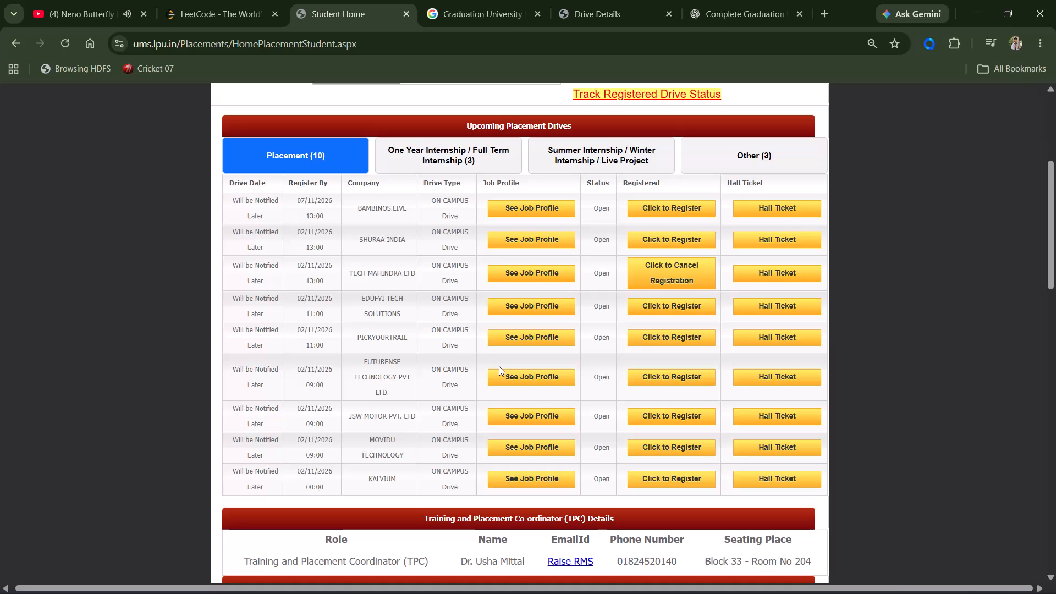
Examine the EDUFYI TECH SOLUTIONS job profile from the placement drives, and close its page.
left_click(525, 314)
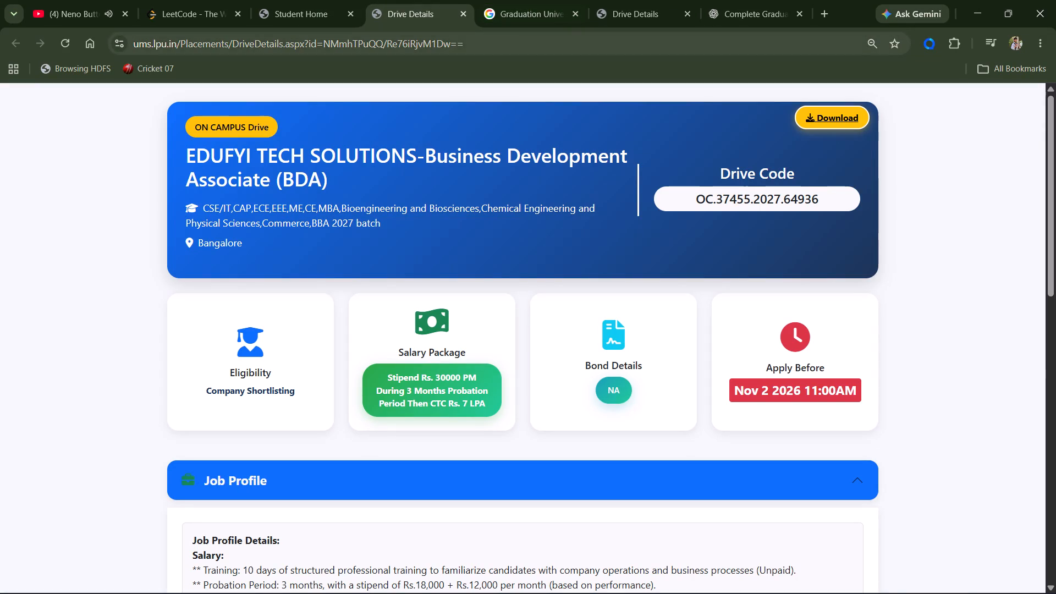
left_click(470, 28)
left_click(467, 19)
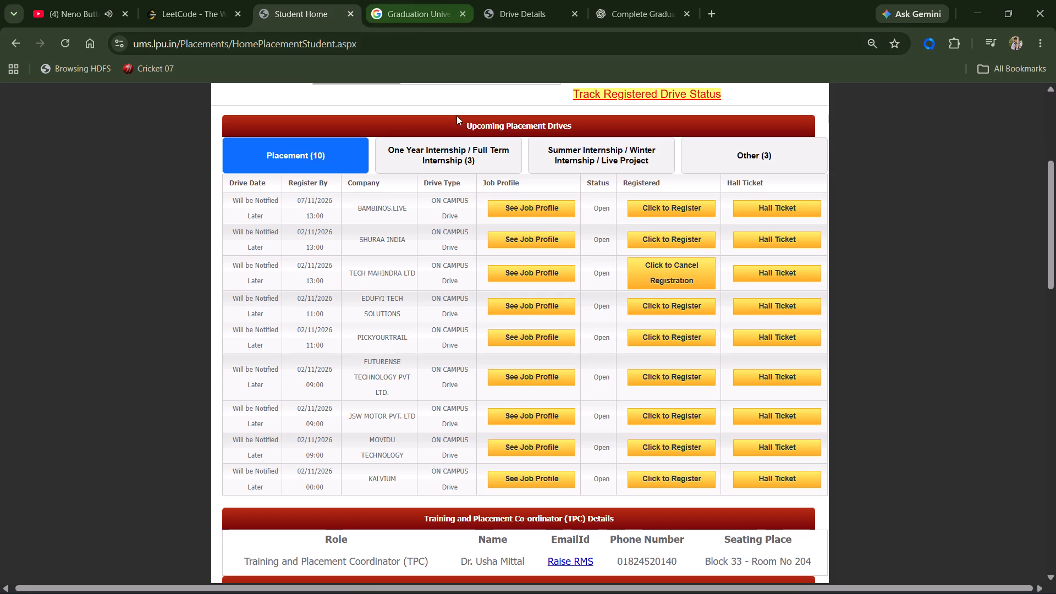
Examine the MPLE.AI, MINDSPARC and SIXPHRASE job profiles among the one-year and full-term internship drives.
left_click(475, 153)
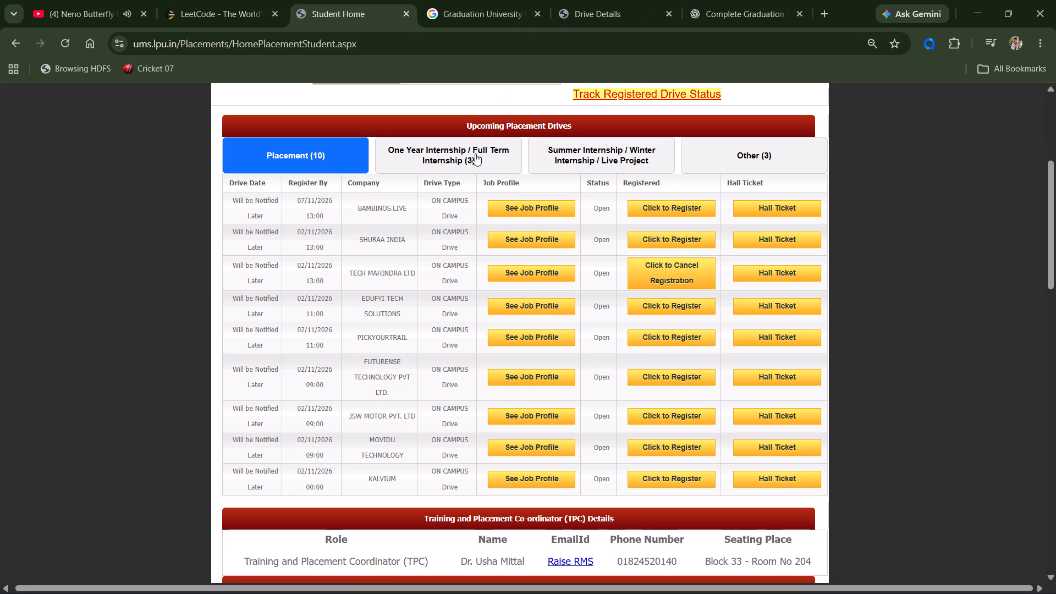
left_click(500, 310)
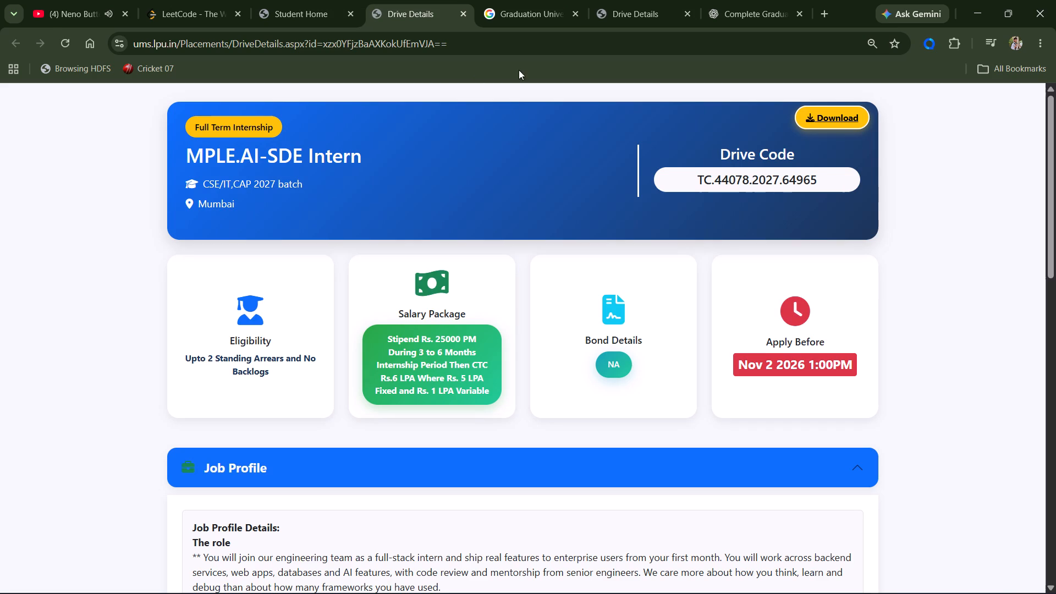
left_click(465, 19)
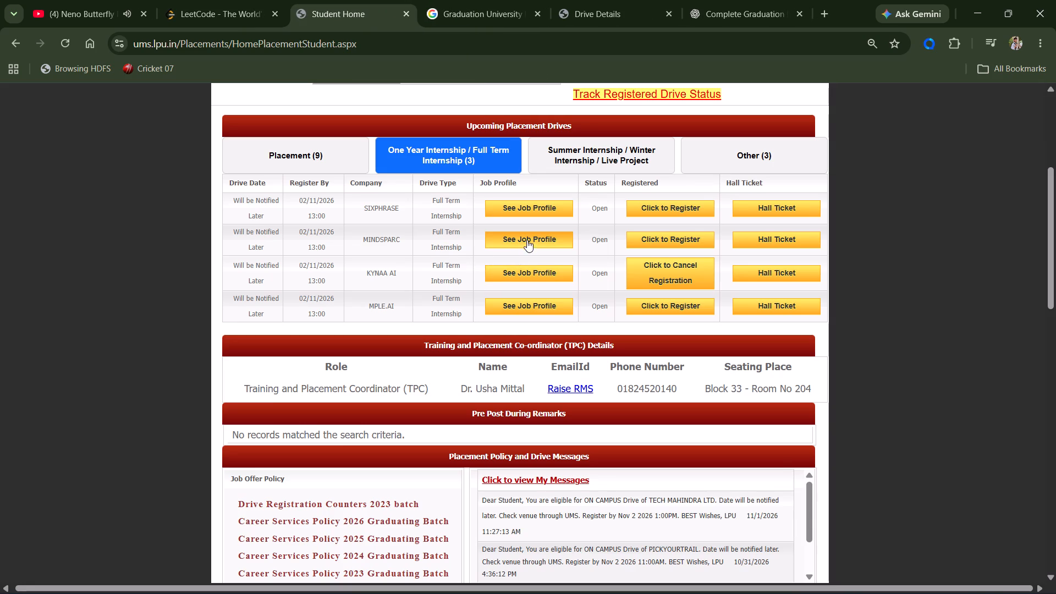
left_click(527, 237)
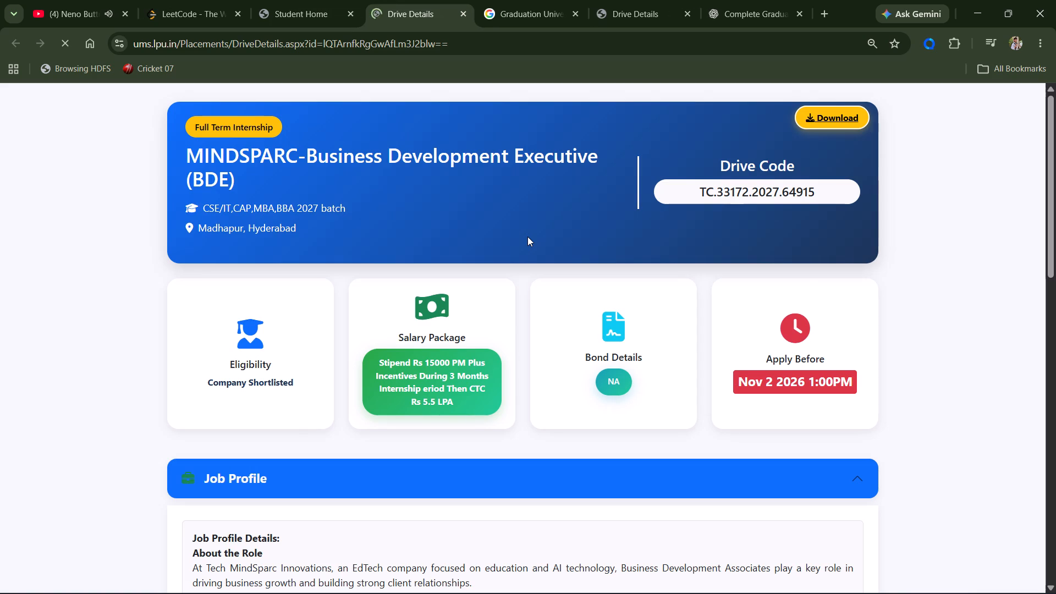
left_click(466, 15)
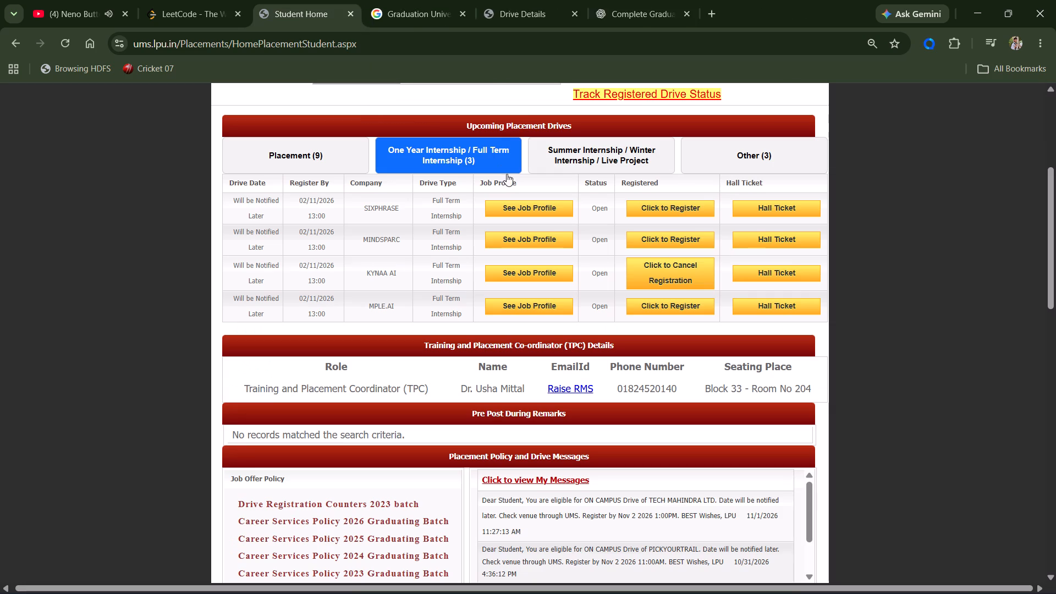
left_click(498, 204)
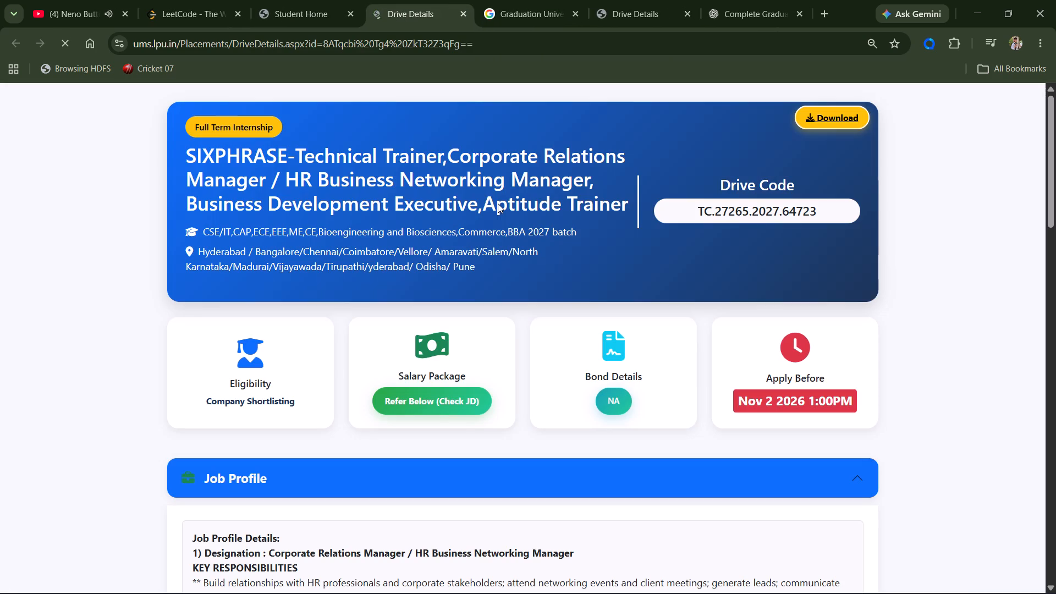
scroll(498, 204, "down", 3)
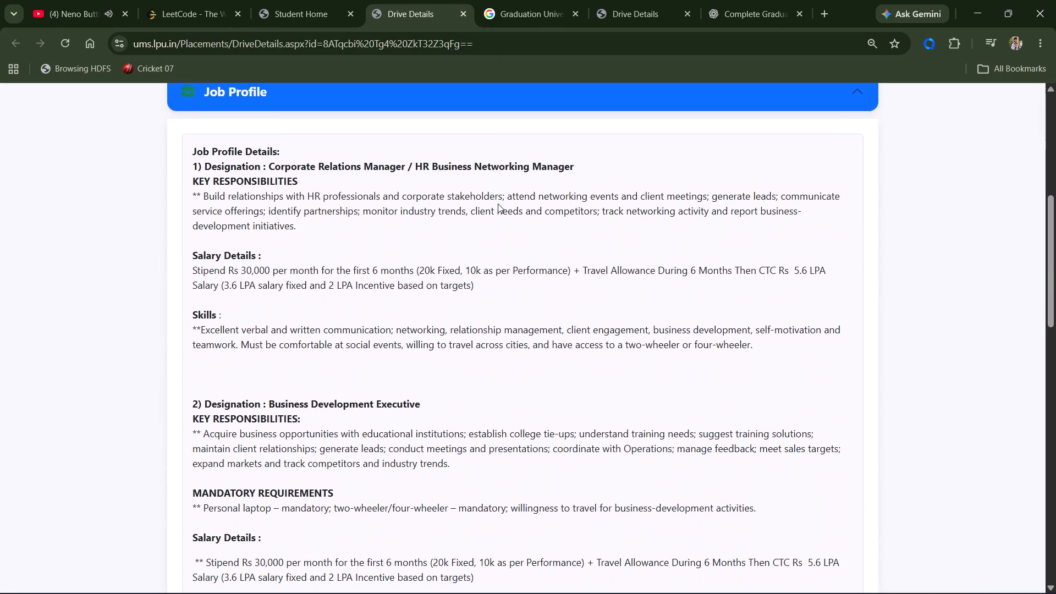
scroll(498, 204, "up", 2)
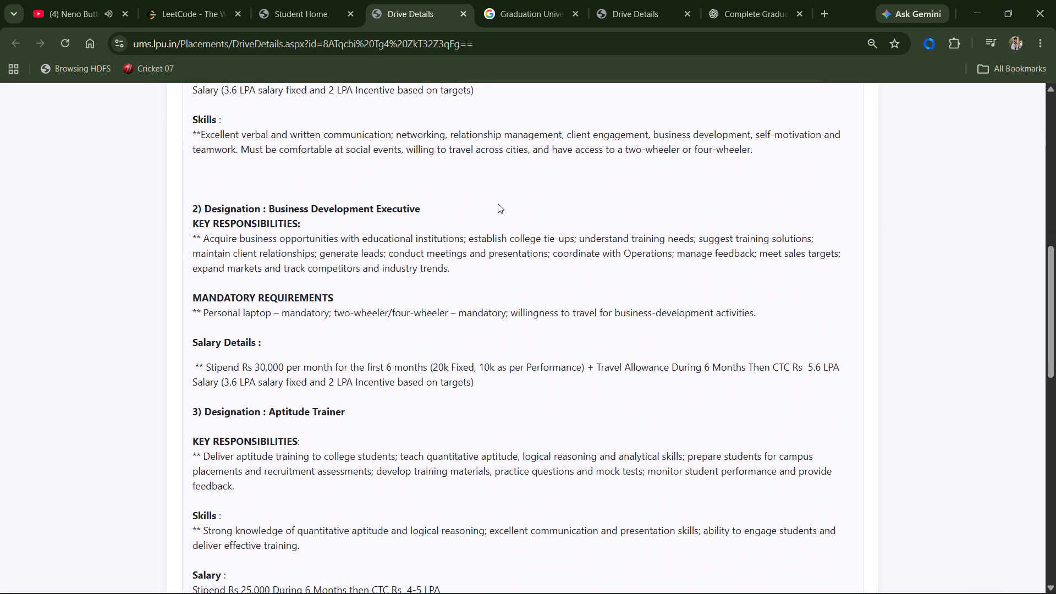
scroll(498, 204, "up", 1)
left_click(463, 13)
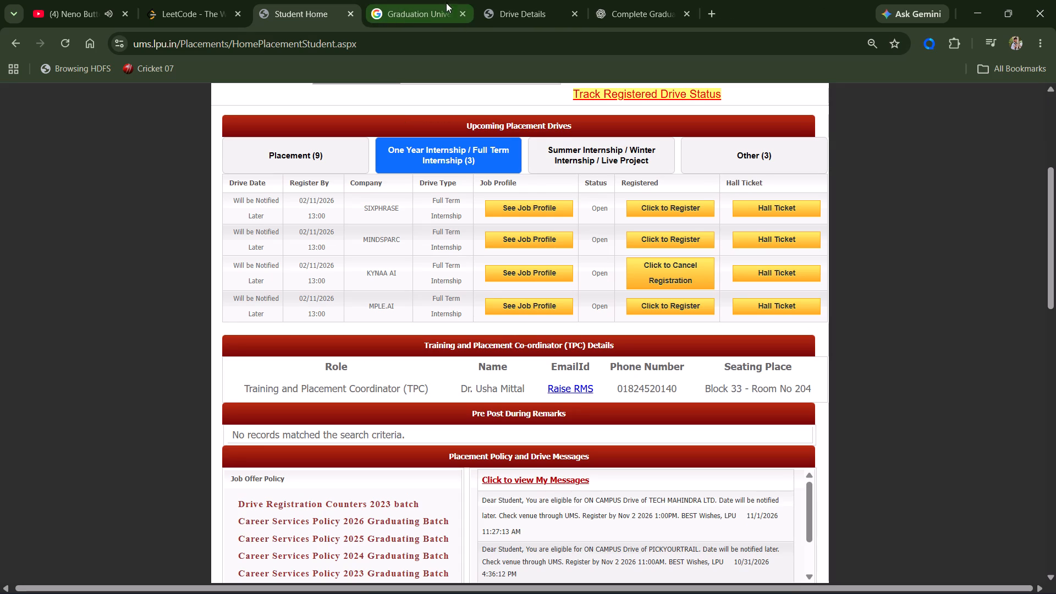
Close the leftover Graduation University, Drive Details and Complete Graduation pages, keeping the Student Home page open.
left_click(465, 13)
left_click(465, 13)
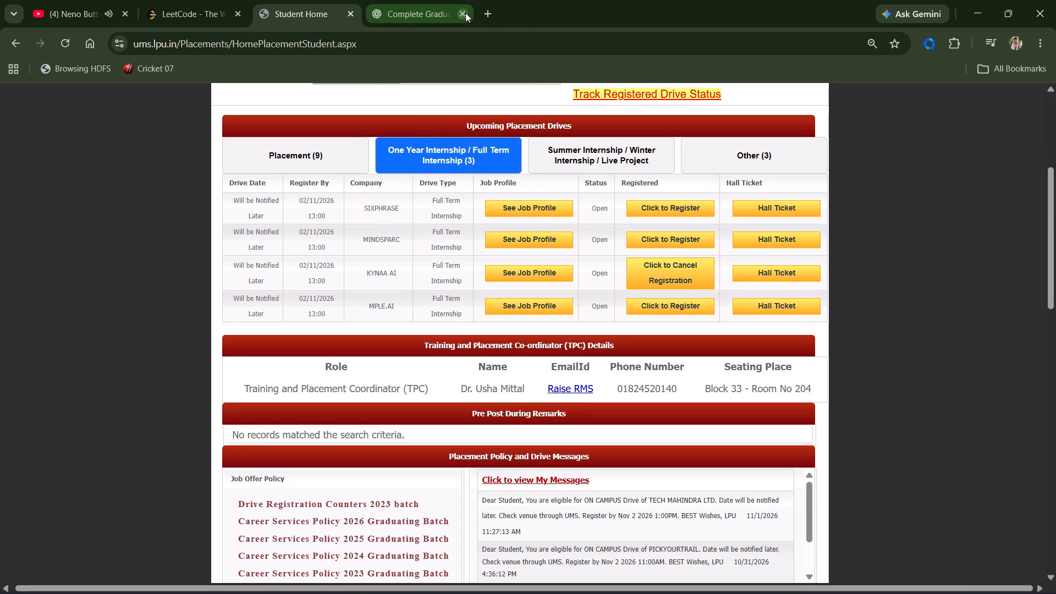
left_click(465, 13)
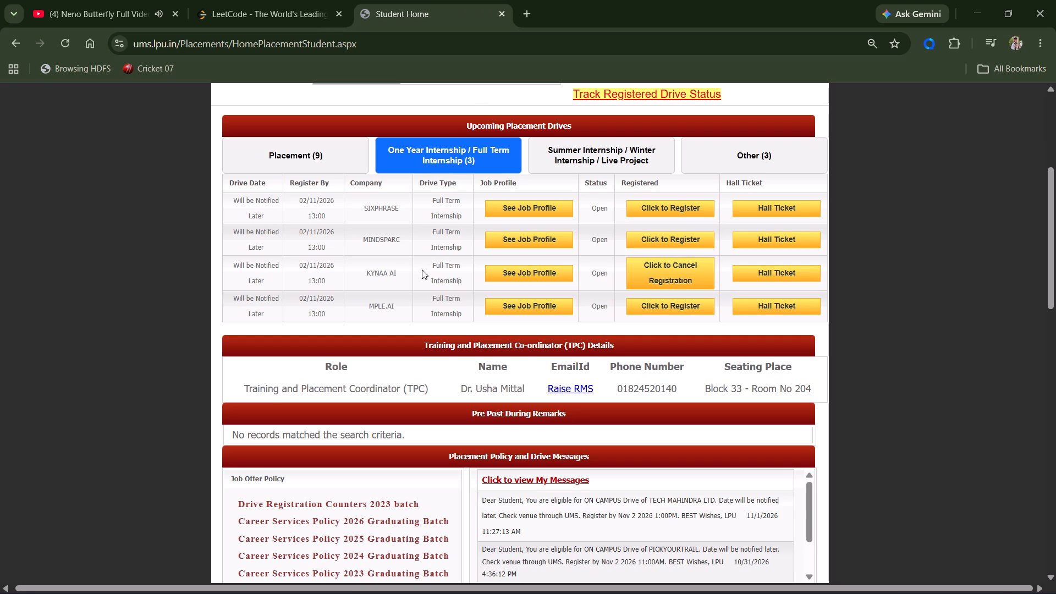
Examine the placement announcements, the placement record, the placed students and the recently visited companies on the Student Home page.
scroll(509, 366, "down", 3)
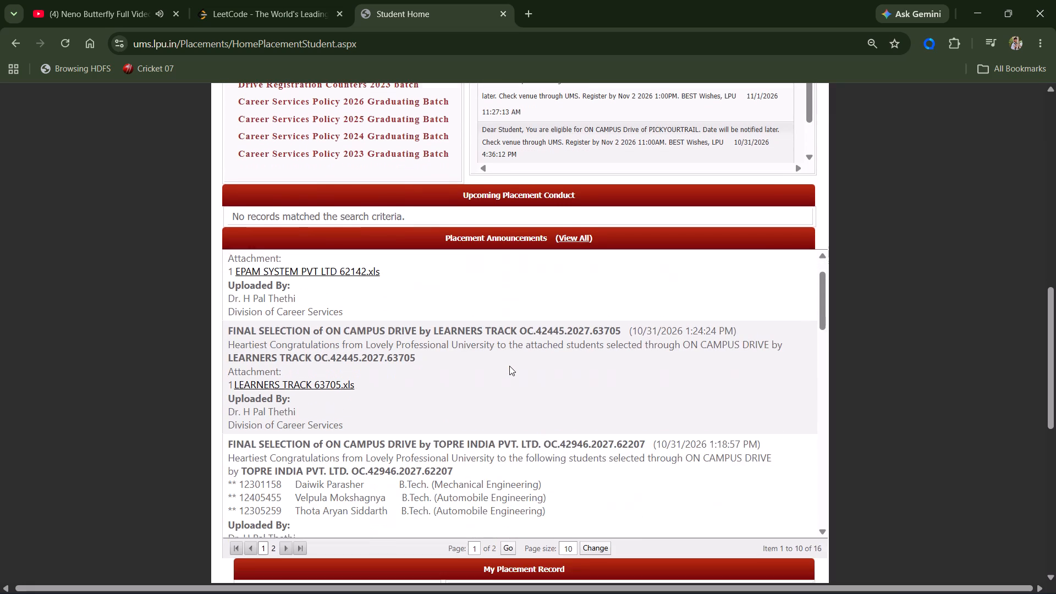
scroll(509, 366, "down", 5)
scroll(710, 523, "down", 3)
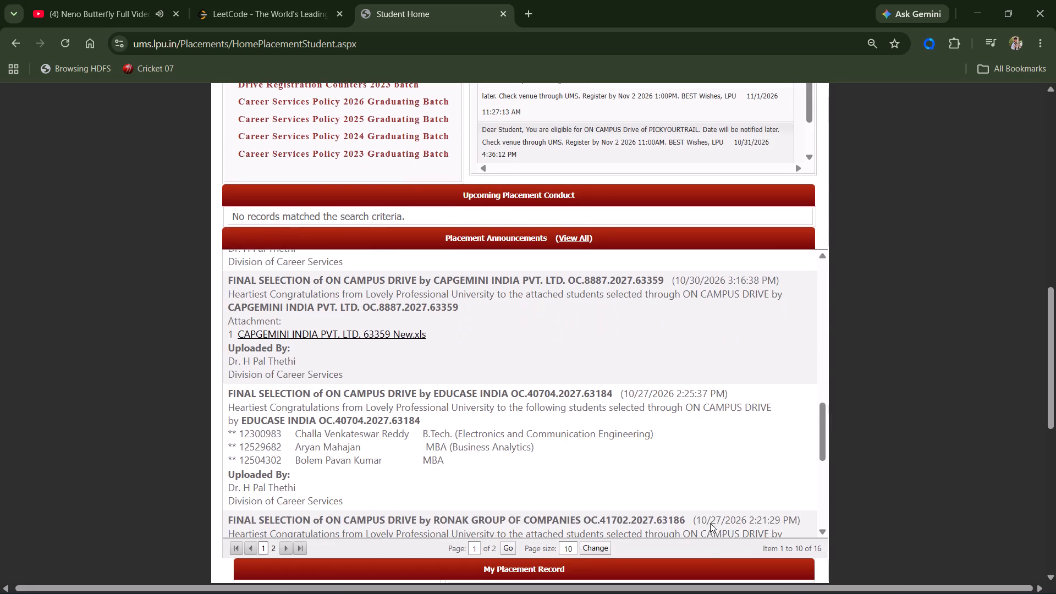
scroll(710, 559, "down", 6)
scroll(710, 559, "up", 1)
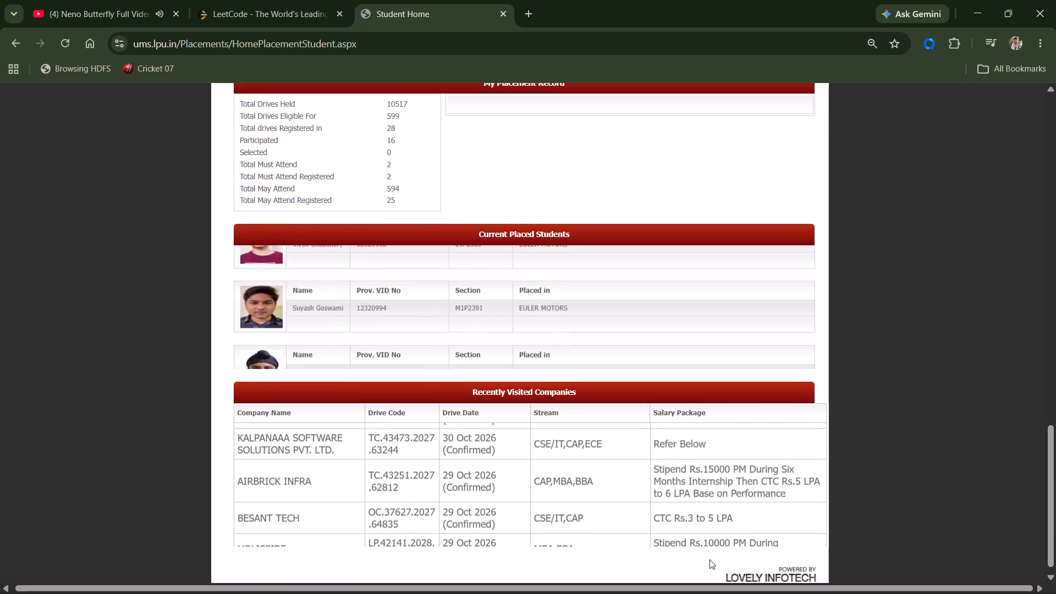
scroll(710, 559, "up", 1)
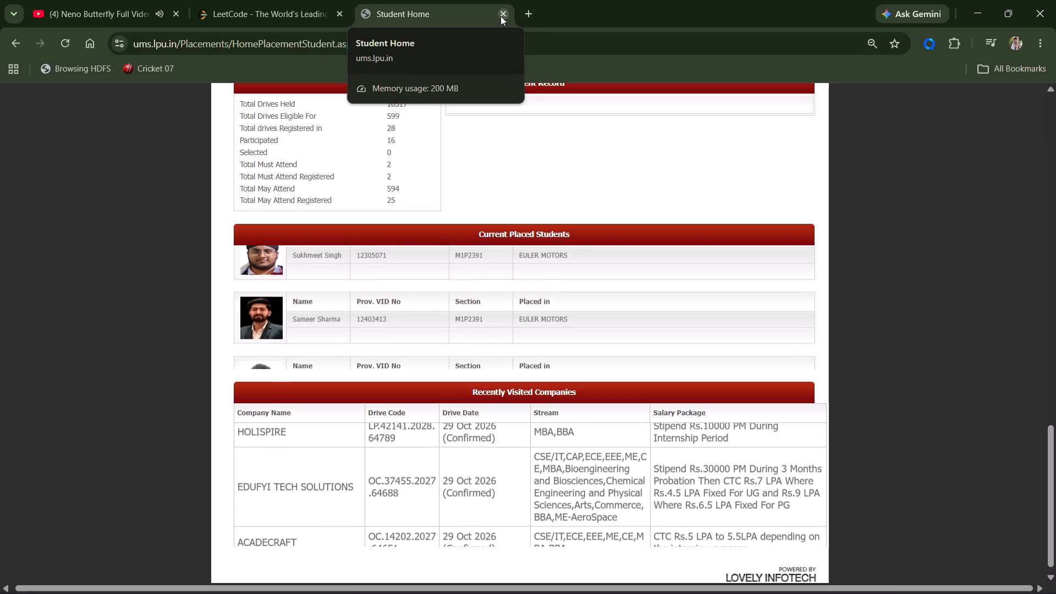
Close the Student Home and LeetCode pages, leaving a new blank browser page open beside the YouTube video.
left_click(294, 0)
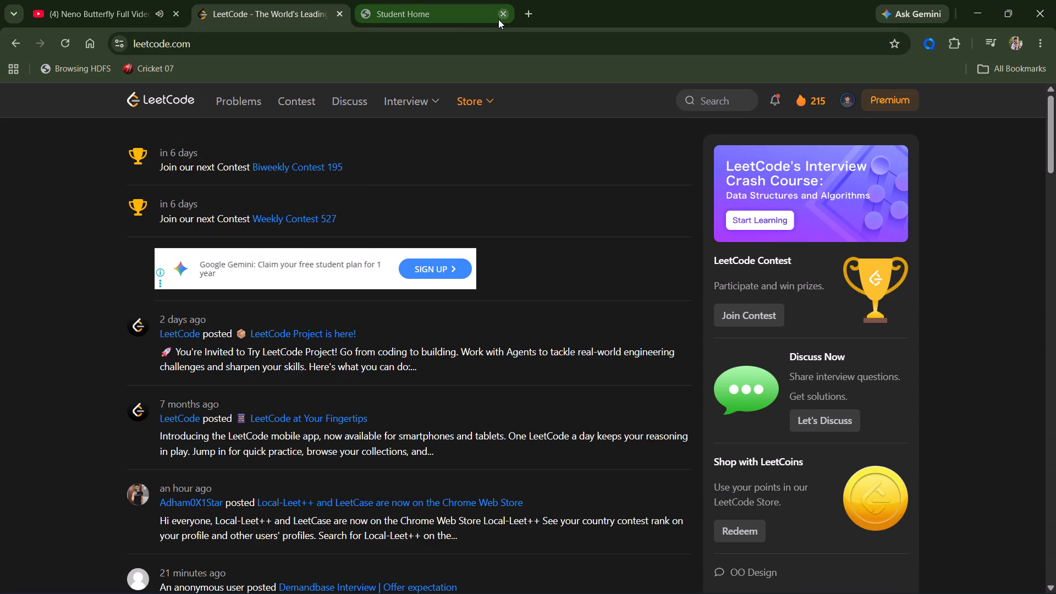
left_click(498, 19)
left_click(359, 7)
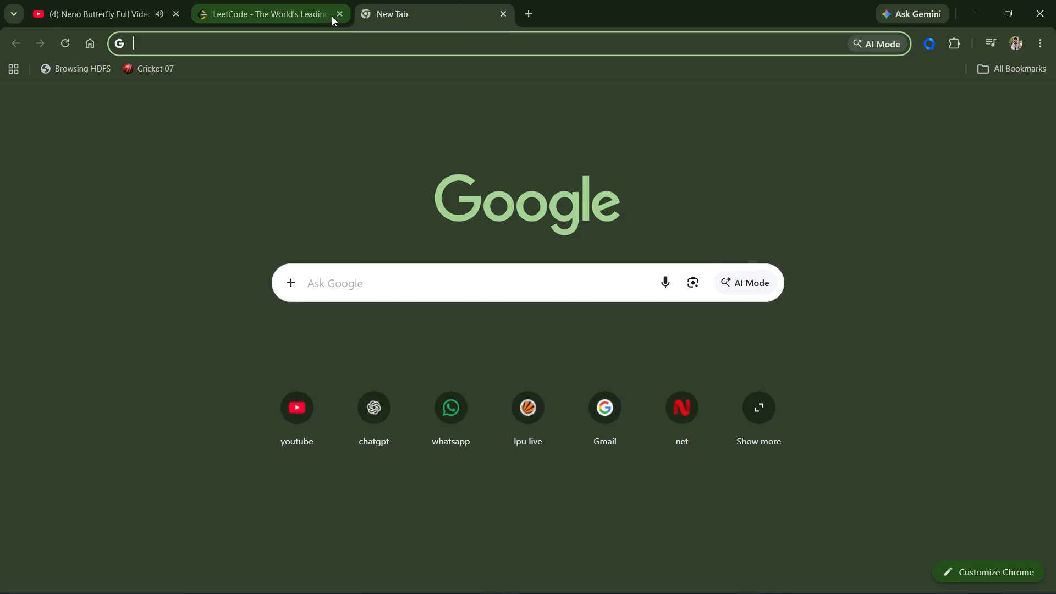
double_click(332, 16)
left_click(338, 12)
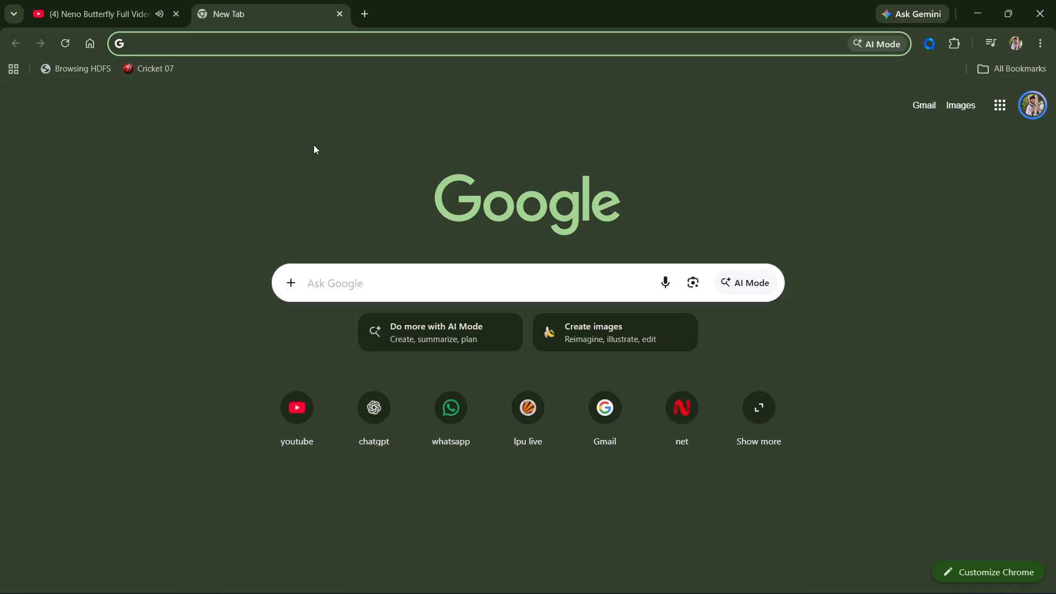
Search Google for "greeks for greeks", check the Problem of the Day page on GeeksforGeeks, and close it.
type("gr")
key("Return")
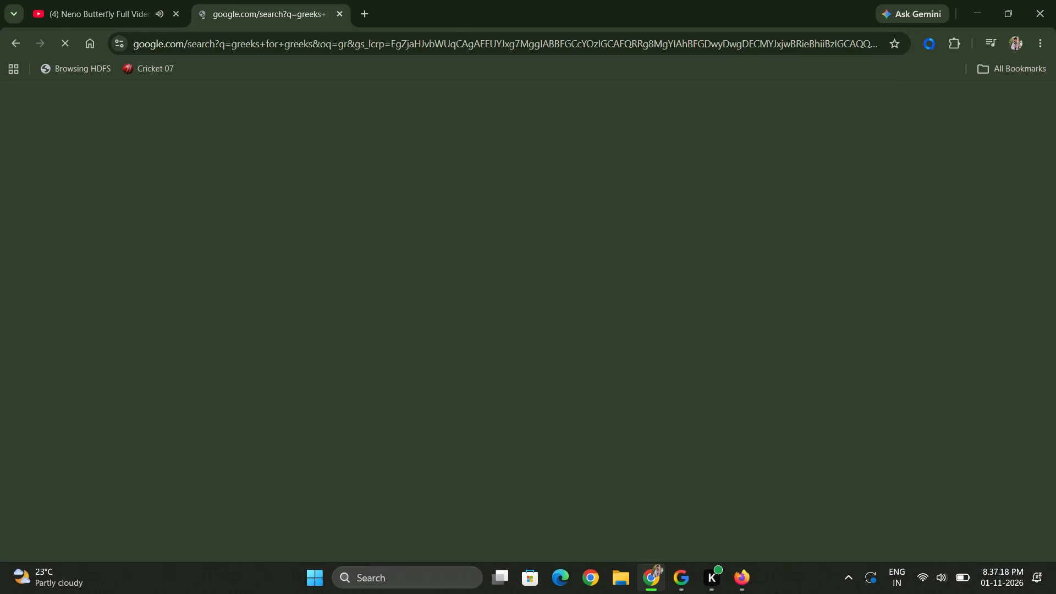
left_click(431, 239)
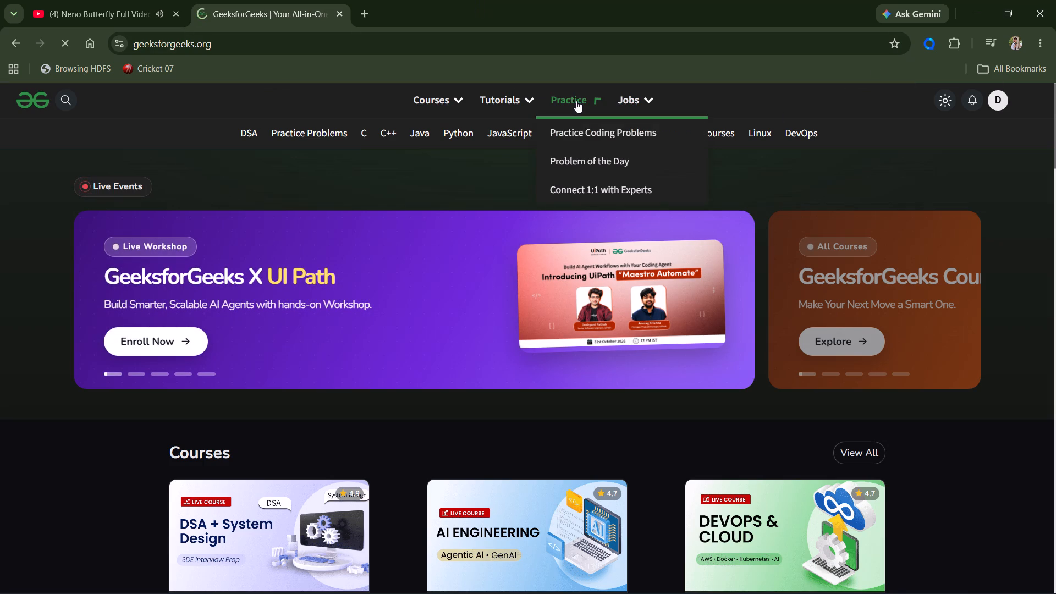
left_click(588, 159)
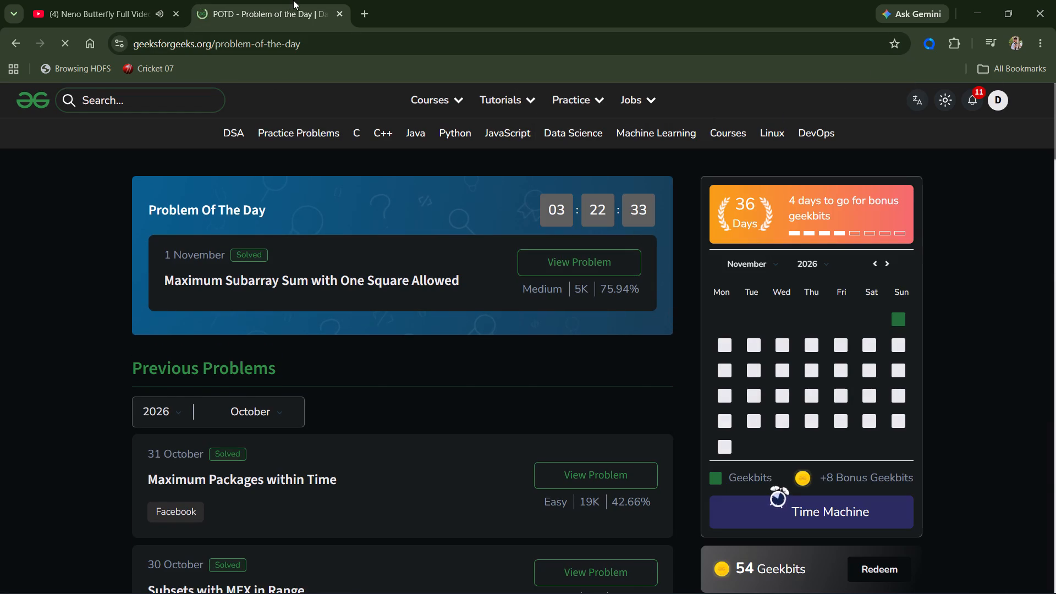
left_click(340, 16)
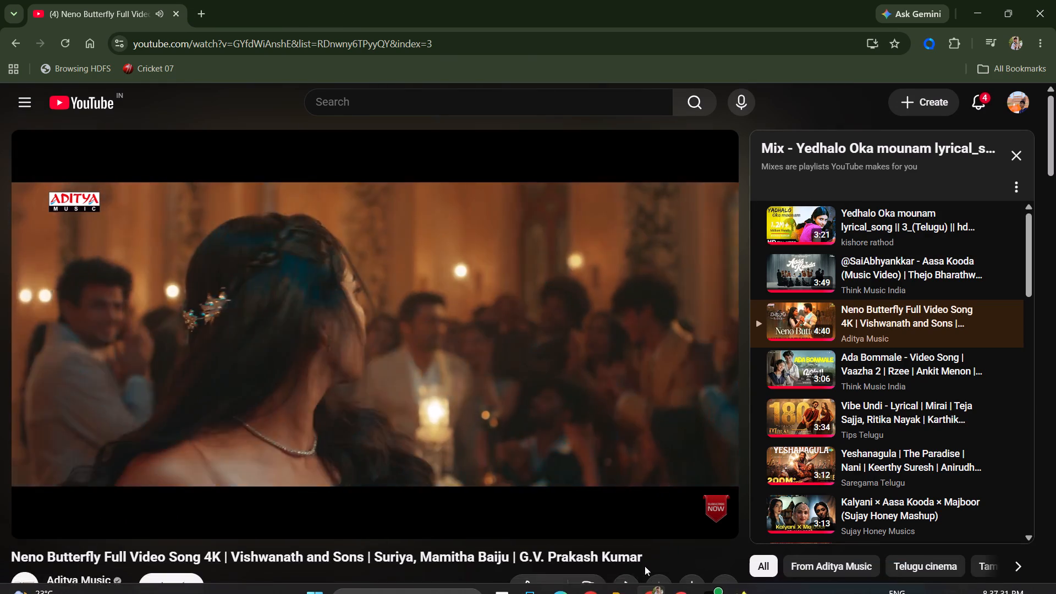
Switch to File Explorer and open the Credit_Risk_Analysis presentation from the Downloads folder.
left_click(615, 580)
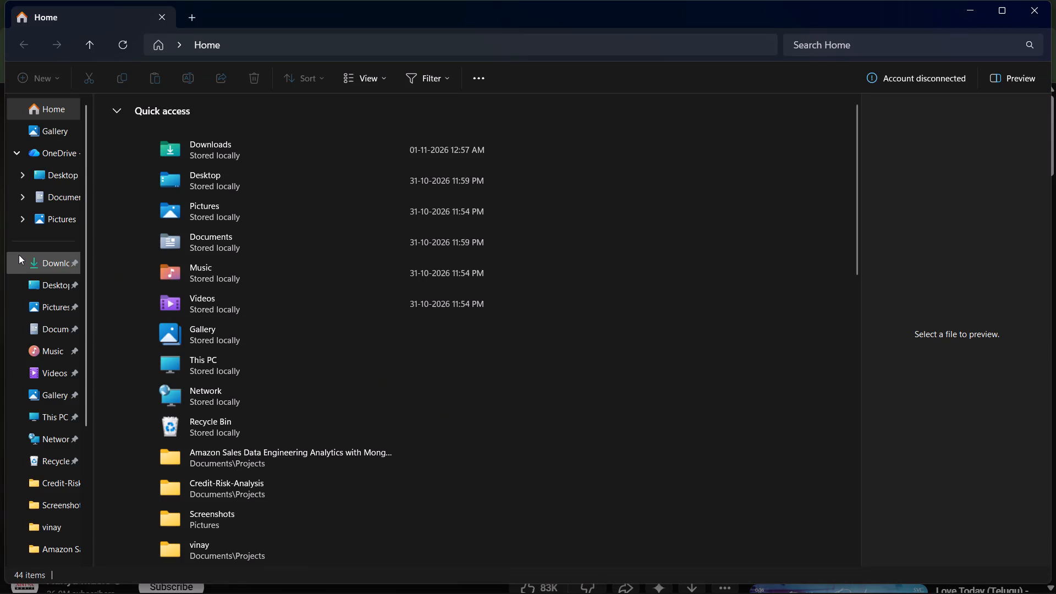
left_click(19, 255)
left_click(45, 272)
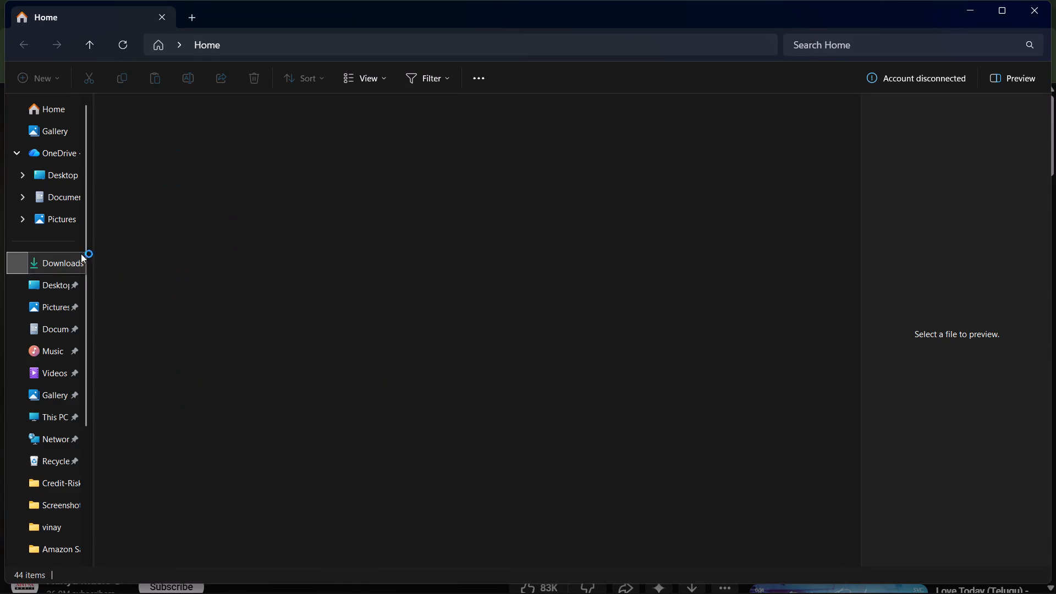
double_click(167, 168)
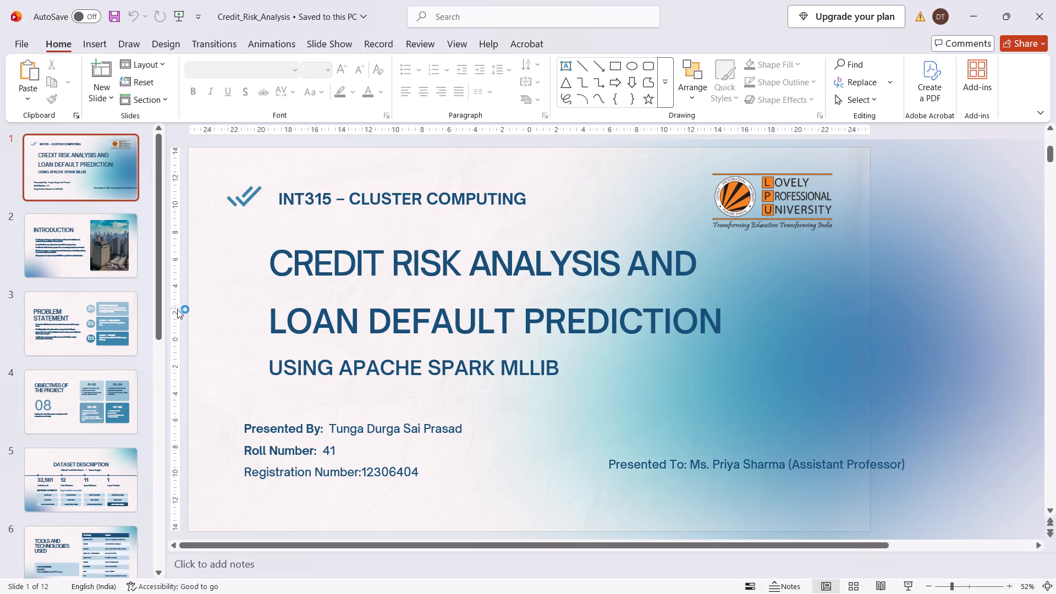
Delete the city skyline picture from the Introduction slide (slide 2).
left_click(105, 255)
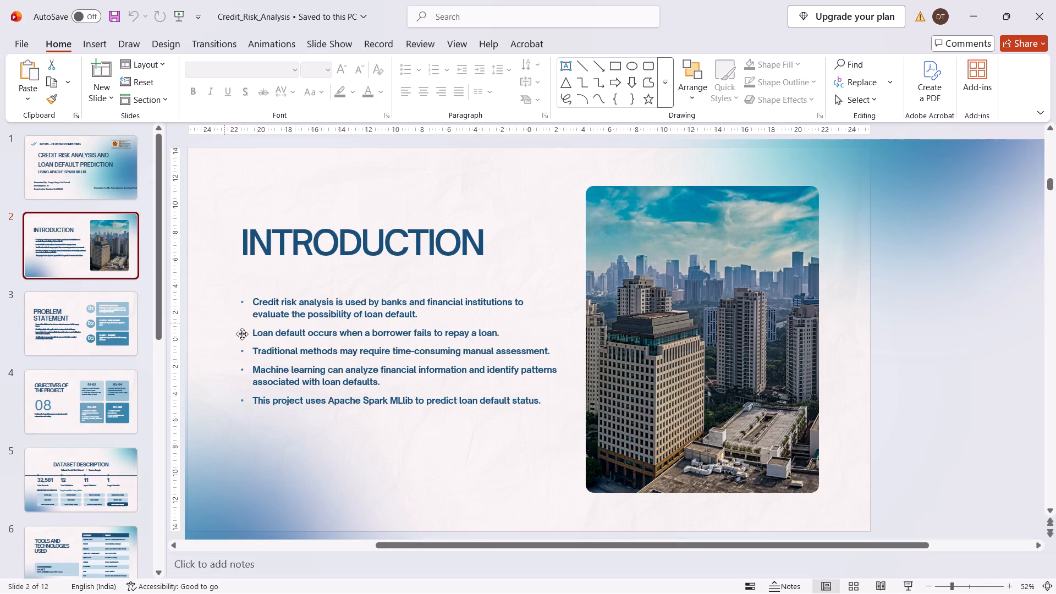
left_click(362, 352)
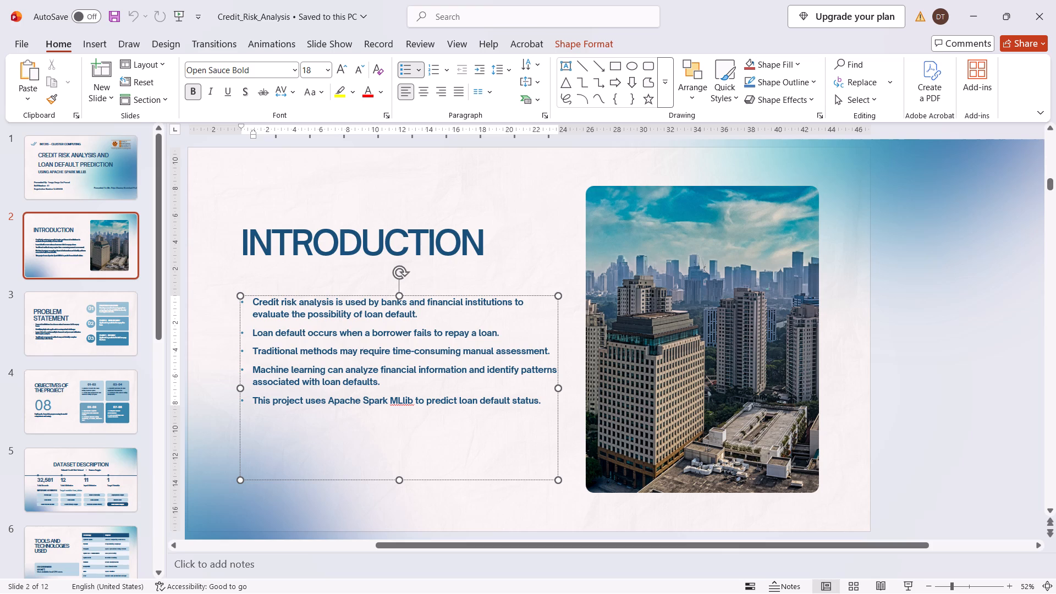
left_click(665, 381)
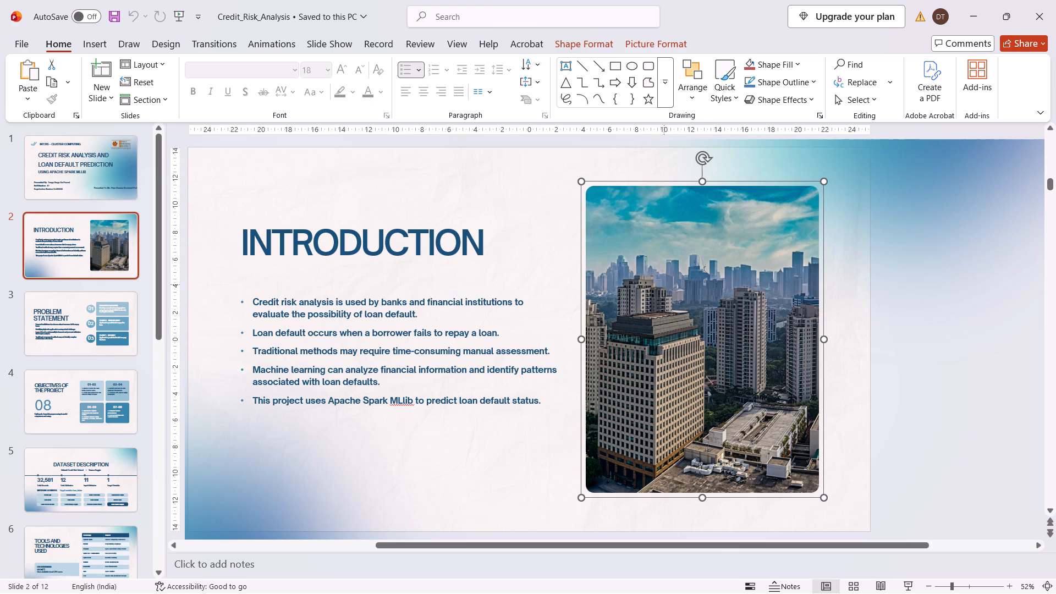
left_click(427, 357)
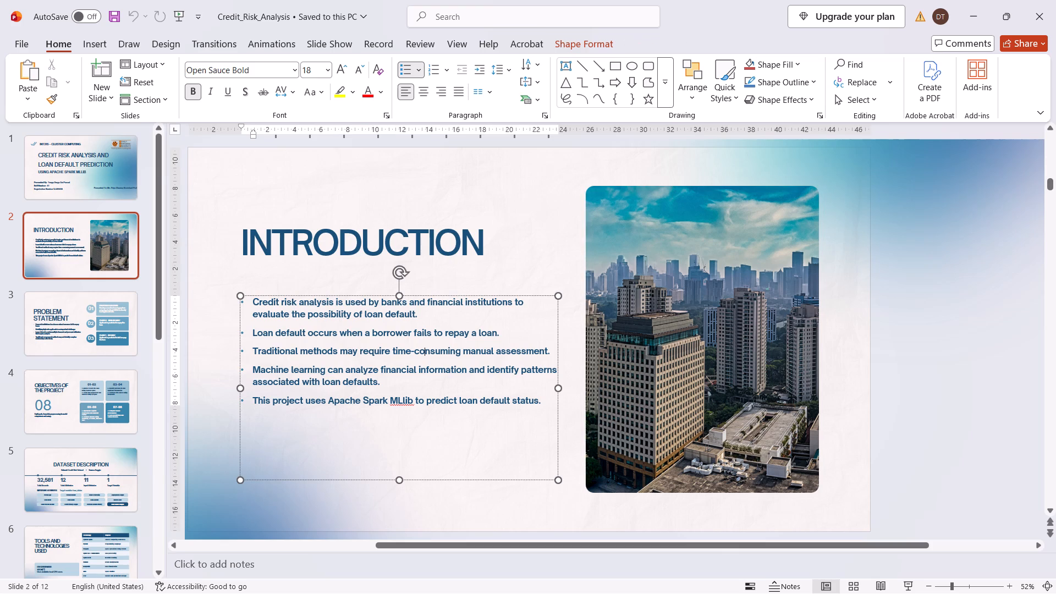
left_click(651, 327)
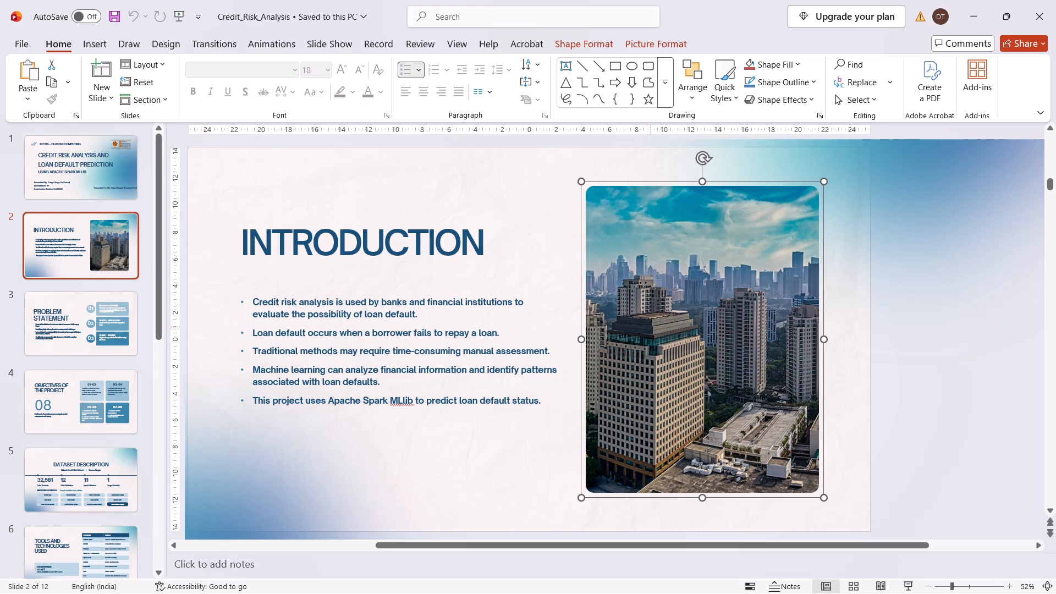
key("Delete")
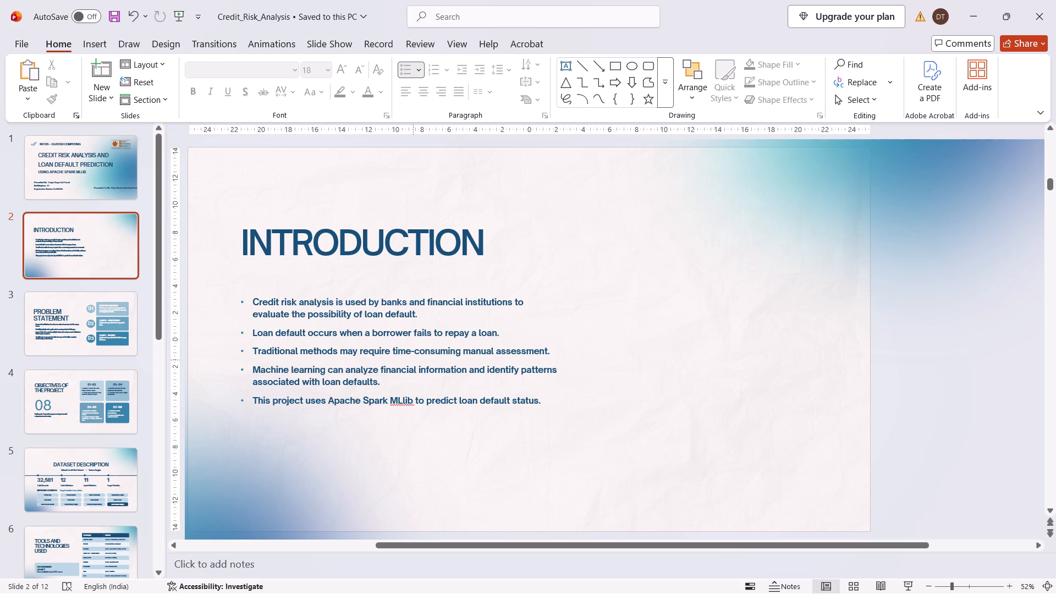
Widen the bulleted text box on the Introduction slide rightward across the empty area until each bullet fits on one line.
left_click(413, 360)
left_click_drag(557, 387, 776, 343)
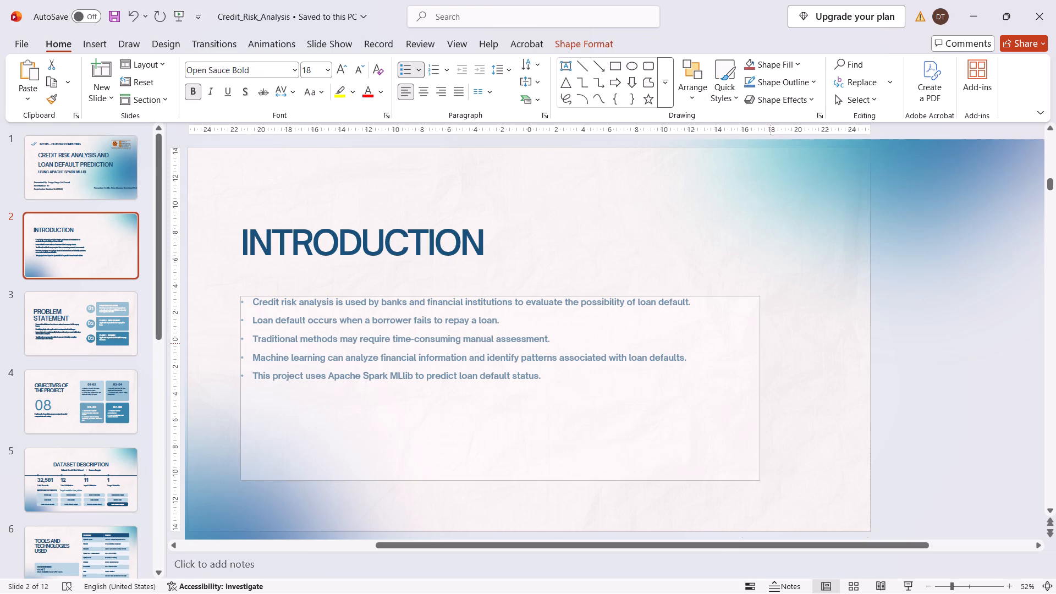
left_click_drag(776, 343, 799, 340)
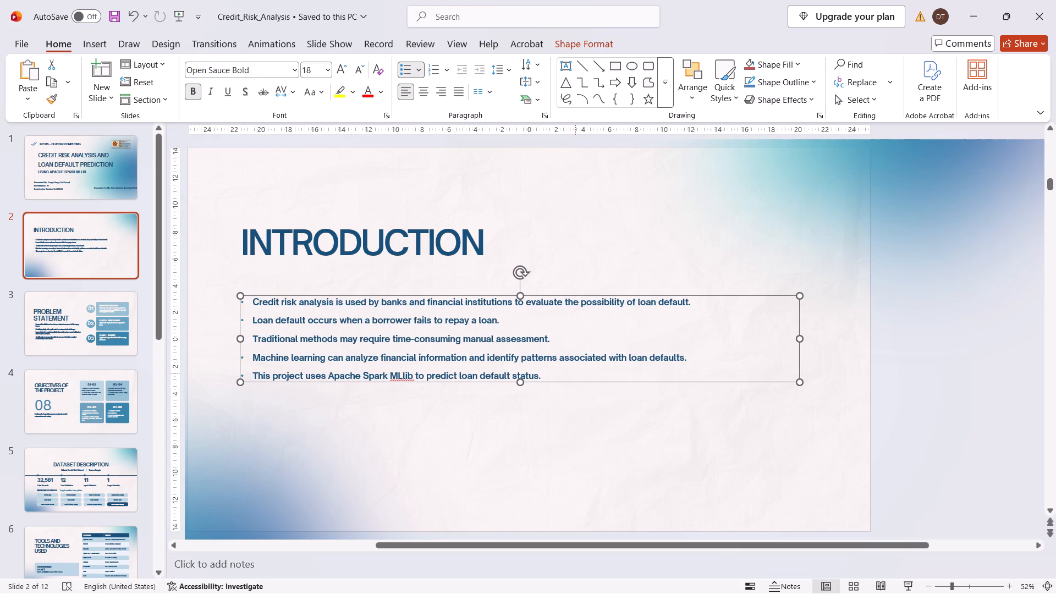
Set the font size of all bullets on the Introduction slide to 28.
left_click_drag(575, 373, 257, 305)
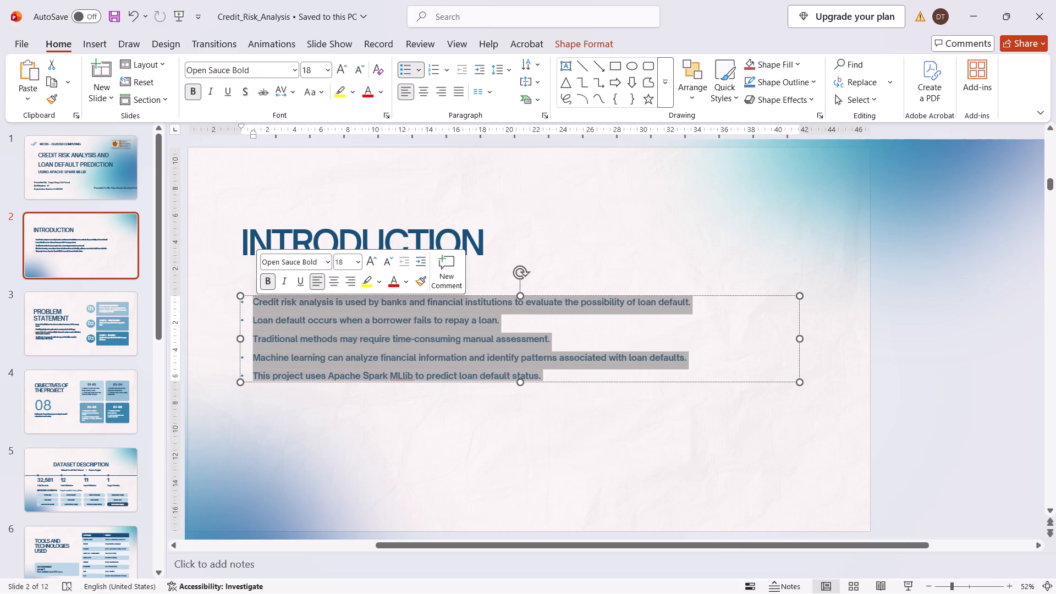
left_click(359, 260)
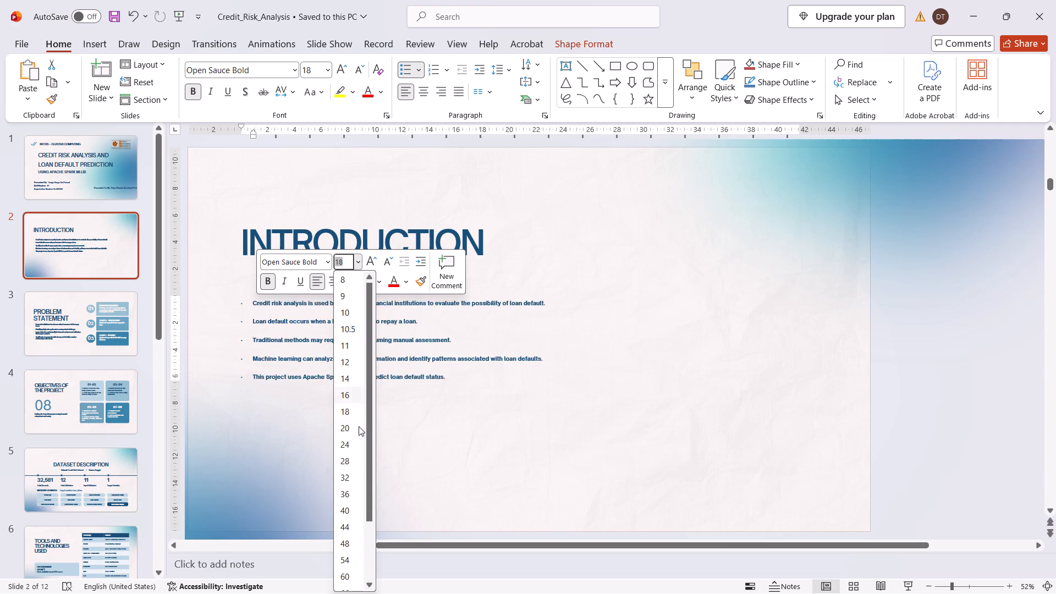
left_click(354, 456)
left_click(695, 370)
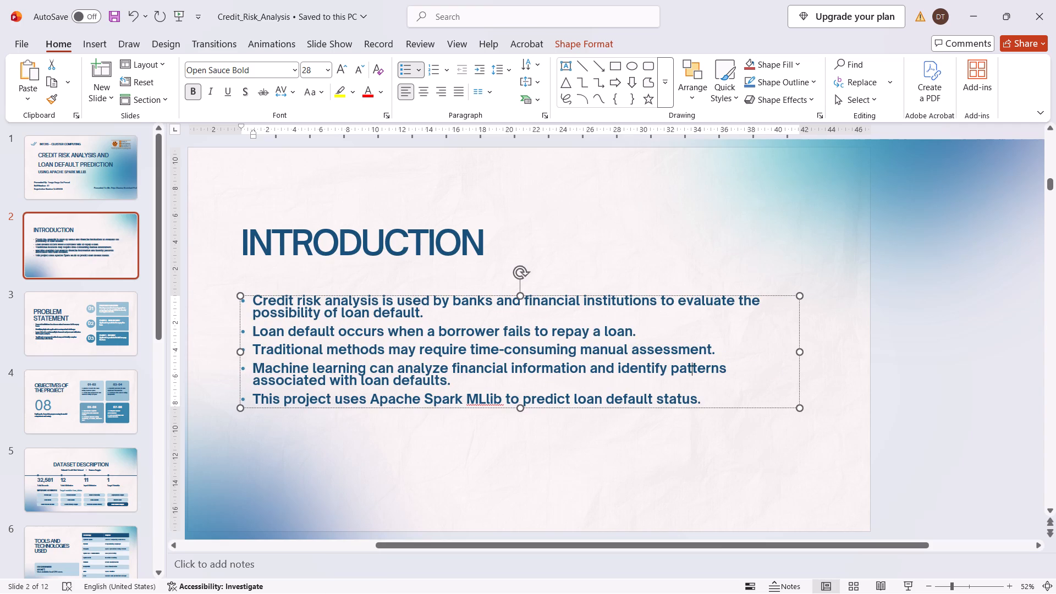
Set the line spacing of all the Introduction bullets to 1.5.
left_click_drag(723, 390, 262, 310)
left_click(262, 310)
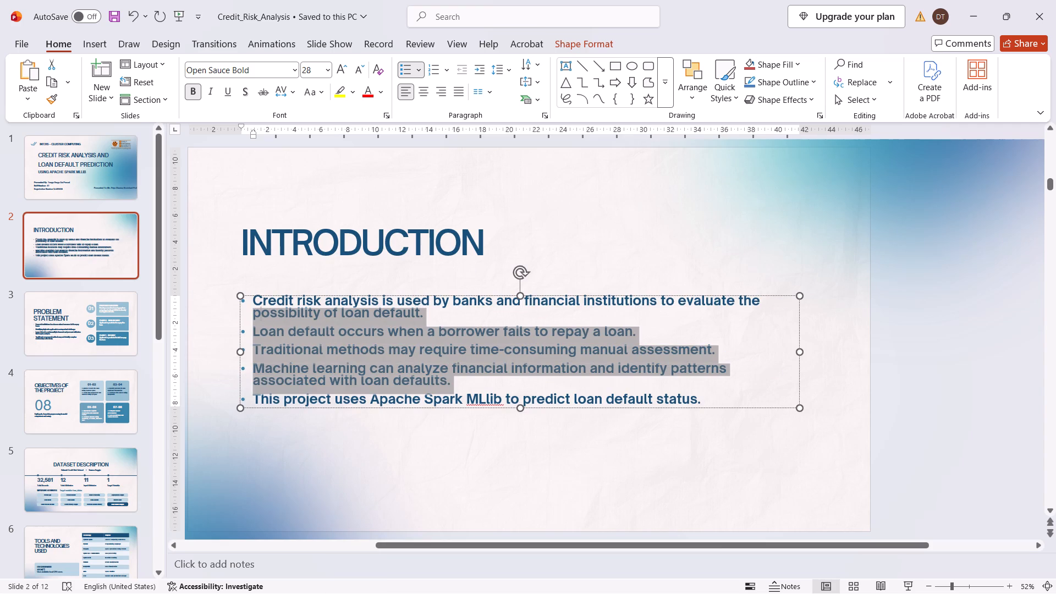
left_click_drag(703, 398, 225, 301)
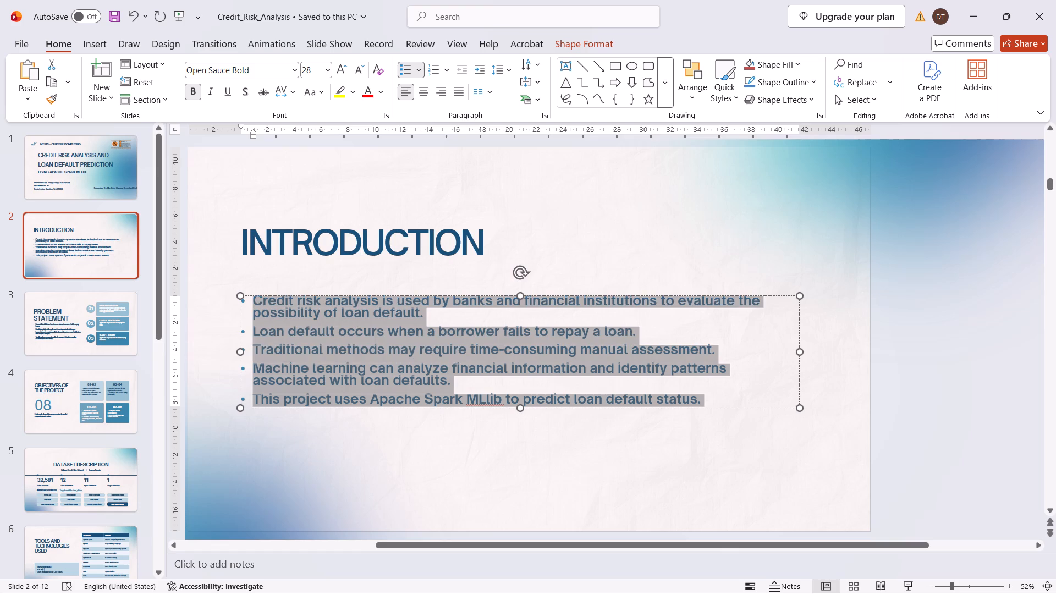
left_click_drag(225, 301, 219, 298)
left_click(510, 67)
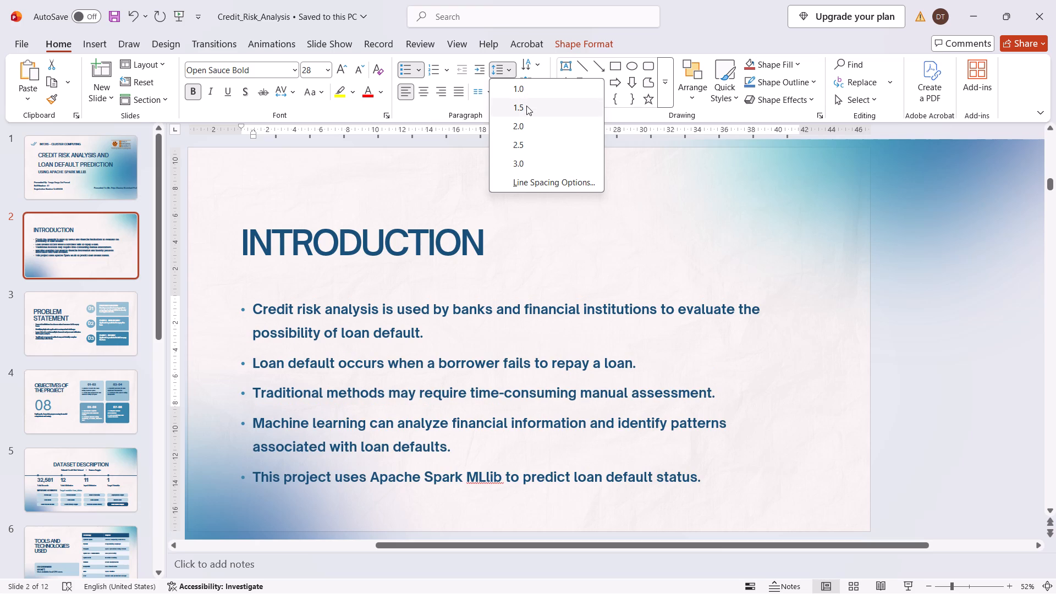
left_click(526, 100)
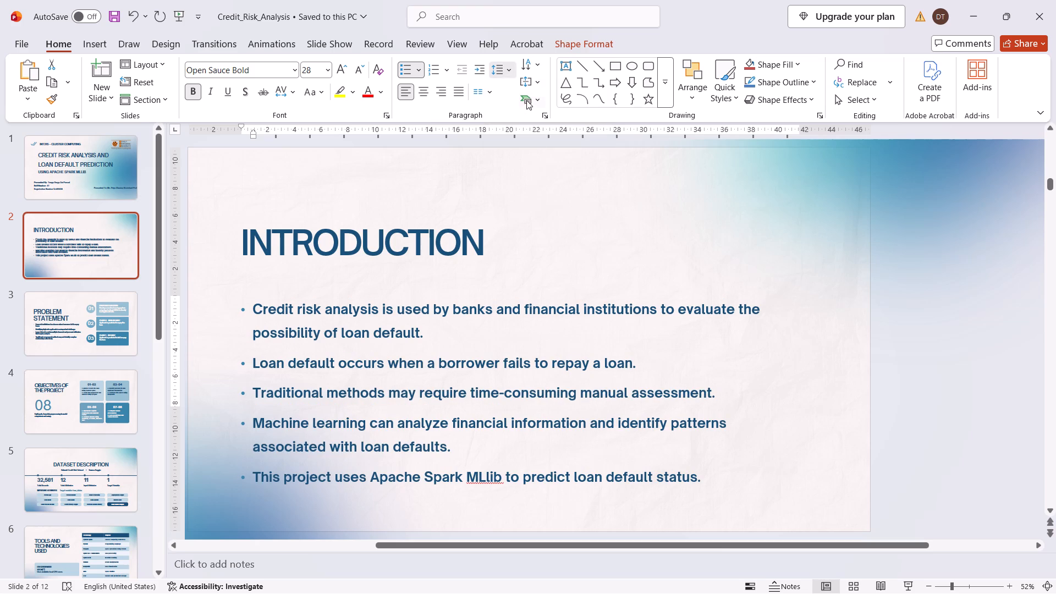
Move the INTRODUCTION title up about 2 cm, keeping its left edge in line with the bulleted text box.
left_click(377, 263)
left_click(383, 233)
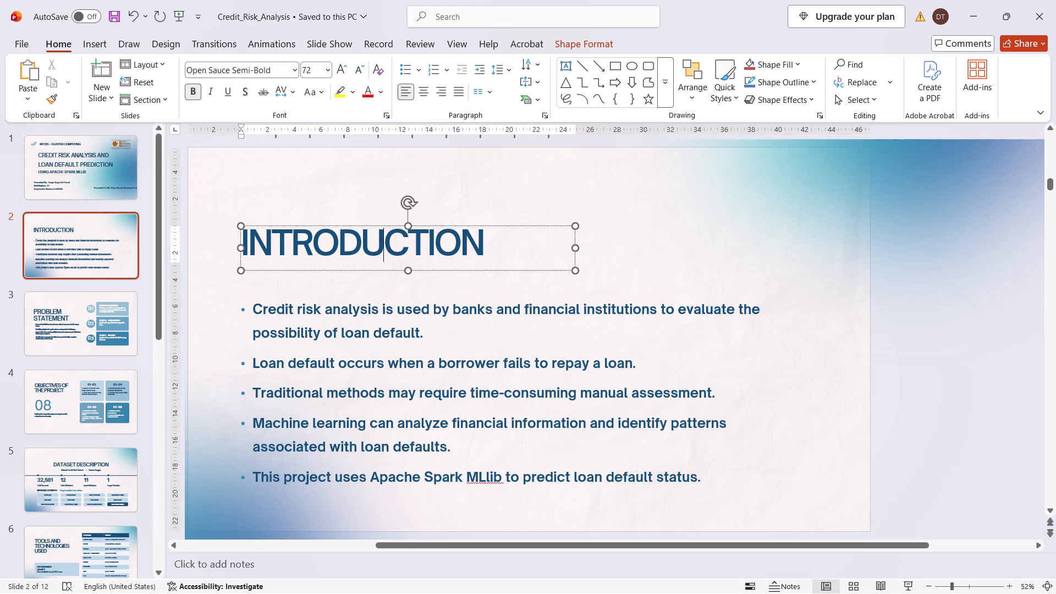
left_click_drag(383, 227, 382, 212)
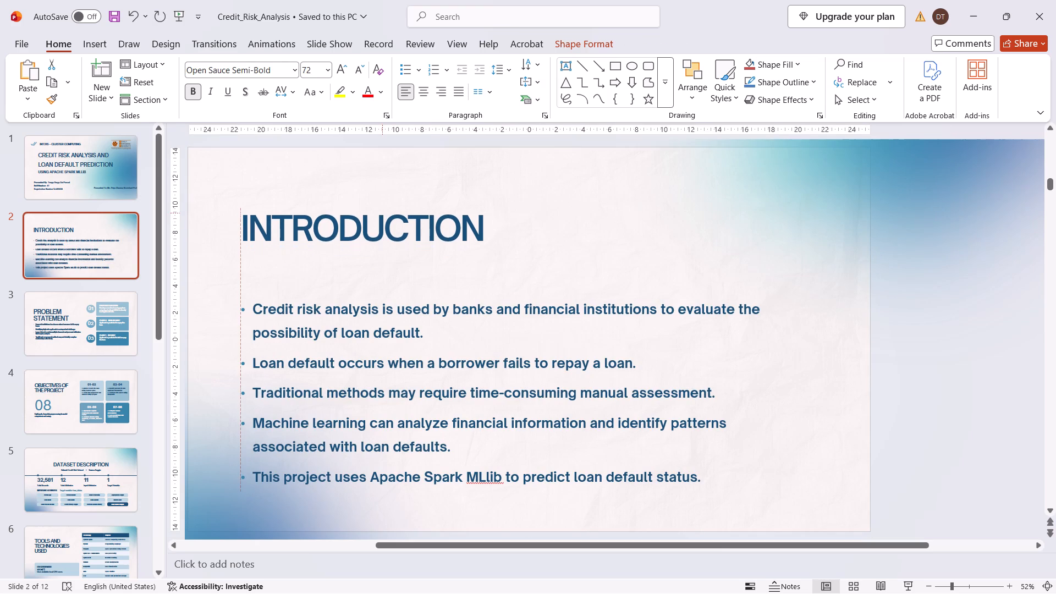
left_click_drag(382, 212, 380, 199)
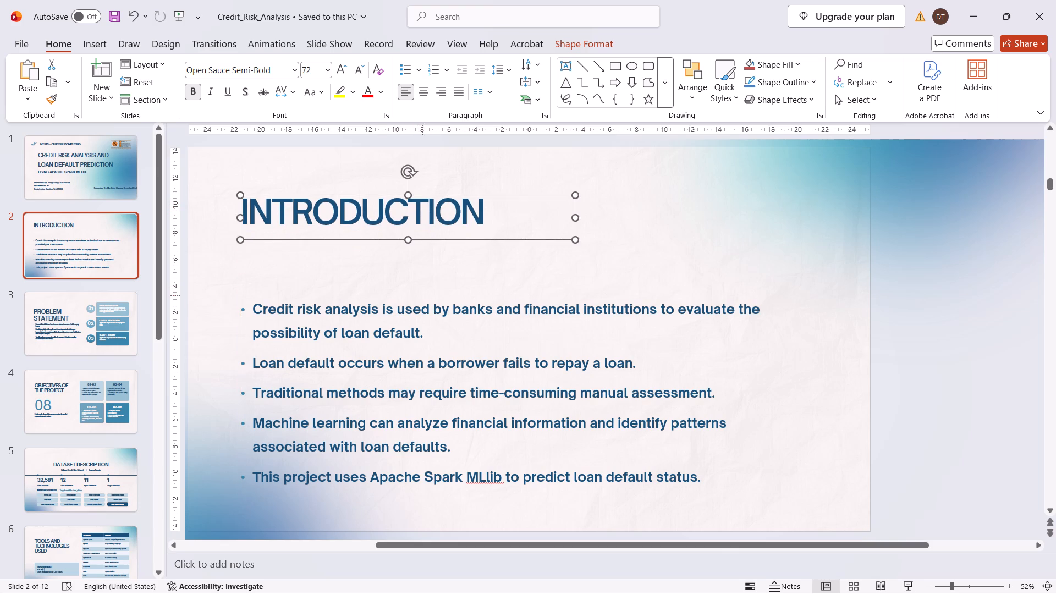
Move the Introduction slide's bulleted text box up about 2 cm so it sits closer beneath the title.
left_click(425, 300)
left_click(439, 293)
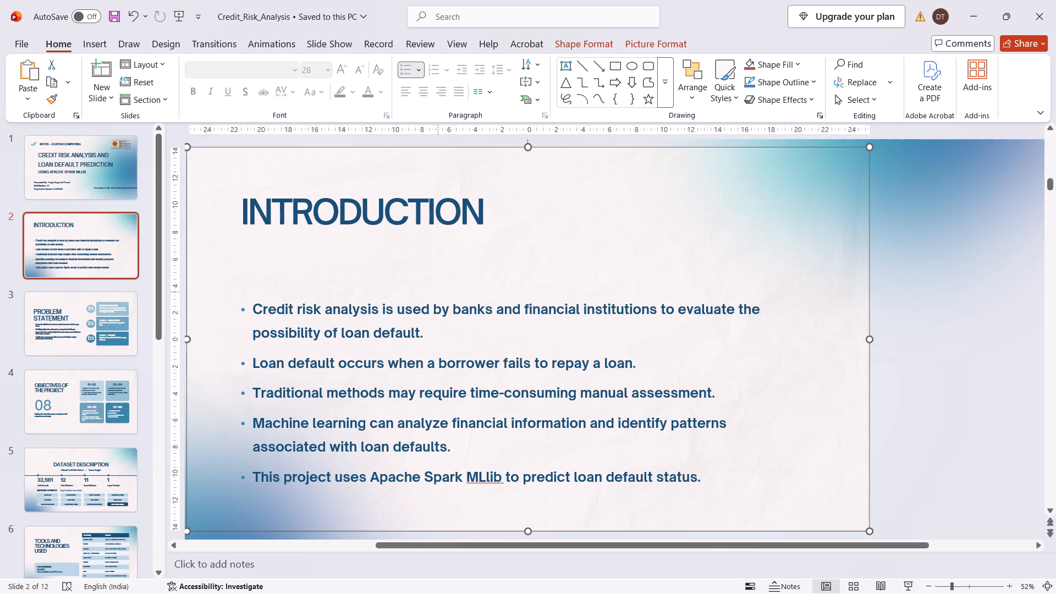
key("ctrl+z")
left_click(436, 315)
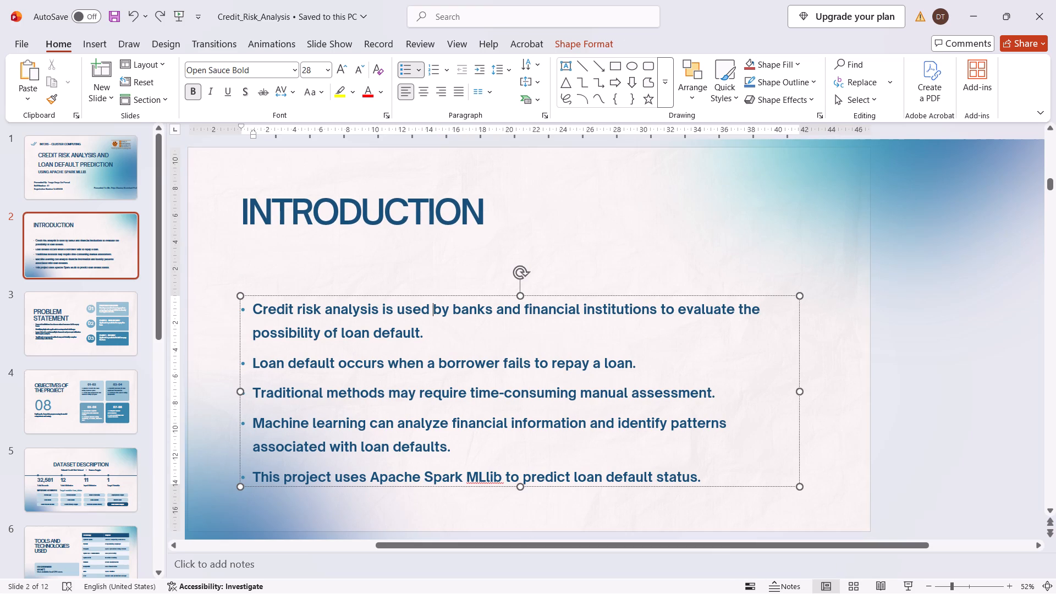
left_click_drag(440, 295, 442, 258)
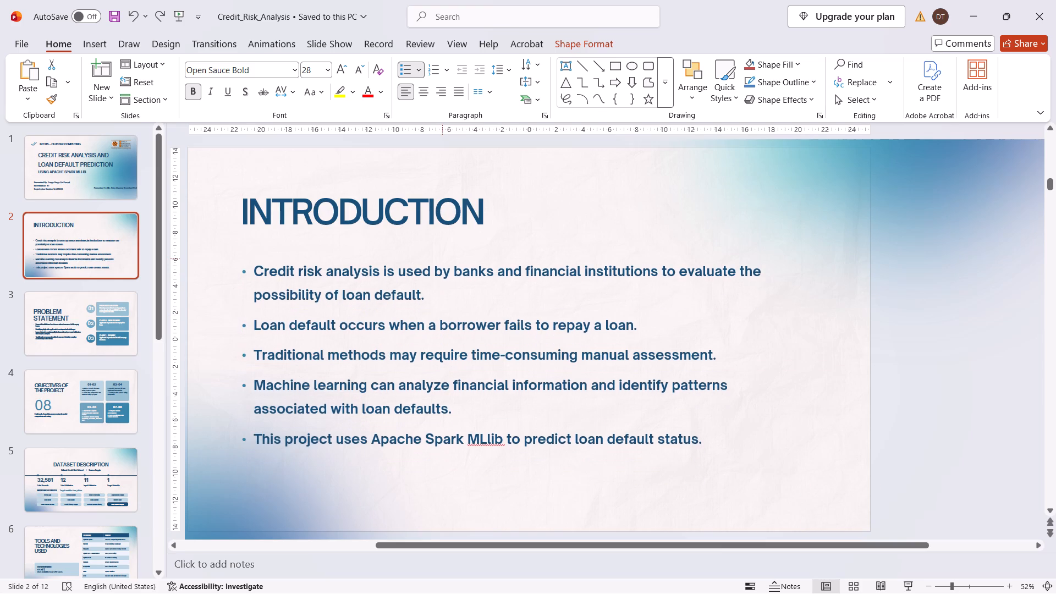
left_click_drag(442, 258, 442, 267)
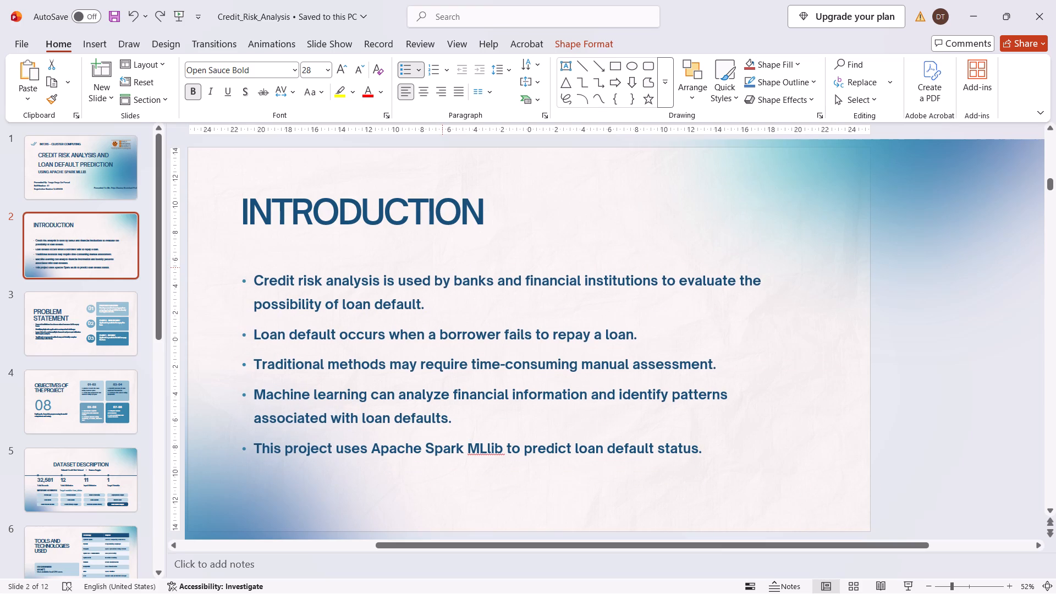
left_click_drag(442, 267, 442, 266)
On the Problem Statement slide (slide 3), move the title up about 4 cm, leaving the background picture in place.
left_click(139, 359)
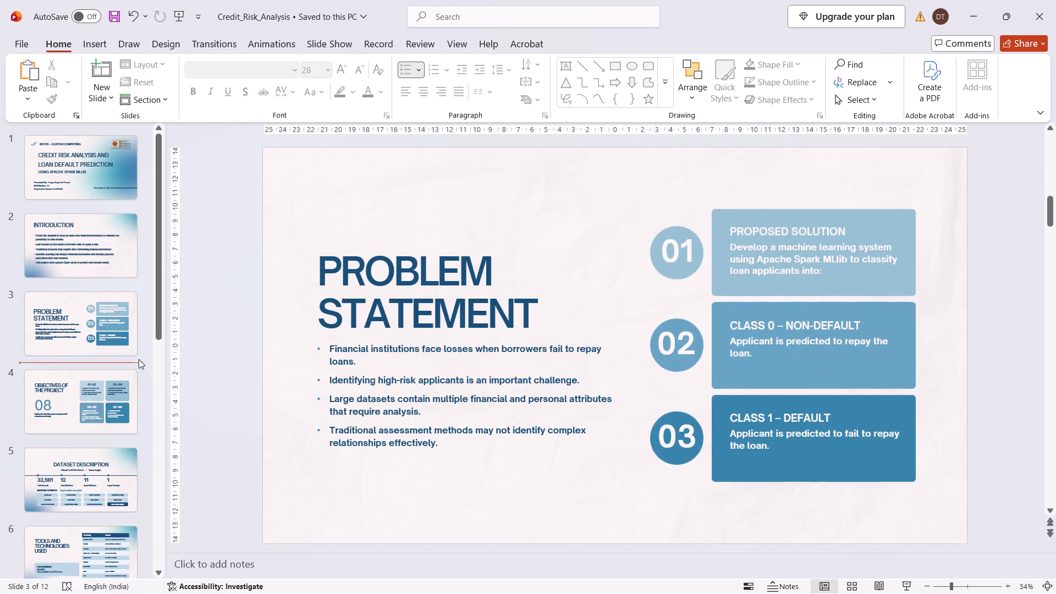
left_click(81, 322)
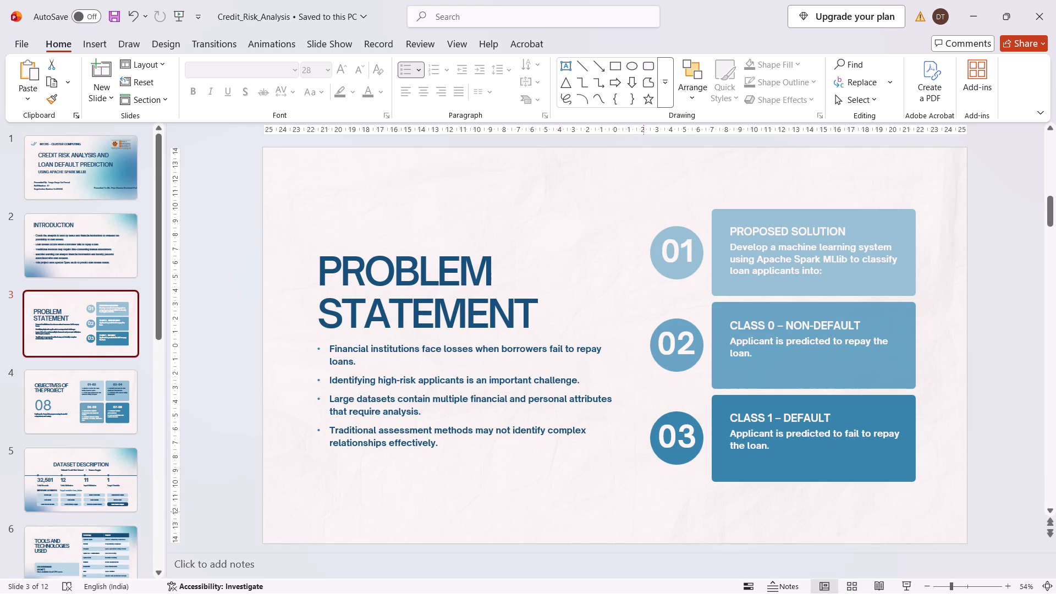
left_click(443, 400)
double_click(400, 298)
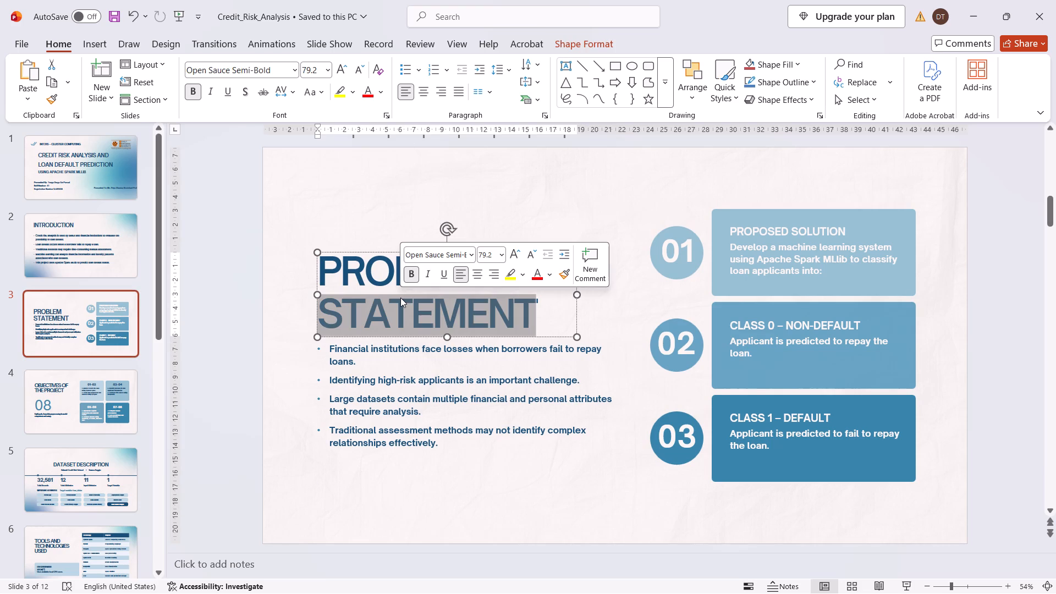
left_click_drag(293, 217, 389, 237)
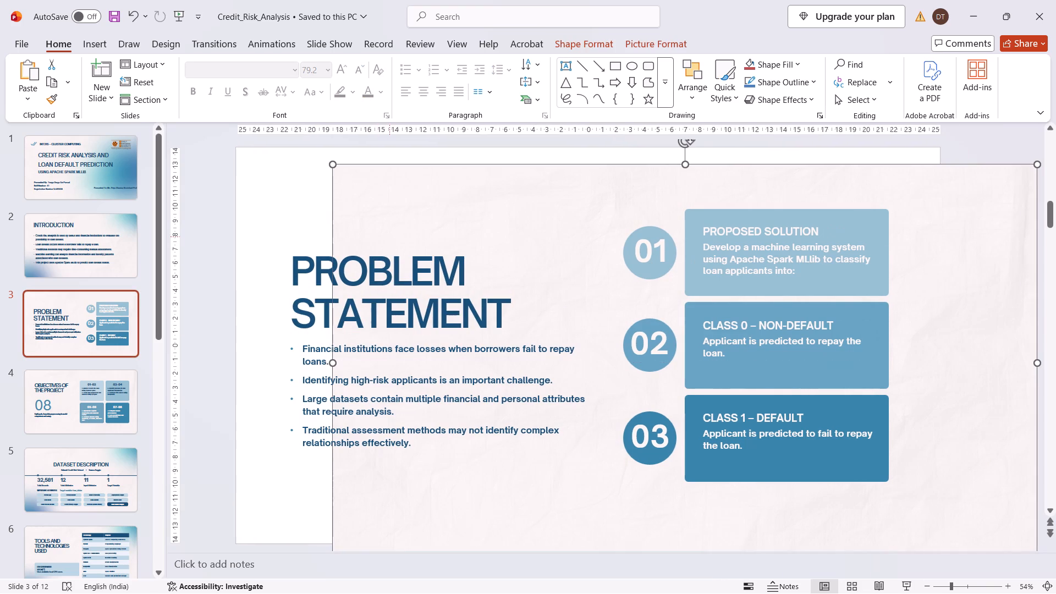
key("ctrl+z")
left_click(398, 262)
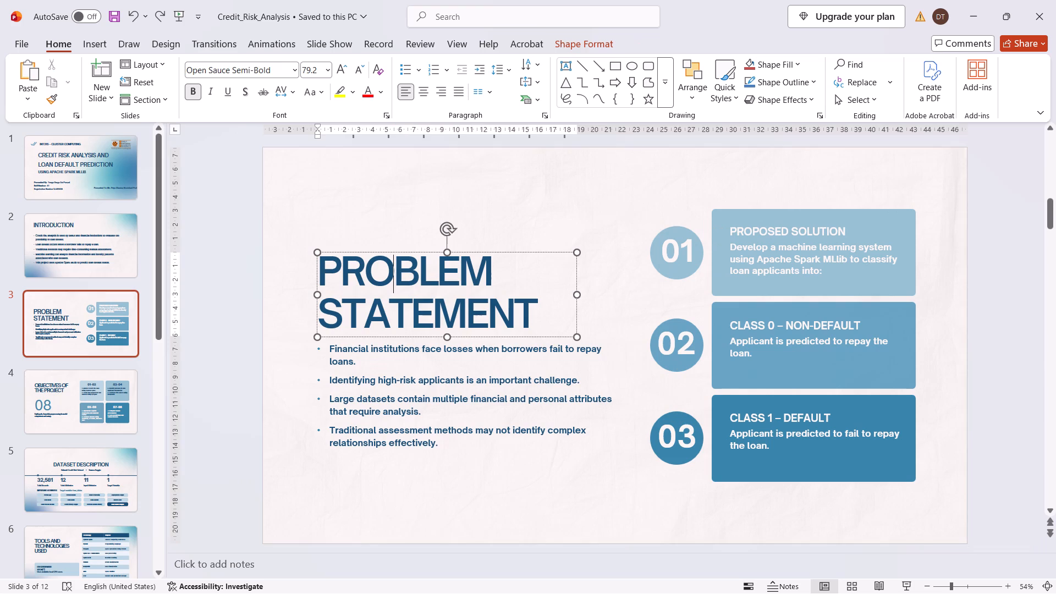
left_click_drag(407, 252, 406, 219)
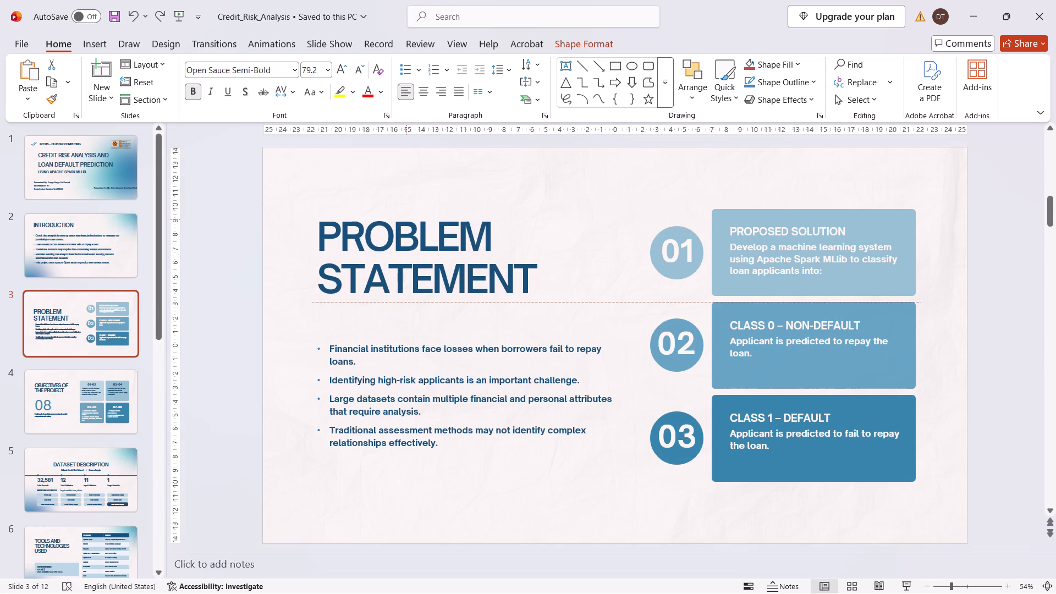
left_click_drag(406, 219, 405, 197)
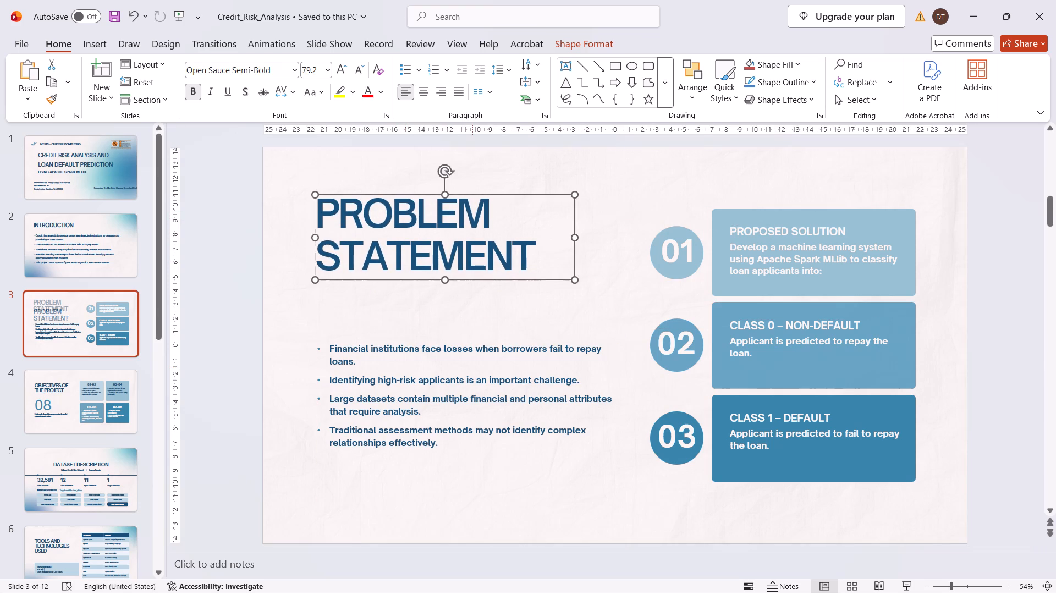
Format all the Problem Statement bullets with font size 28 and line spacing 1.0.
left_click(472, 369)
key("ctrl+a")
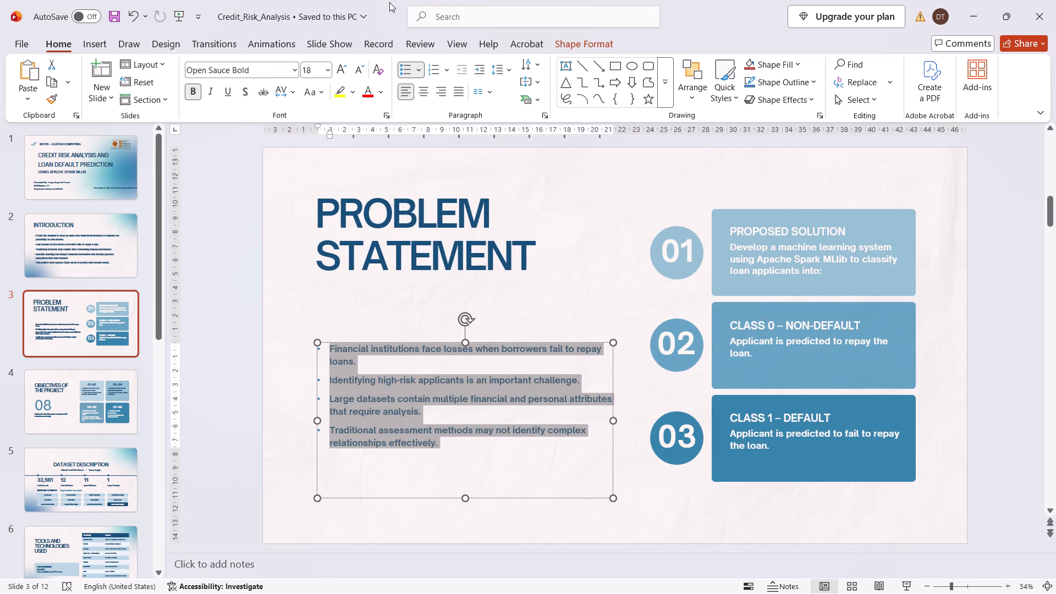
left_click(326, 74)
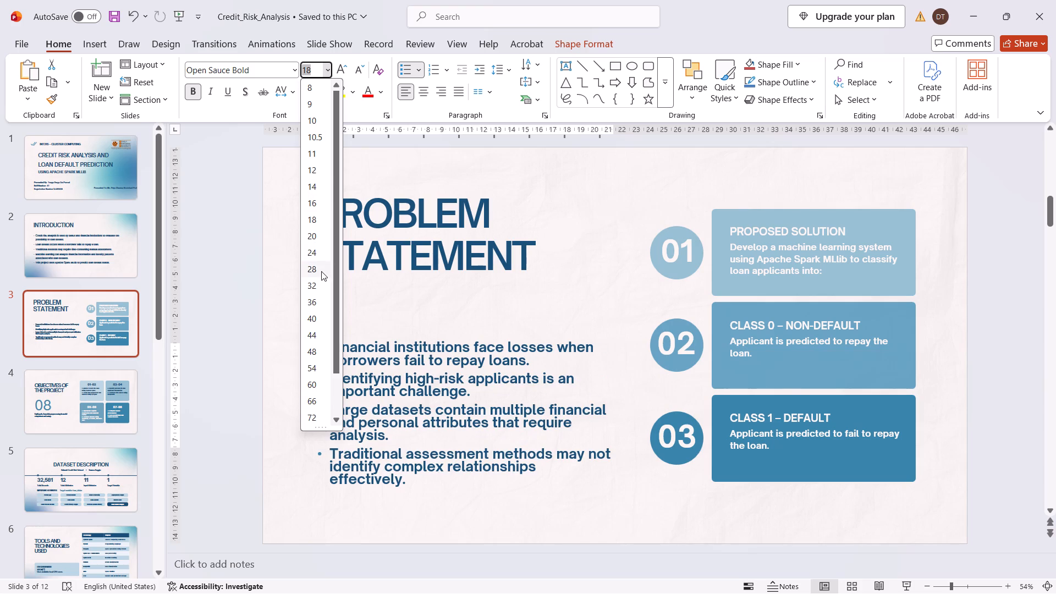
left_click(321, 271)
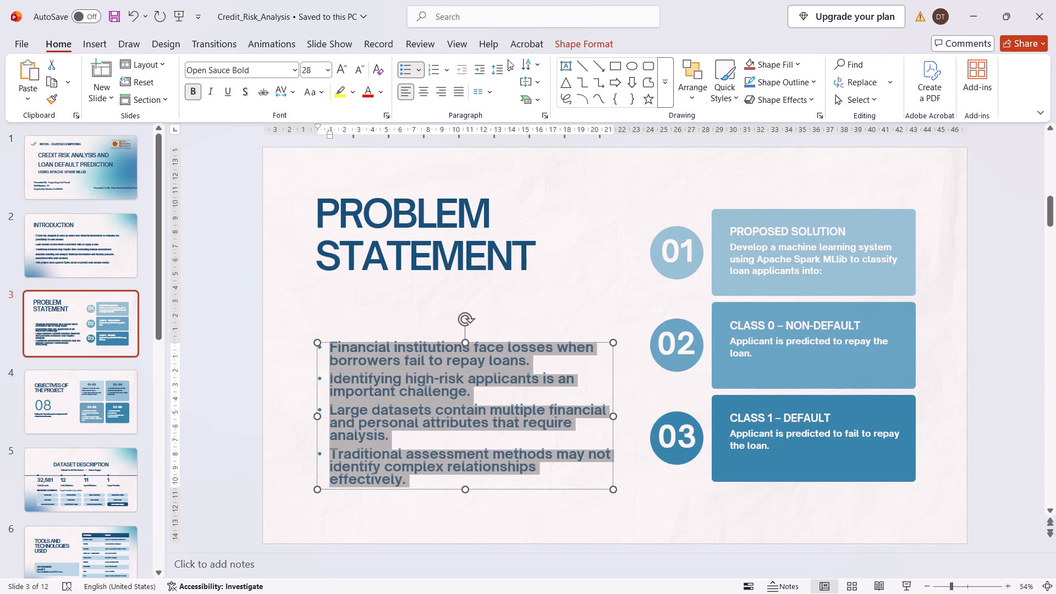
left_click(512, 70)
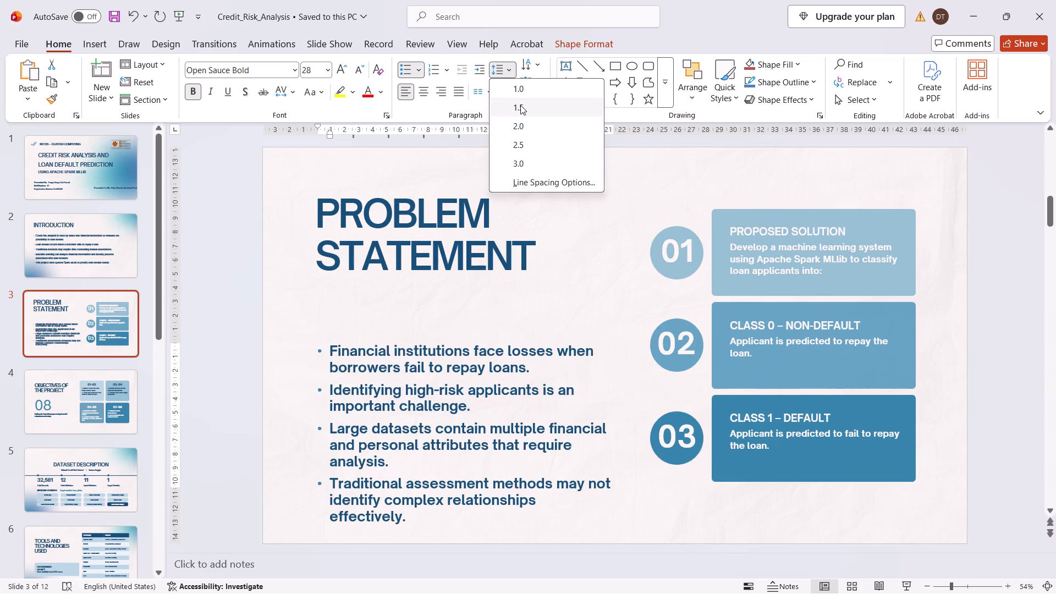
left_click(520, 89)
Move the Problem Statement bulleted text box up about 3 cm and slightly right, closer beneath the title.
left_click_drag(490, 340, 490, 306)
key("ctrl+z")
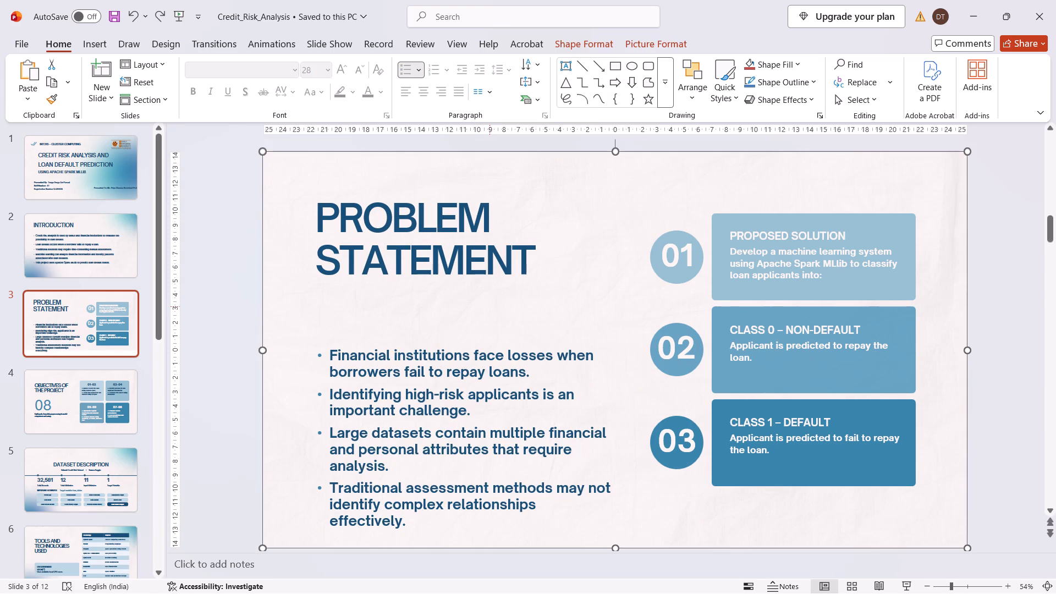
left_click(492, 386)
left_click_drag(514, 343, 520, 309)
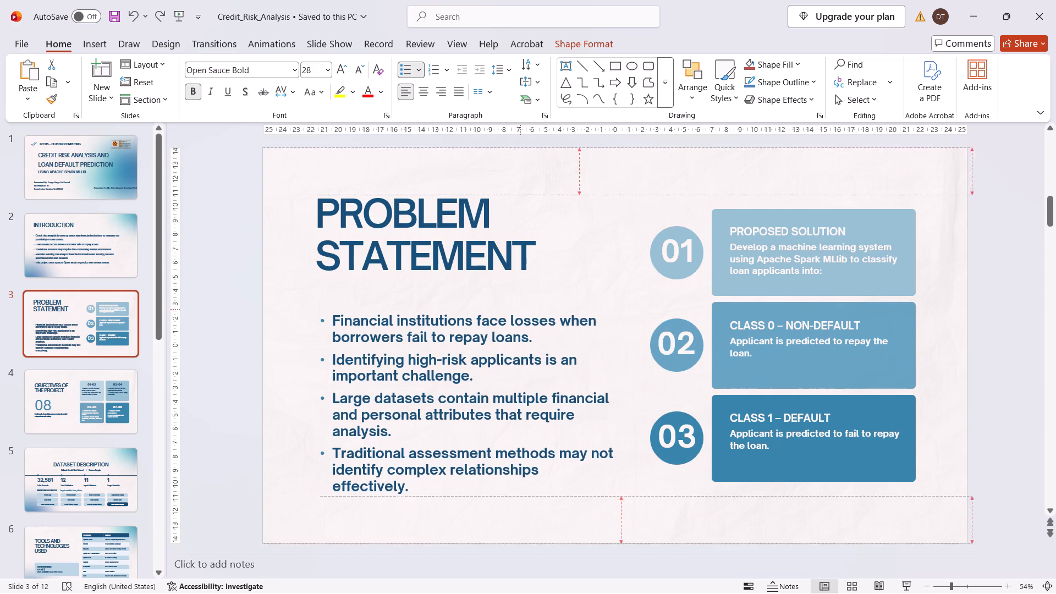
left_click_drag(520, 309, 521, 306)
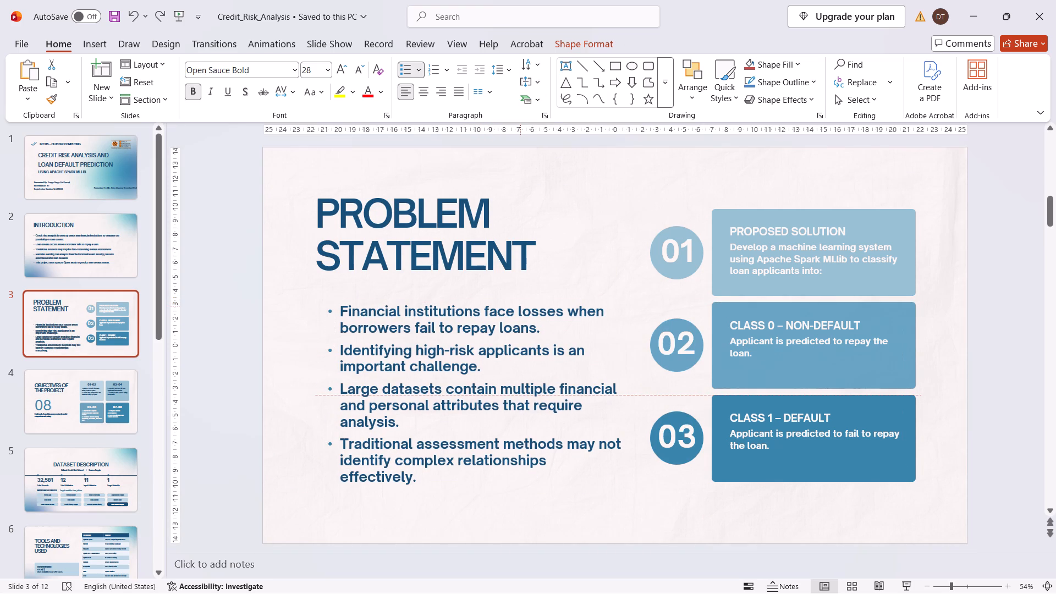
left_click_drag(521, 306, 521, 304)
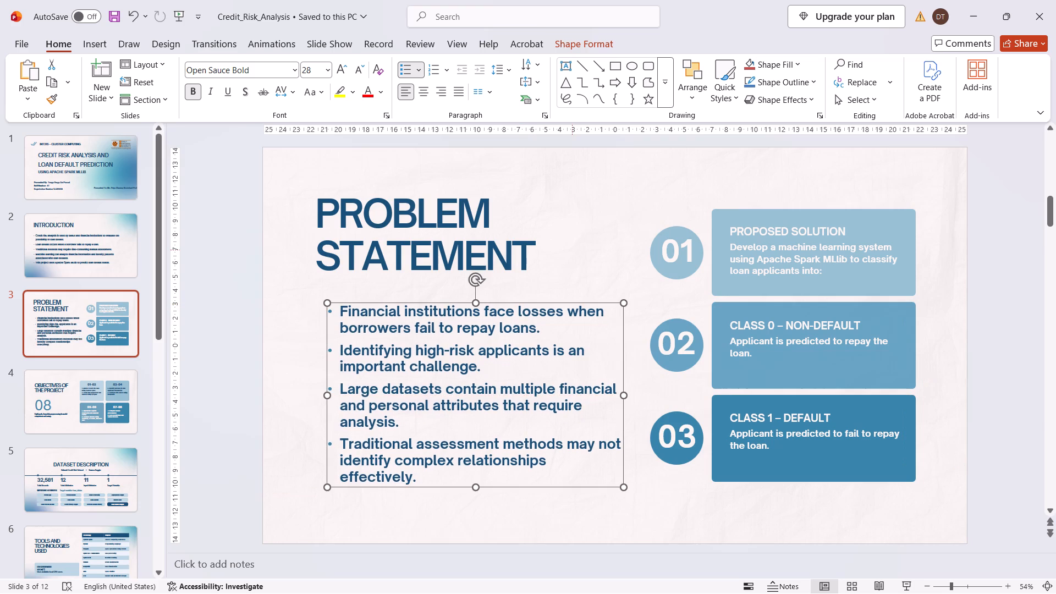
left_click(572, 250)
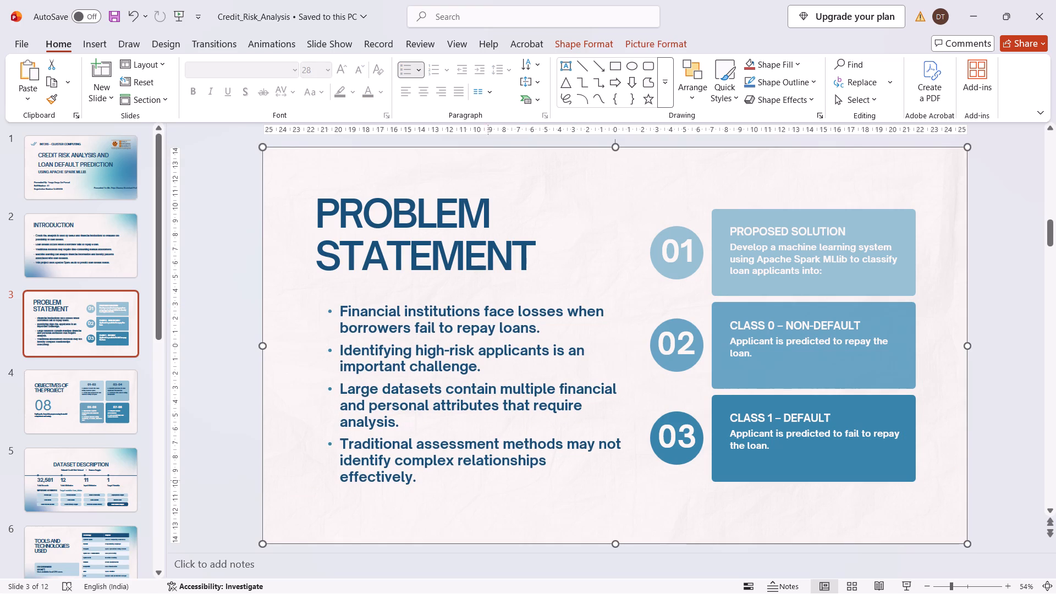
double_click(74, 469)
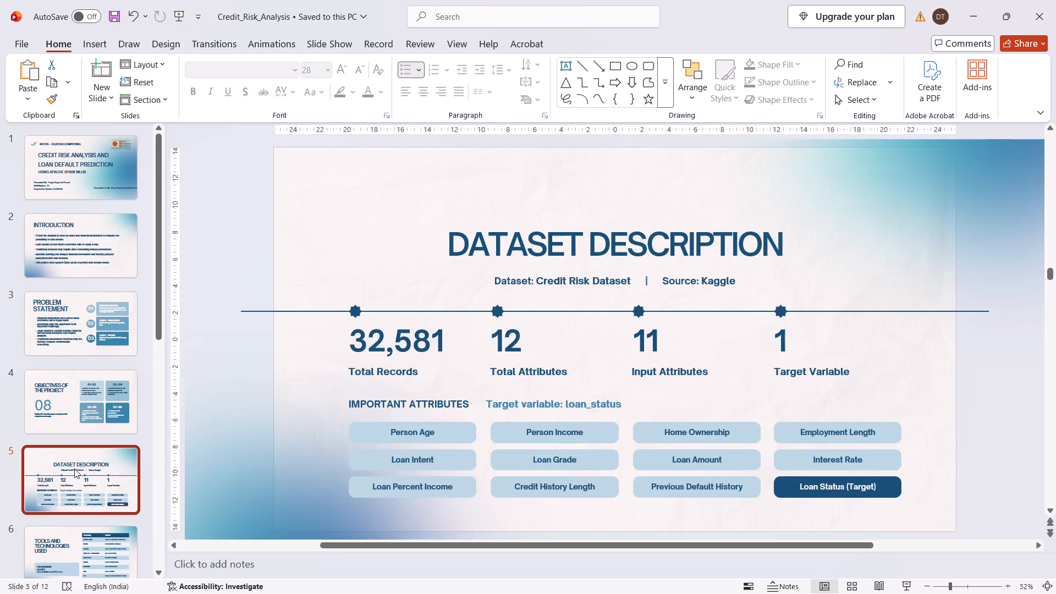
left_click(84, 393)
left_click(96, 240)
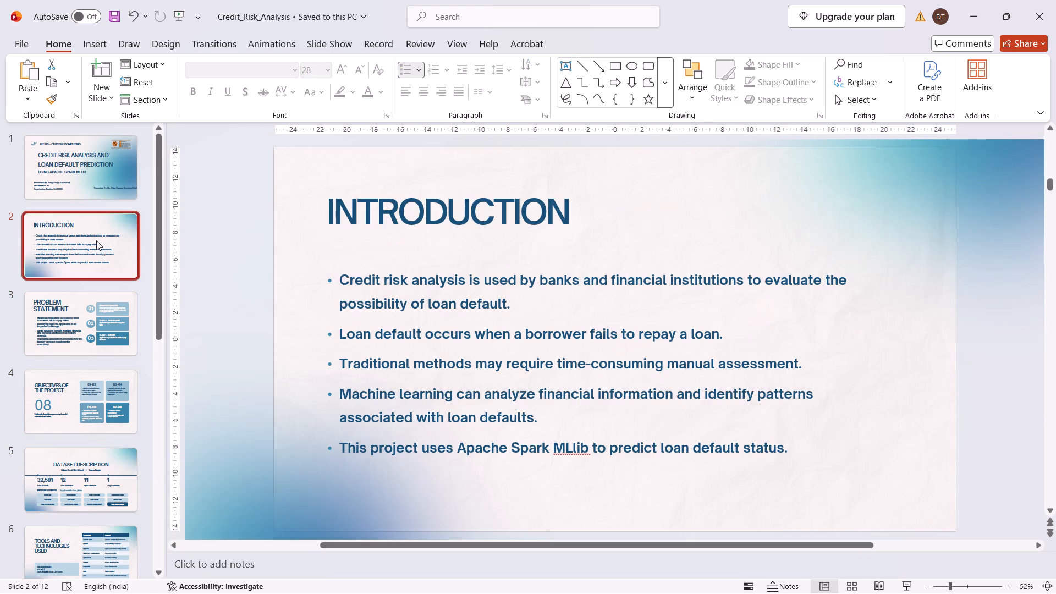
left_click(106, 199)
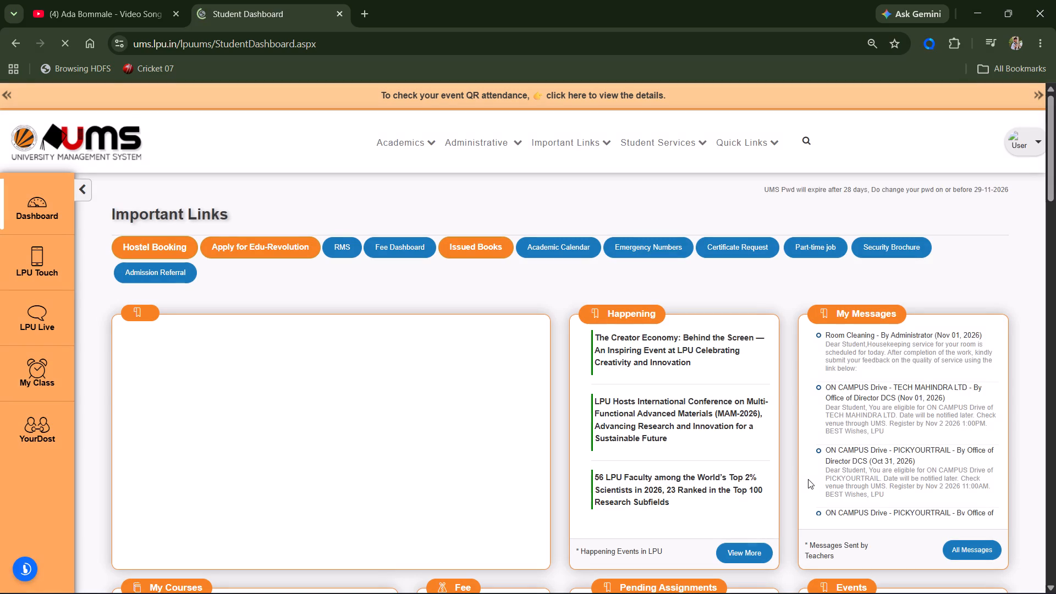
Look through the My Courses list on the student dashboard, examining each course's entry.
scroll(548, 298, "down", 3)
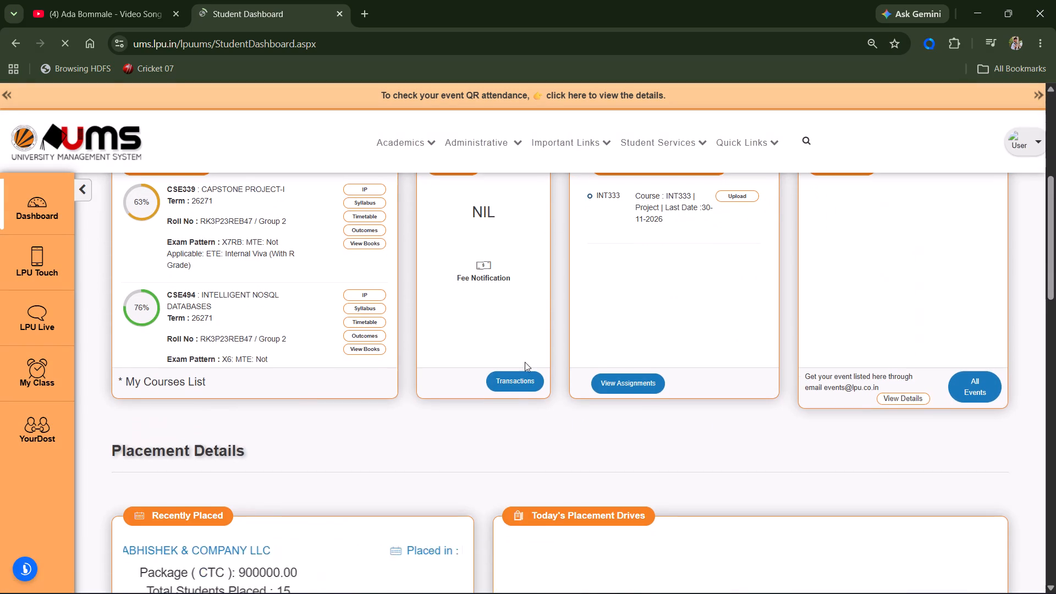
scroll(360, 451, "up", 1)
scroll(255, 358, "up", 1)
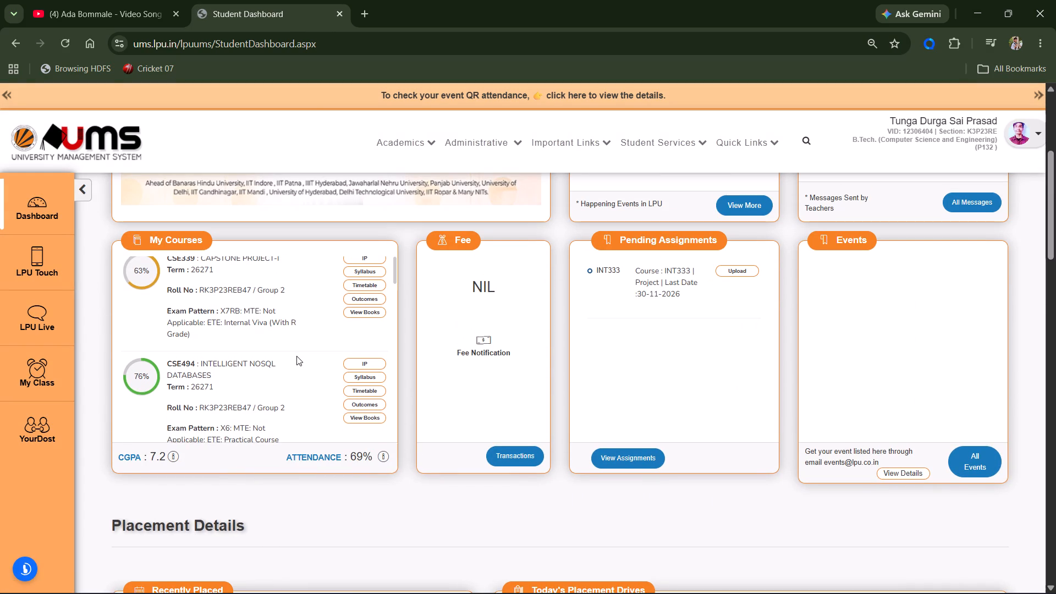
scroll(296, 356, "down", 3)
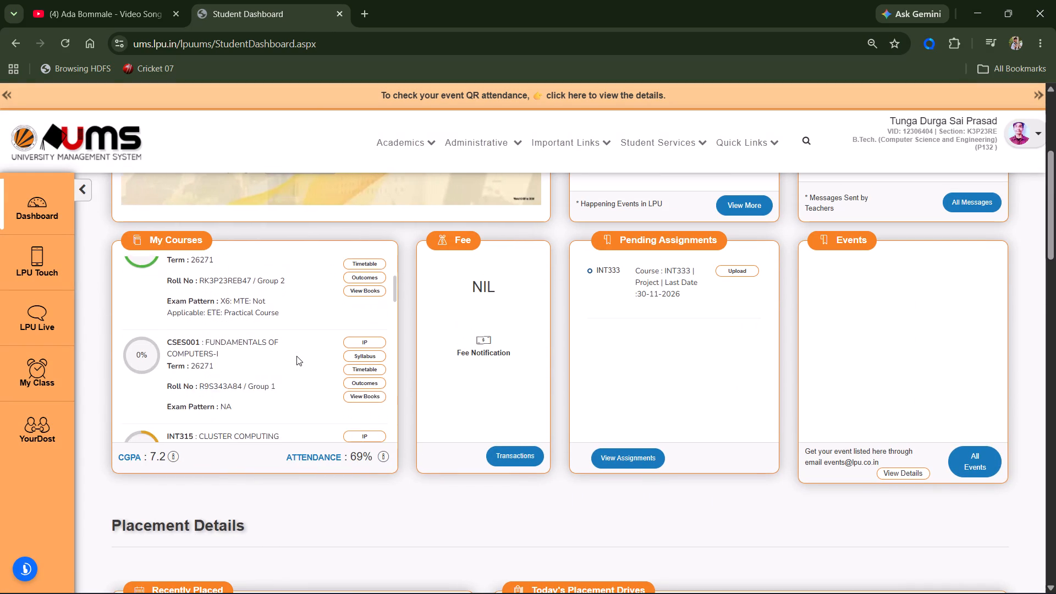
scroll(296, 356, "down", 2)
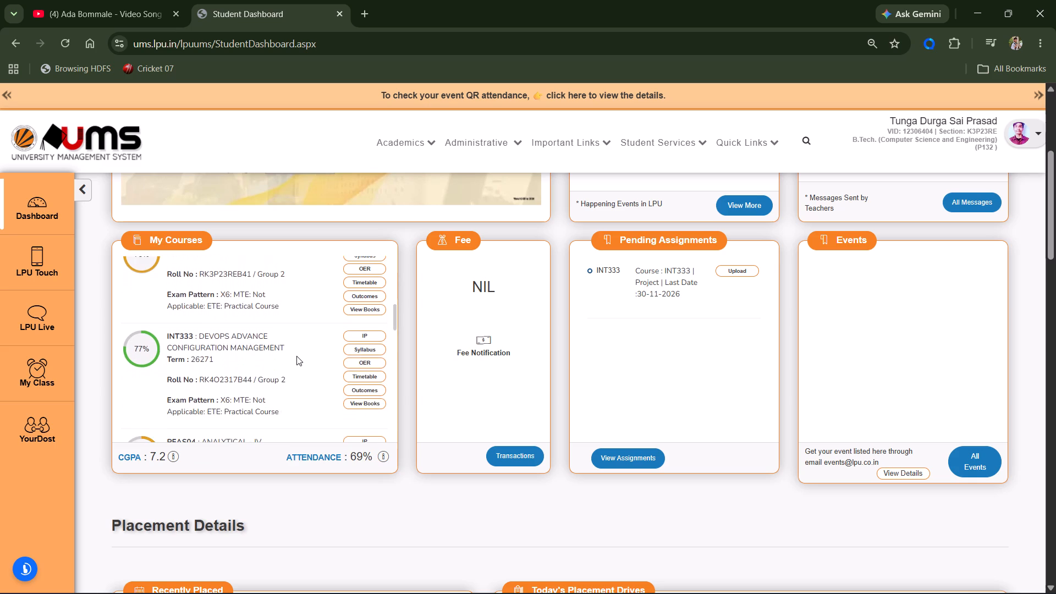
scroll(296, 356, "down", 2)
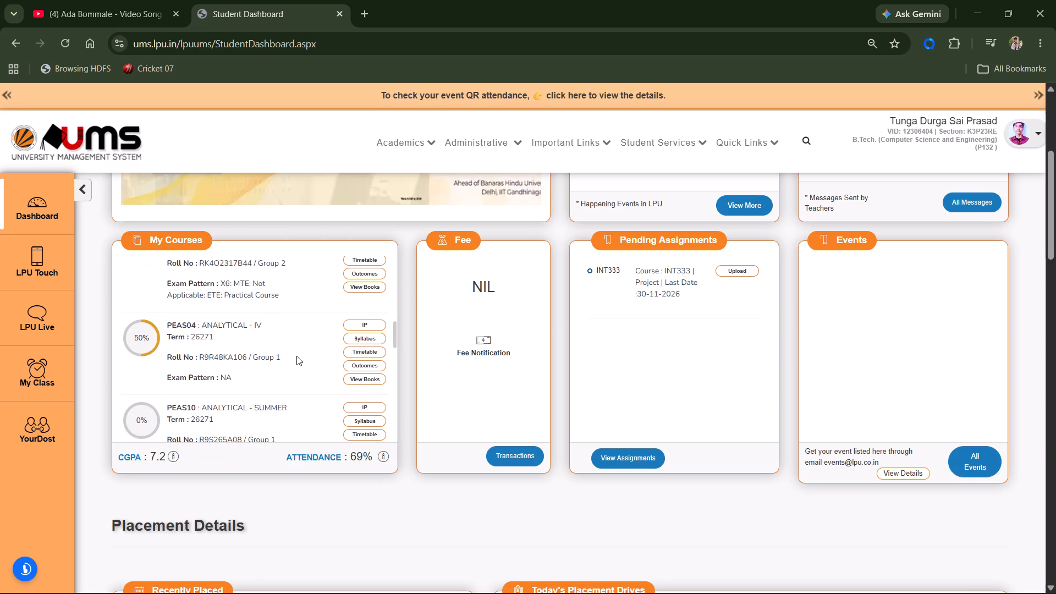
scroll(296, 356, "down", 3)
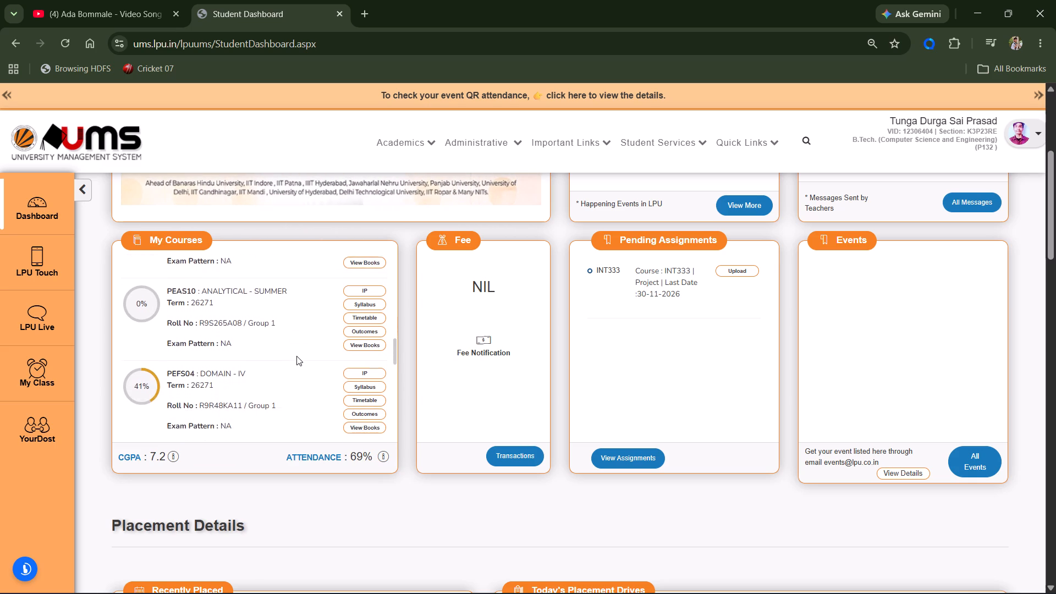
scroll(296, 356, "down", 4)
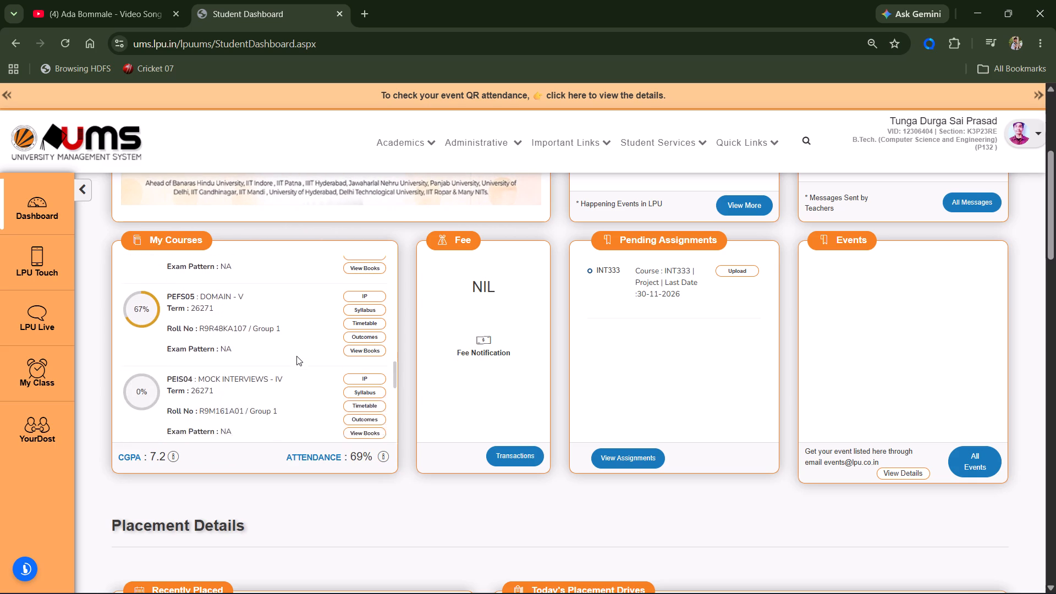
scroll(296, 356, "down", 1)
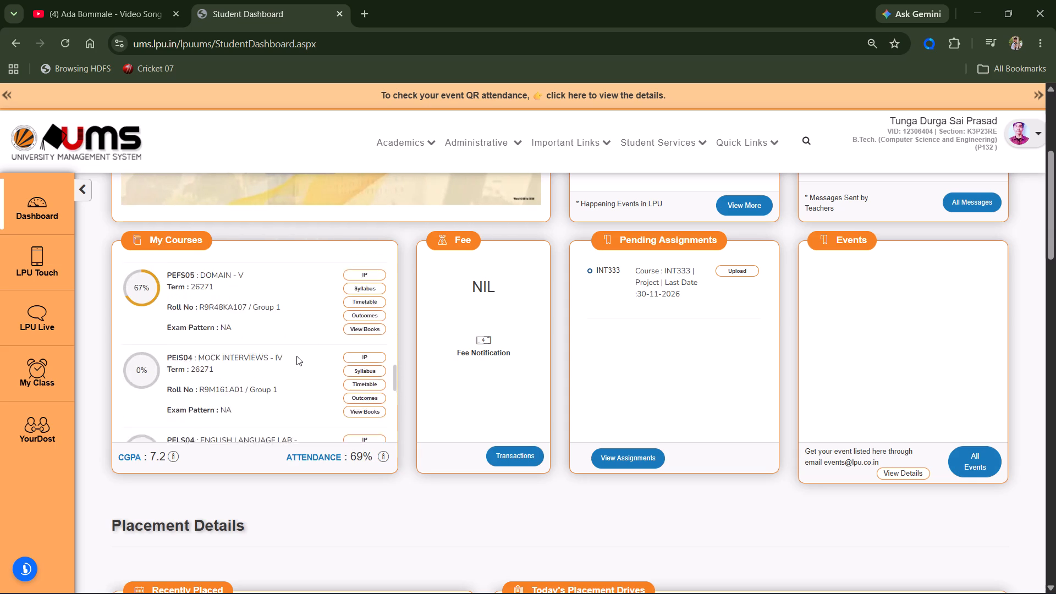
Find INT315 Cluster Computing in the course list, open its instruction plan and view it.
scroll(296, 356, "up", 2)
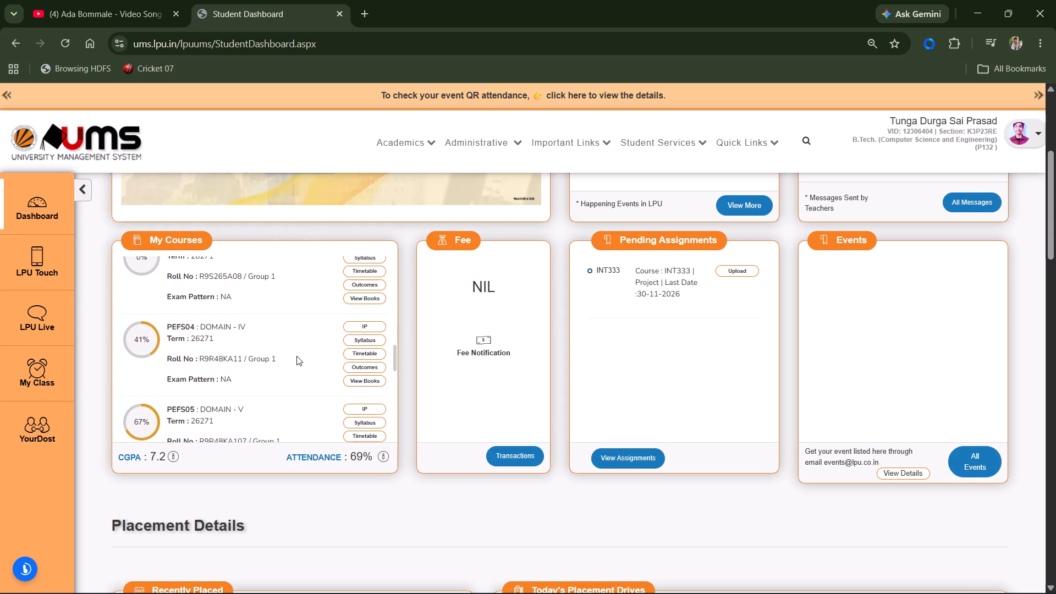
scroll(296, 356, "up", 3)
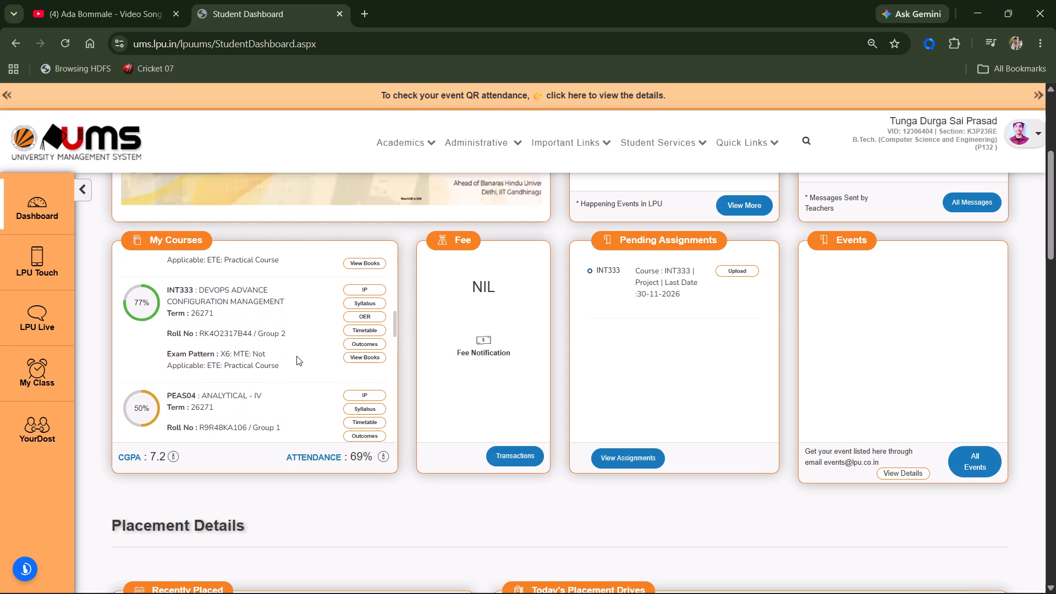
scroll(296, 356, "up", 3)
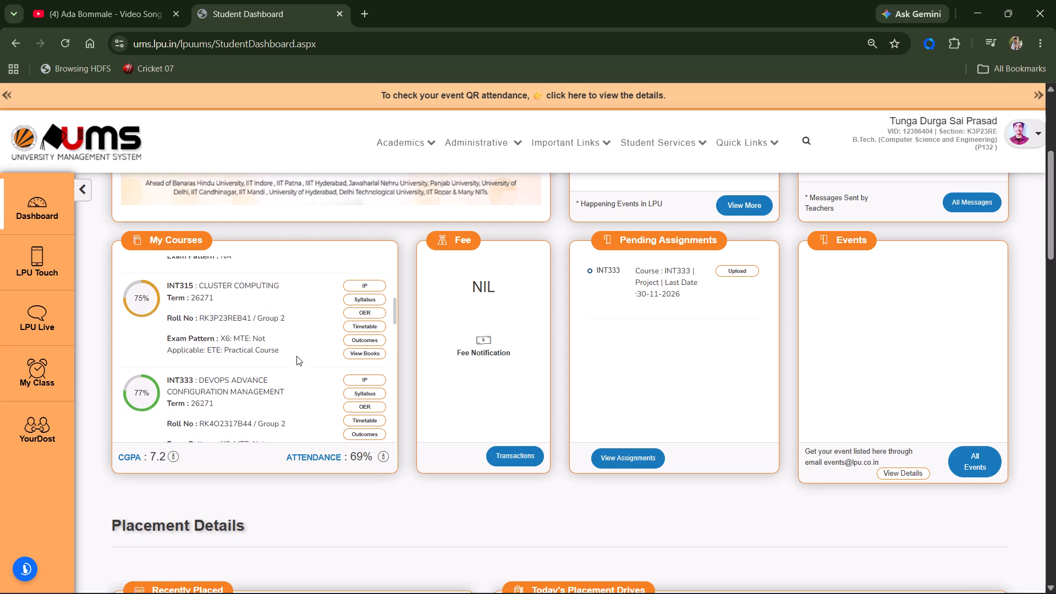
scroll(296, 356, "up", 1)
left_click(351, 287)
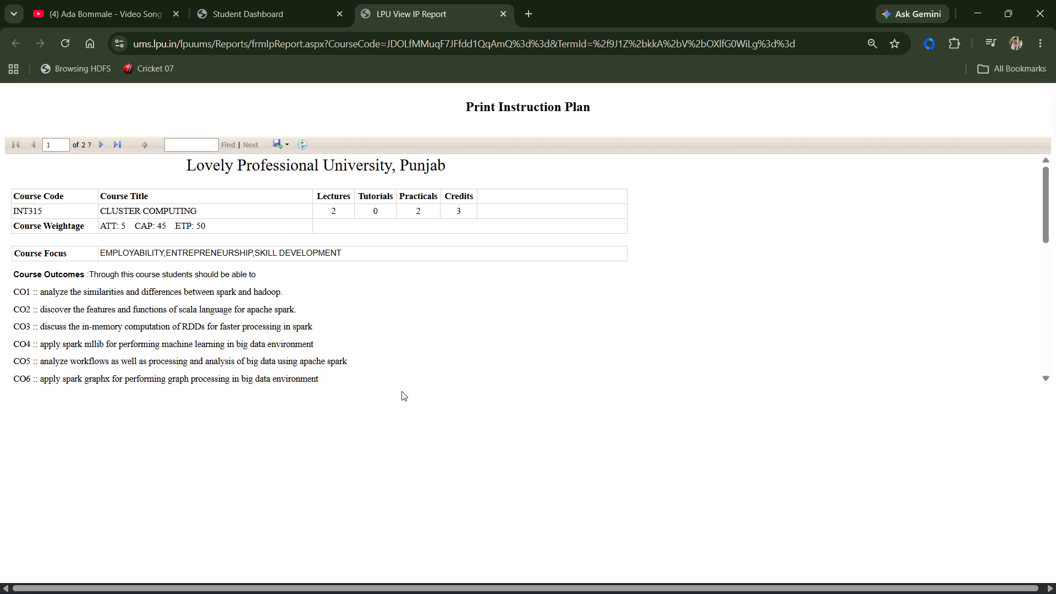
left_click(251, 0)
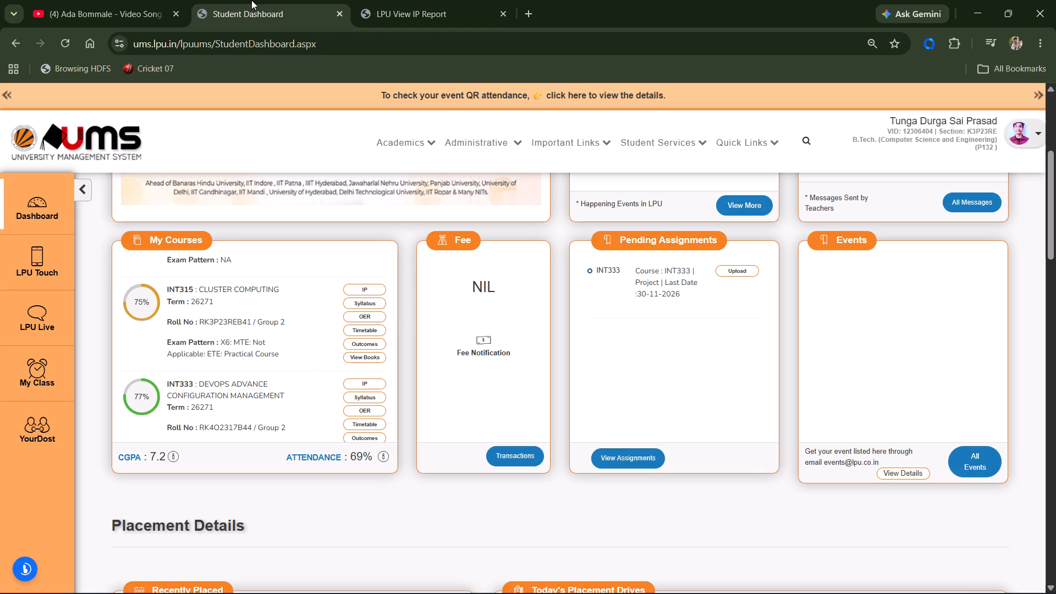
left_click(397, 0)
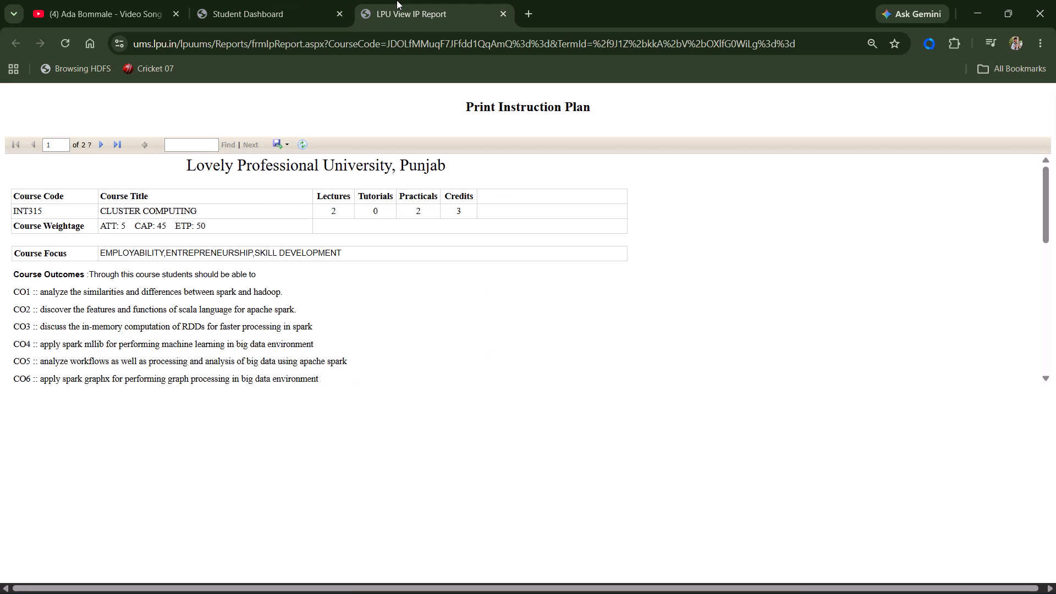
left_click(266, 0)
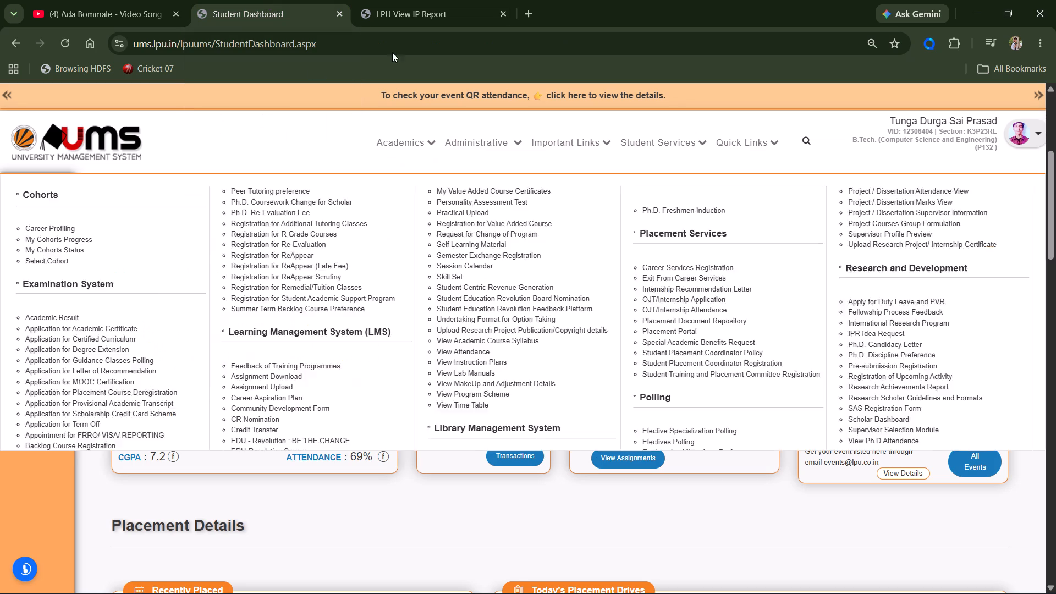
left_click(383, 7)
Return to the student dashboard and open the syllabus document for INT315 Cluster Computing.
left_click(289, 0)
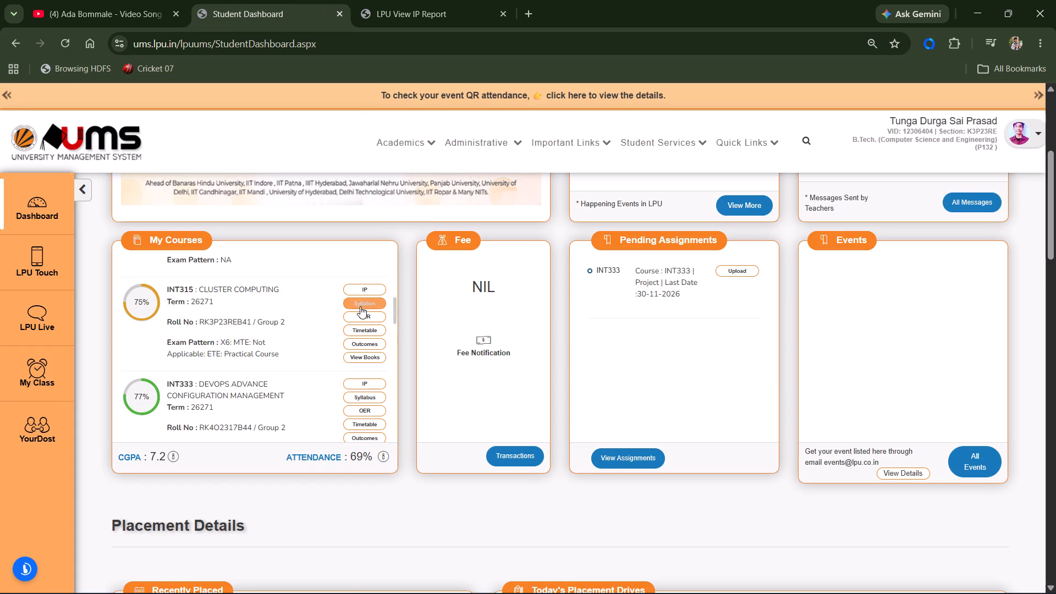
left_click(358, 302)
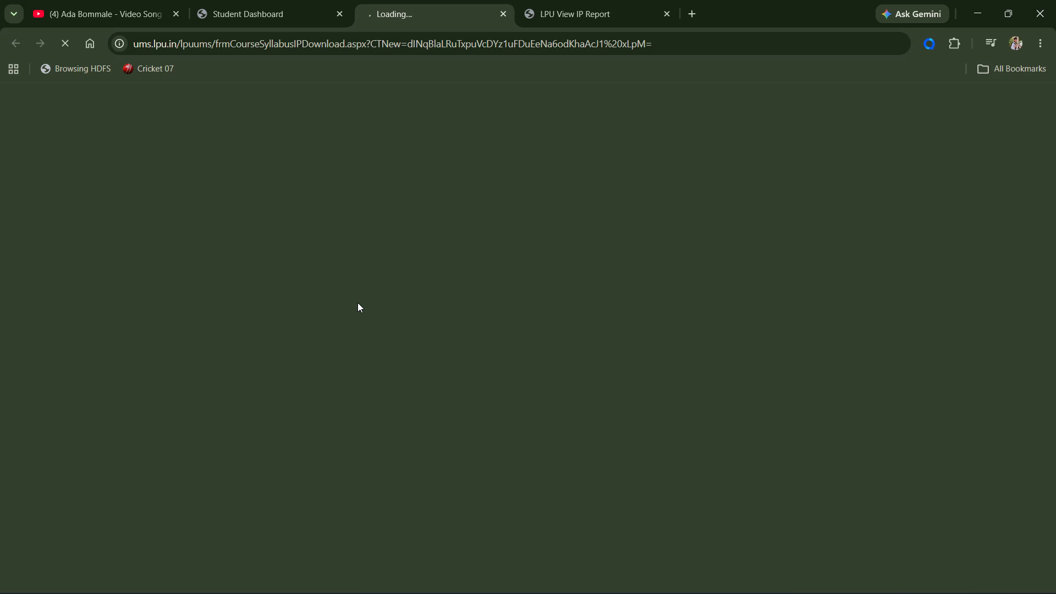
left_click(541, 0)
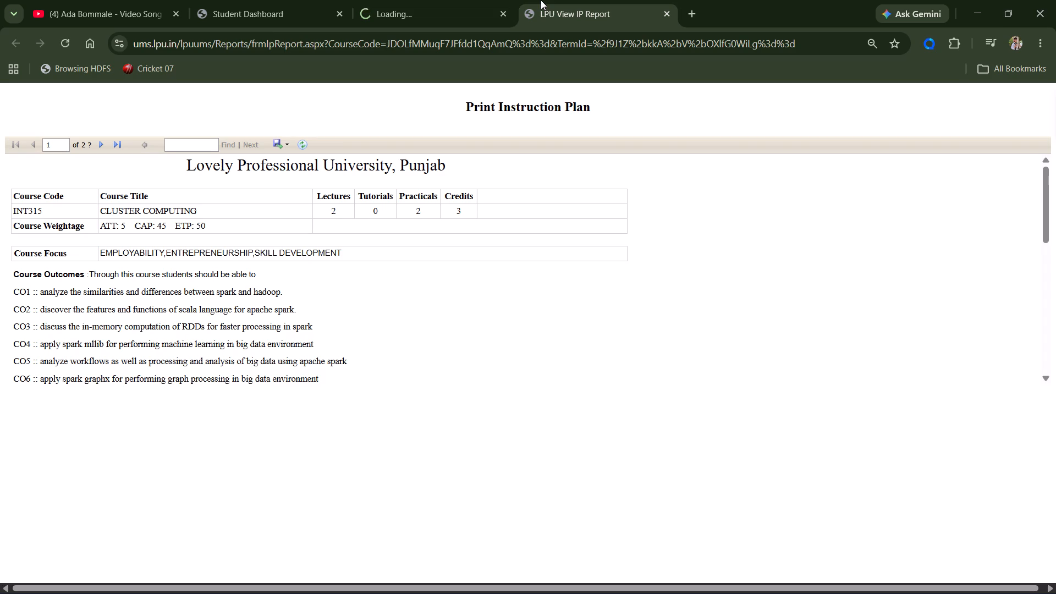
left_click(471, 0)
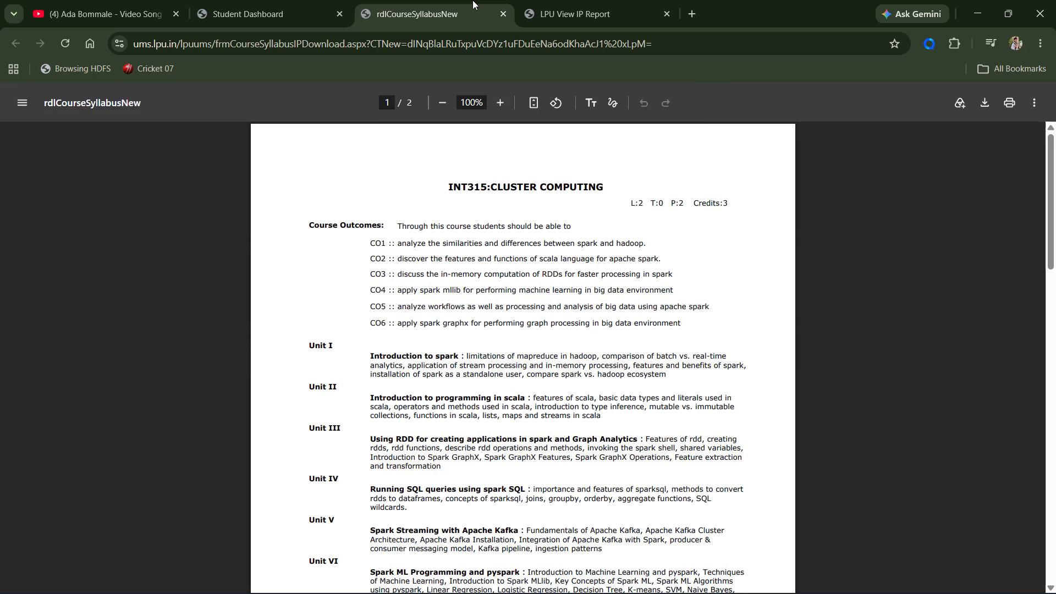
Examine the course outcomes, units, practical list and textbooks in the INT315 syllabus, and revisit the instruction plan.
scroll(617, 259, "down", 1)
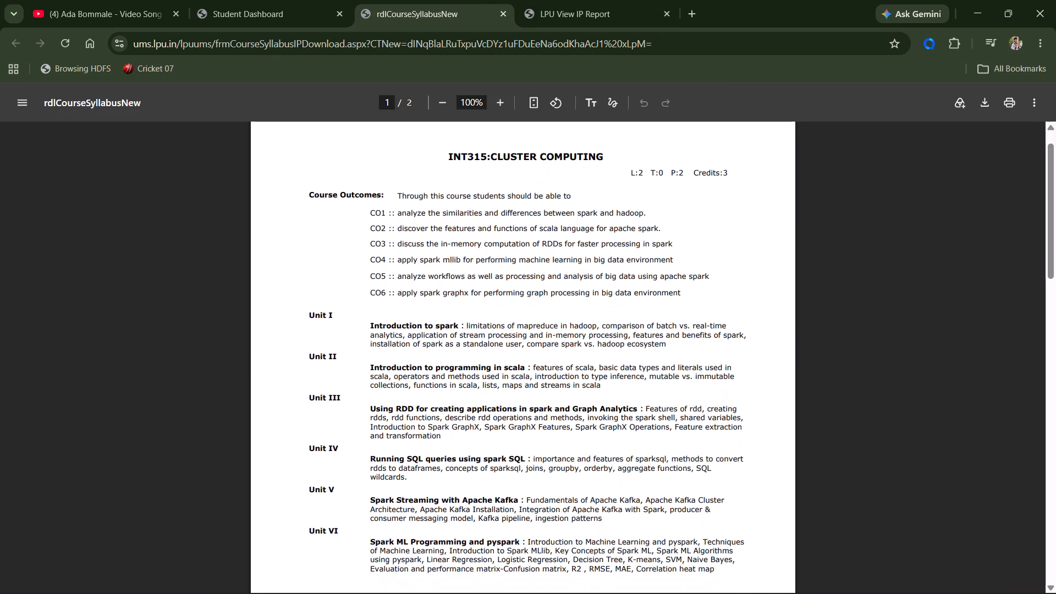
scroll(617, 259, "down", 3)
scroll(617, 259, "up", 1)
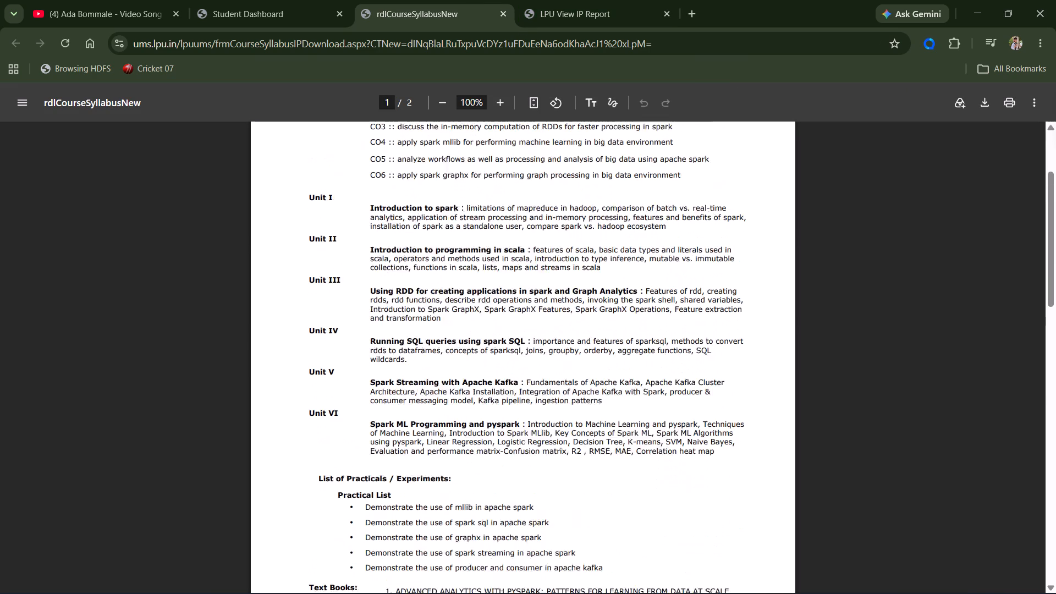
scroll(617, 259, "up", 3)
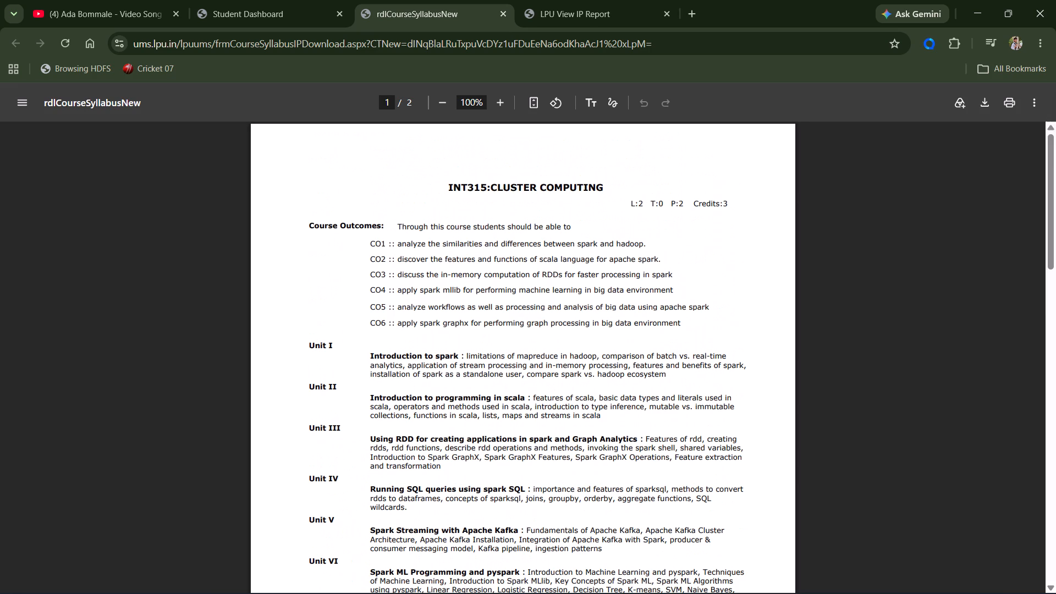
left_click(664, 0)
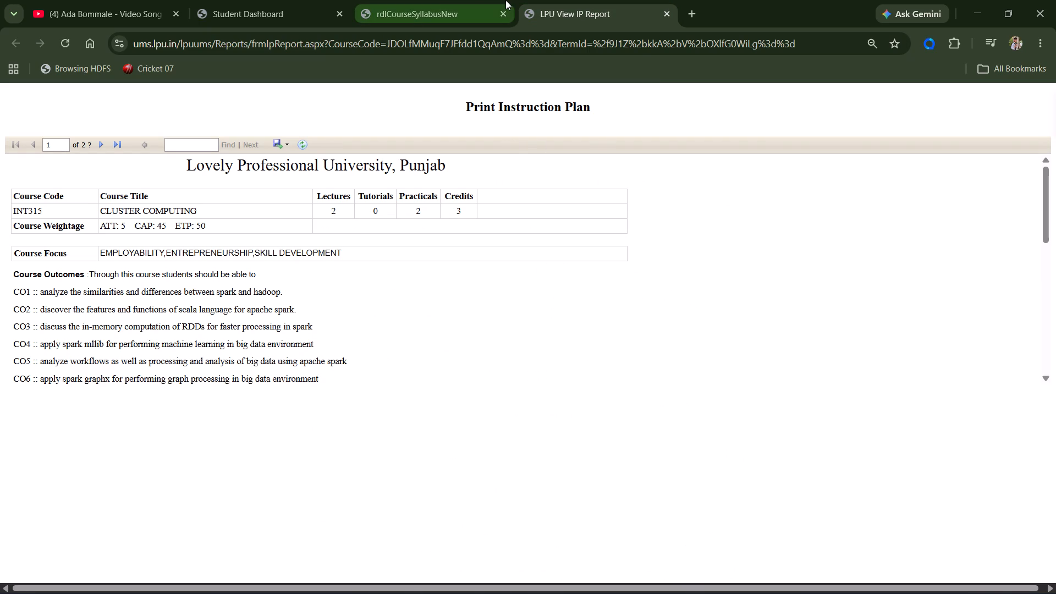
left_click(449, 0)
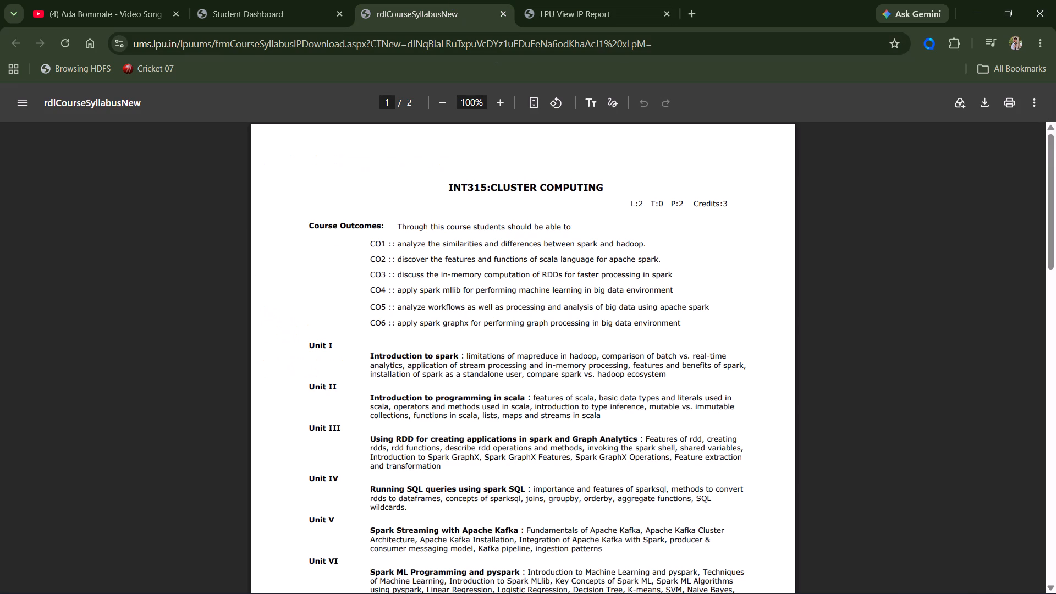
scroll(584, 249, "down", 2)
scroll(732, 213, "down", 2)
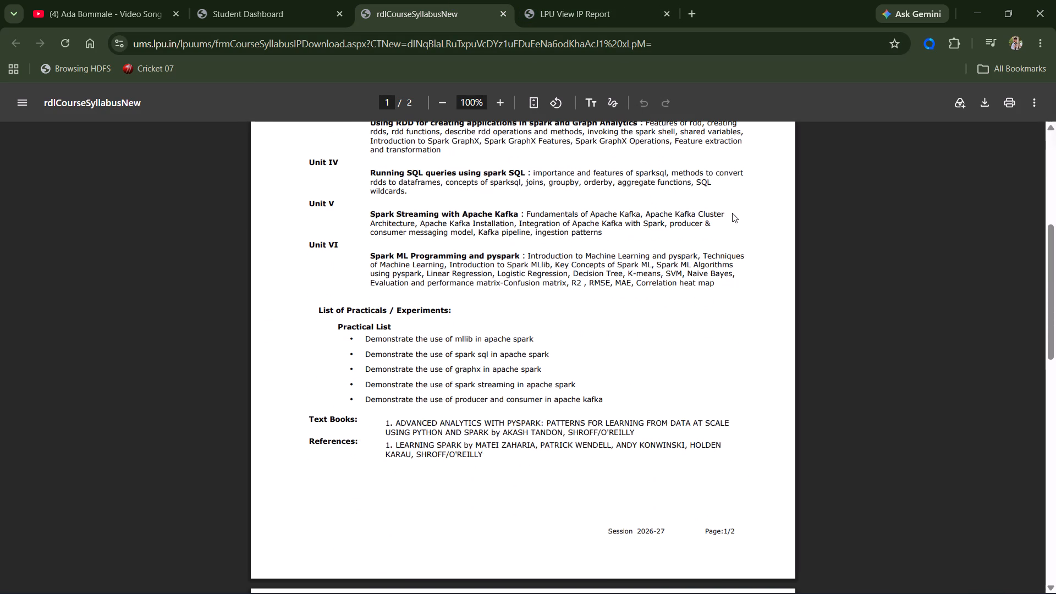
left_click(673, 0)
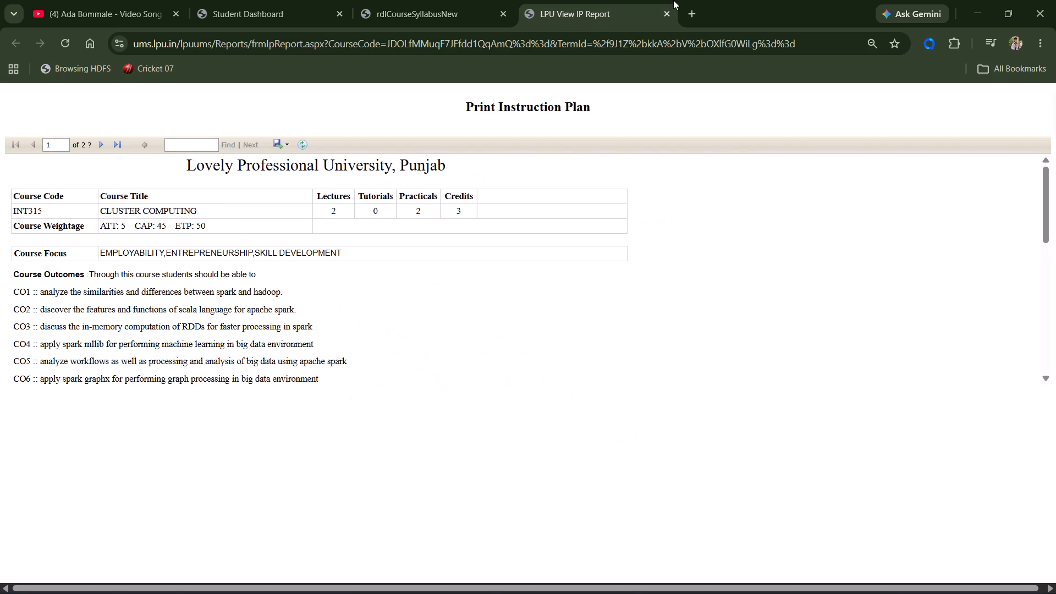
scroll(673, 0, "left", 1)
Return to the student dashboard and open the timetable for INT315 Cluster Computing.
left_click(240, 0)
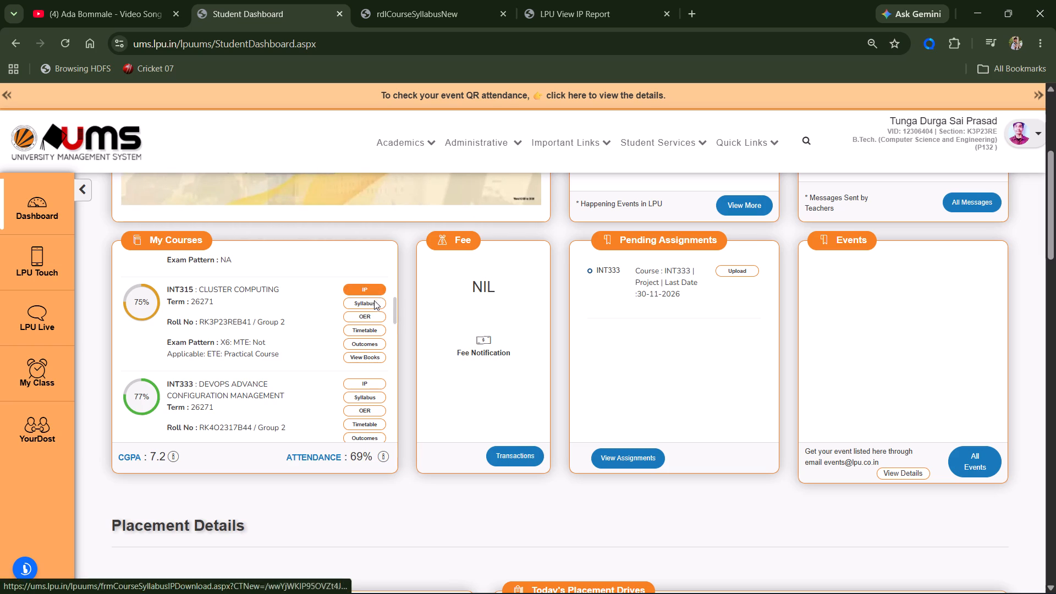
left_click(365, 331)
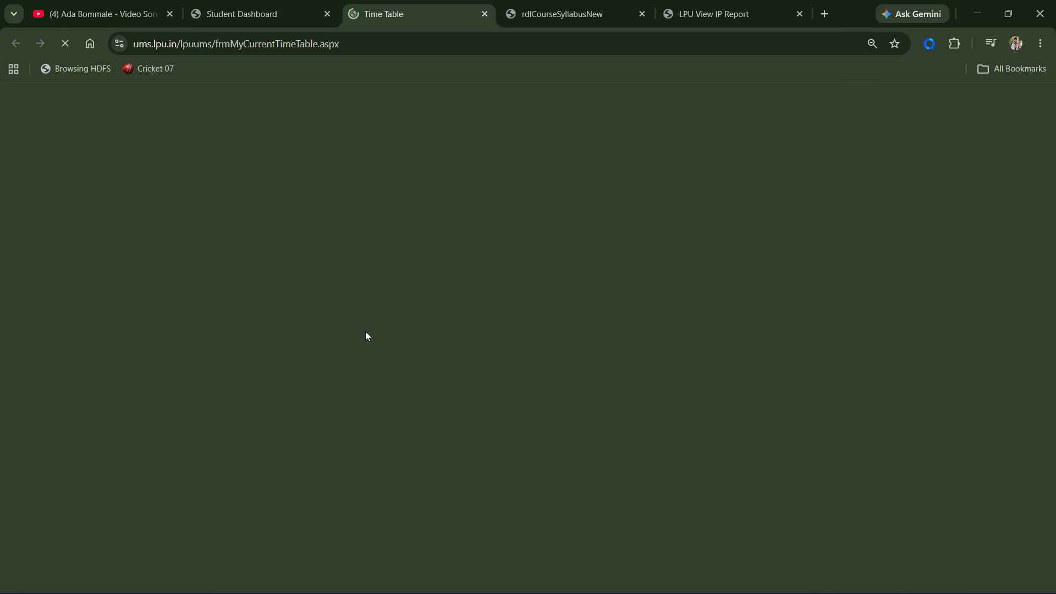
Close the LPU View IP Report page, leaving the syllabus and timetable pages open in a maximized browser window.
left_click(676, 0)
left_click(585, 0)
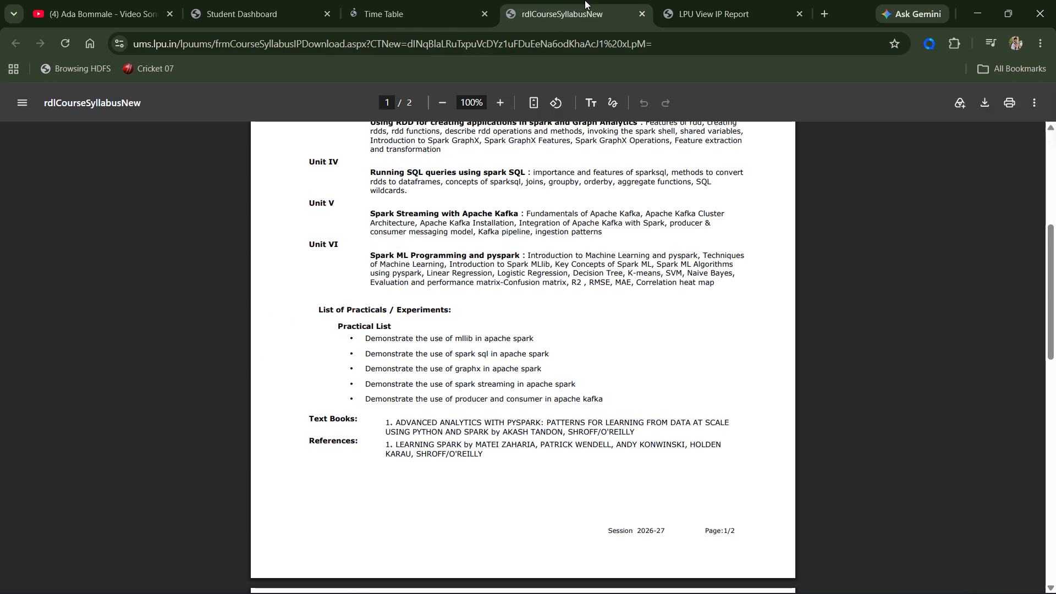
left_click(481, 0)
left_click(709, 0)
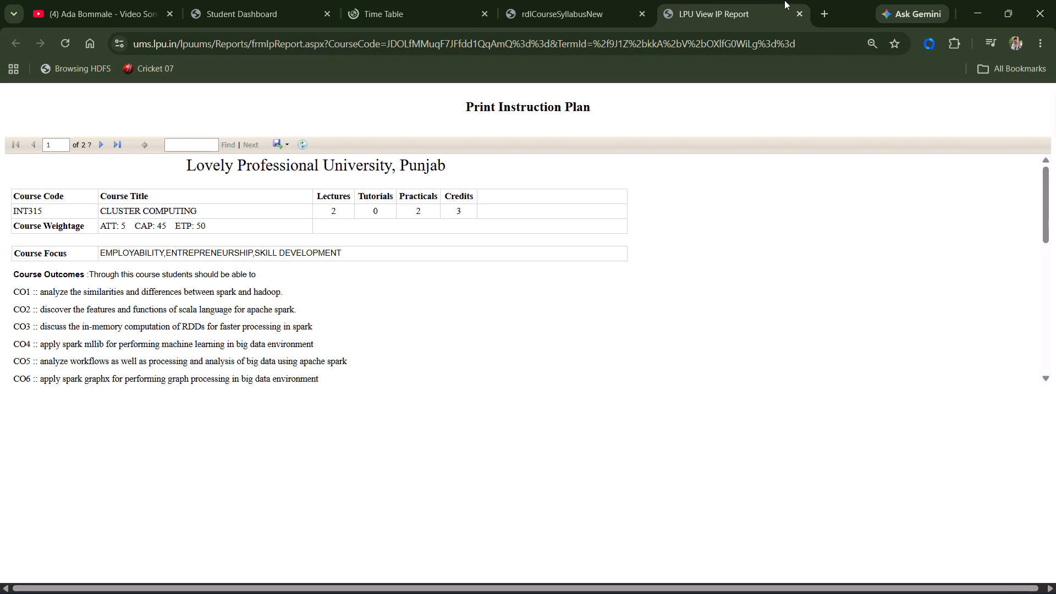
double_click(799, 19)
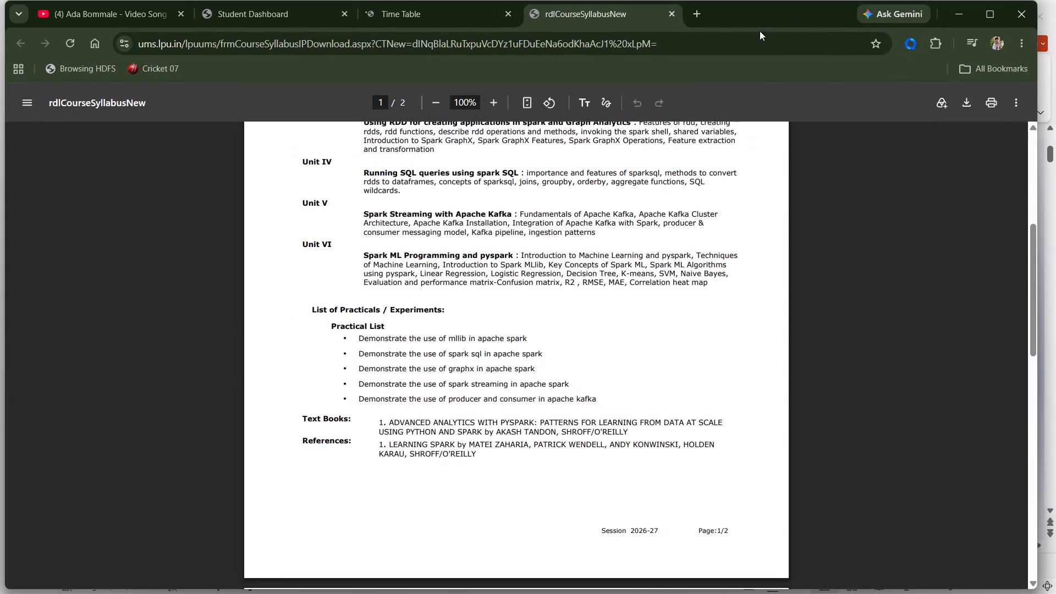
left_click(990, 25)
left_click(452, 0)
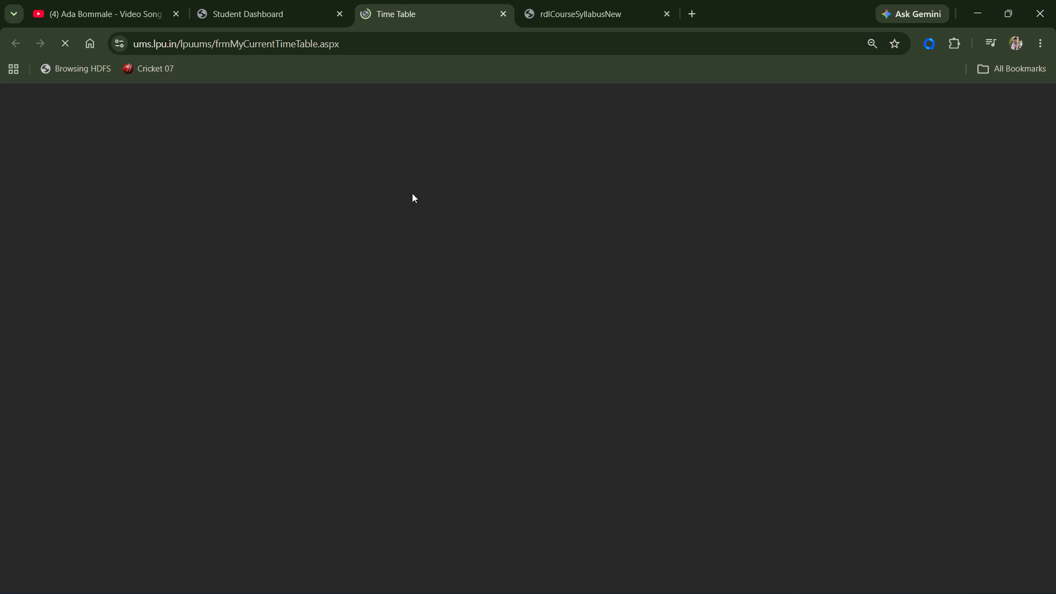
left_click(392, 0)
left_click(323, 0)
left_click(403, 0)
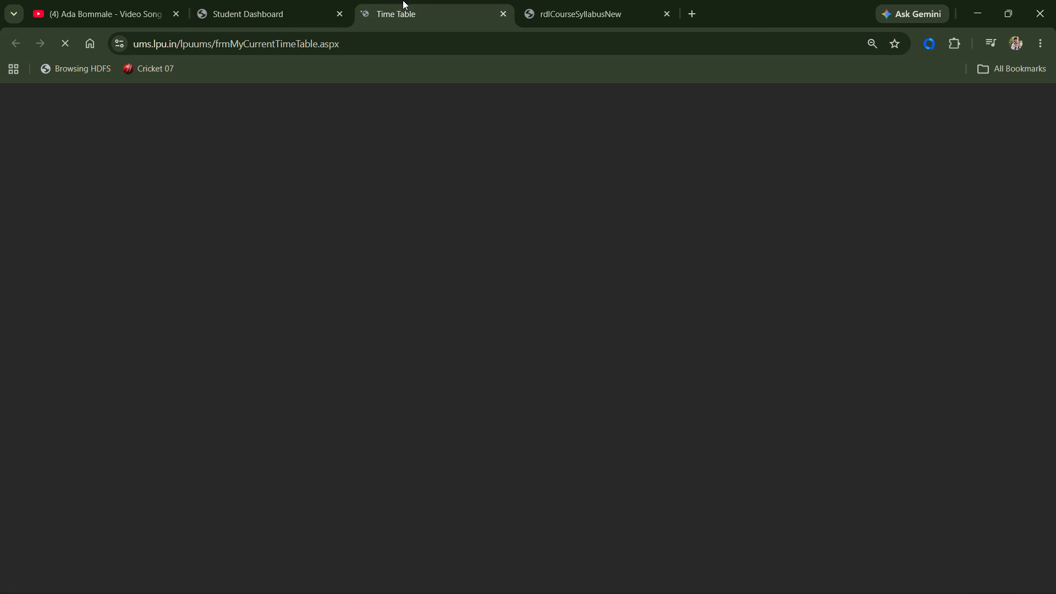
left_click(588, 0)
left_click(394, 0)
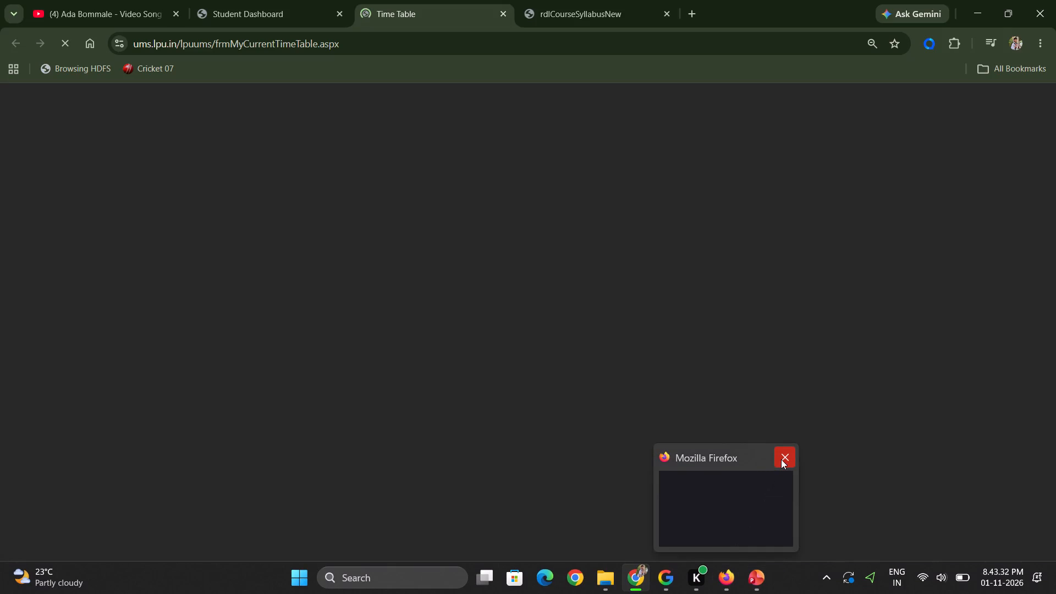
Close the Mozilla Firefox window.
left_click(781, 459)
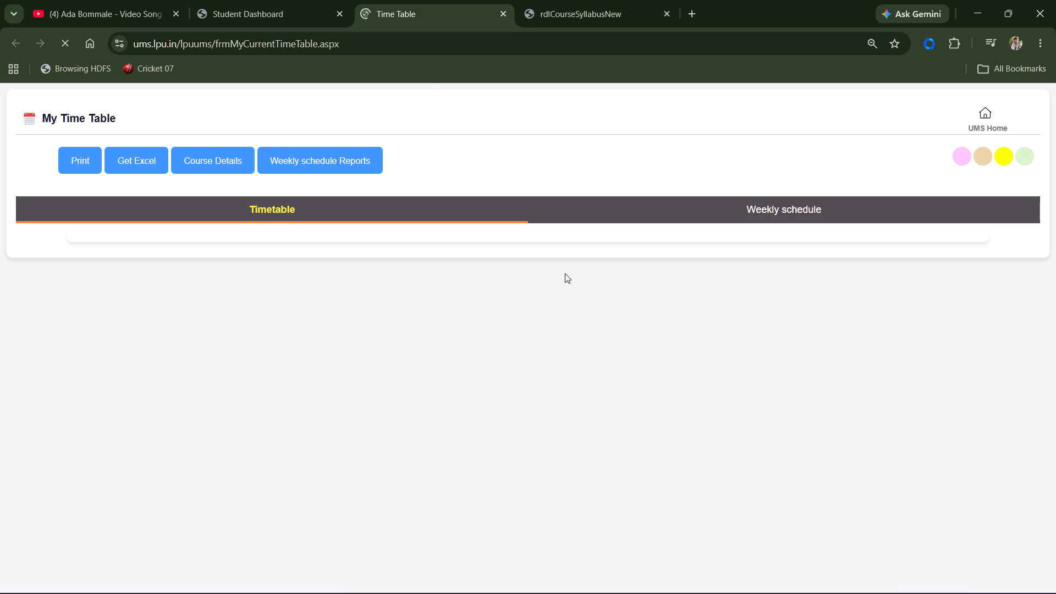
Examine the weekly timetable for the INT315 class slots.
left_click(318, 0)
left_click(409, 0)
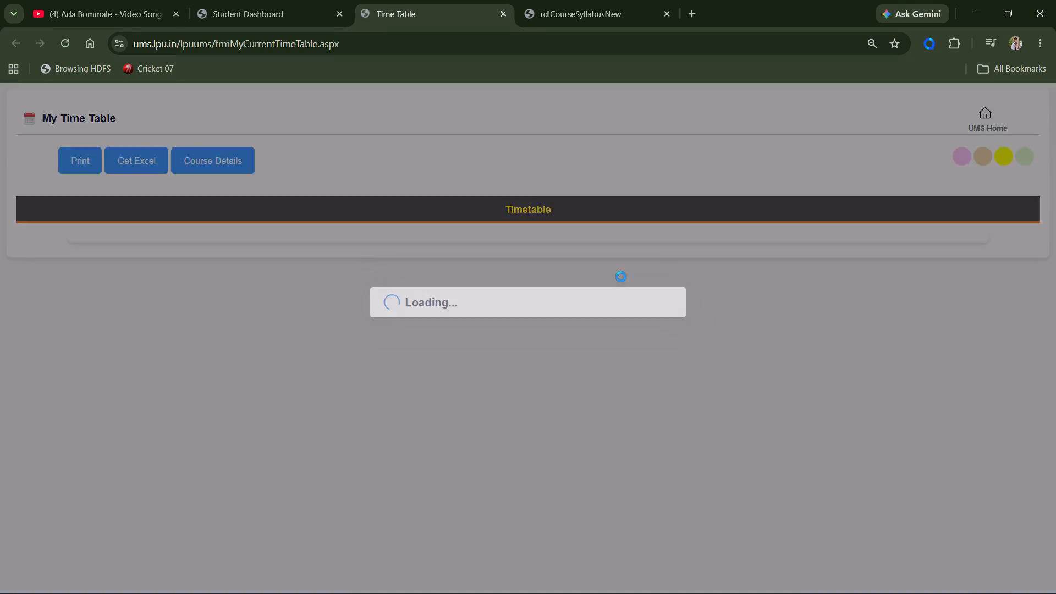
left_click(621, 277)
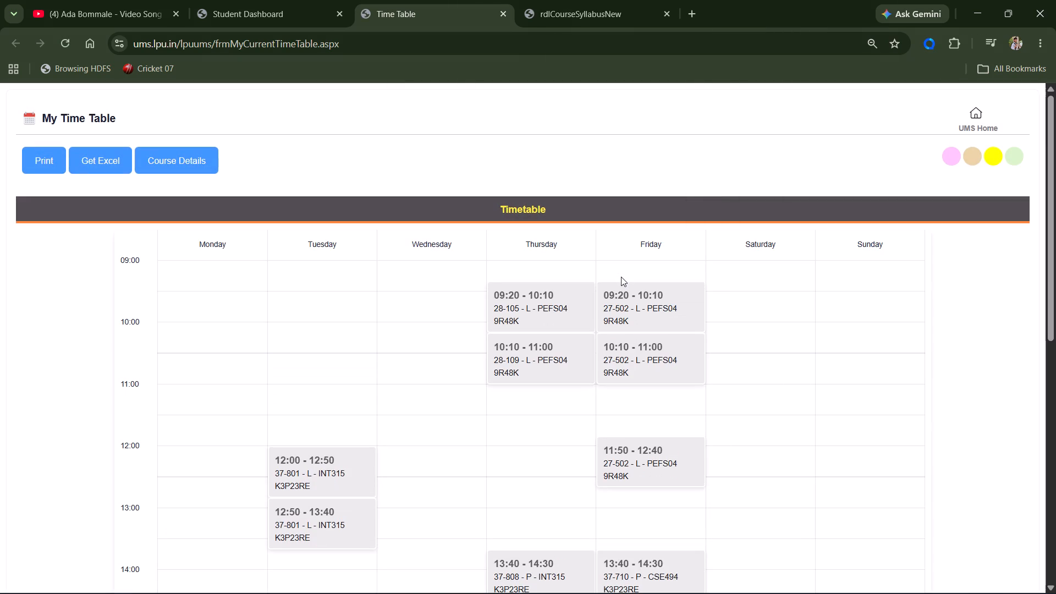
scroll(271, 238, "down", 3)
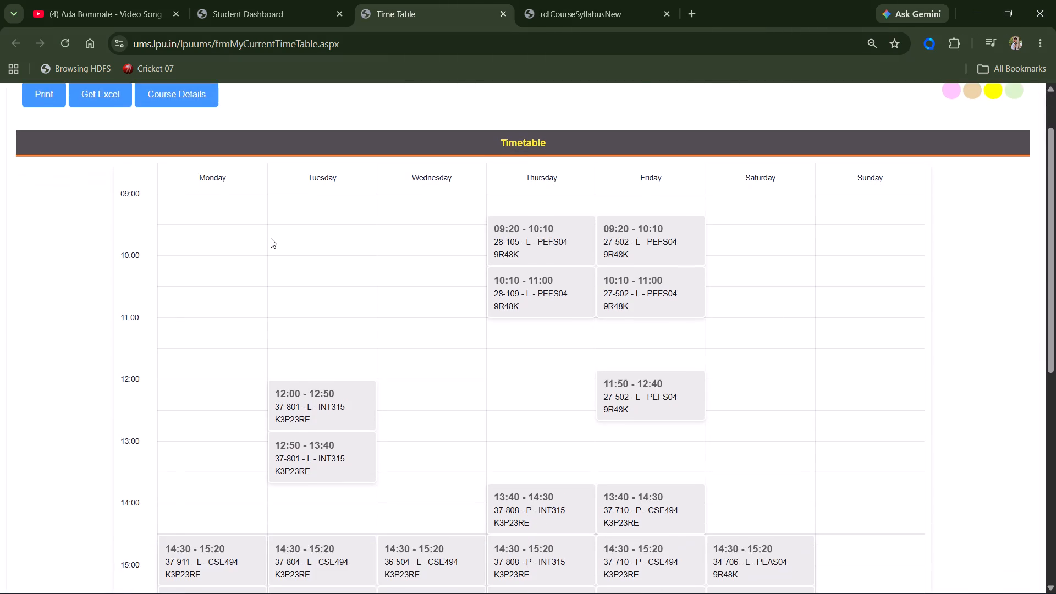
scroll(271, 238, "down", 2)
scroll(271, 238, "up", 6)
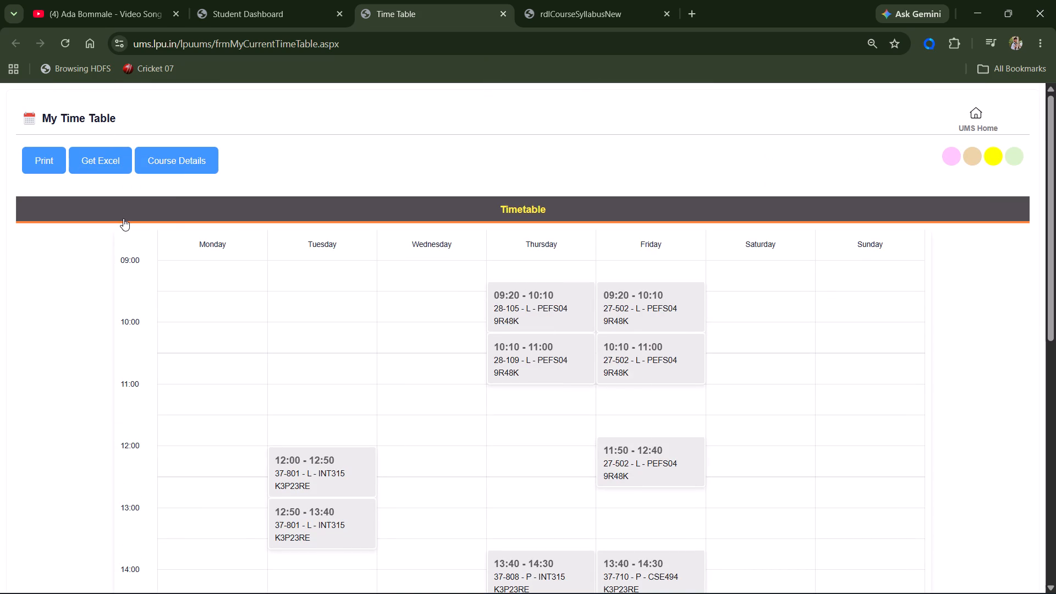
Open the Tuesday 12:00-12:50 INT315 lecture details in the timetable and copy the teacher's name.
scroll(706, 521, "down", 1)
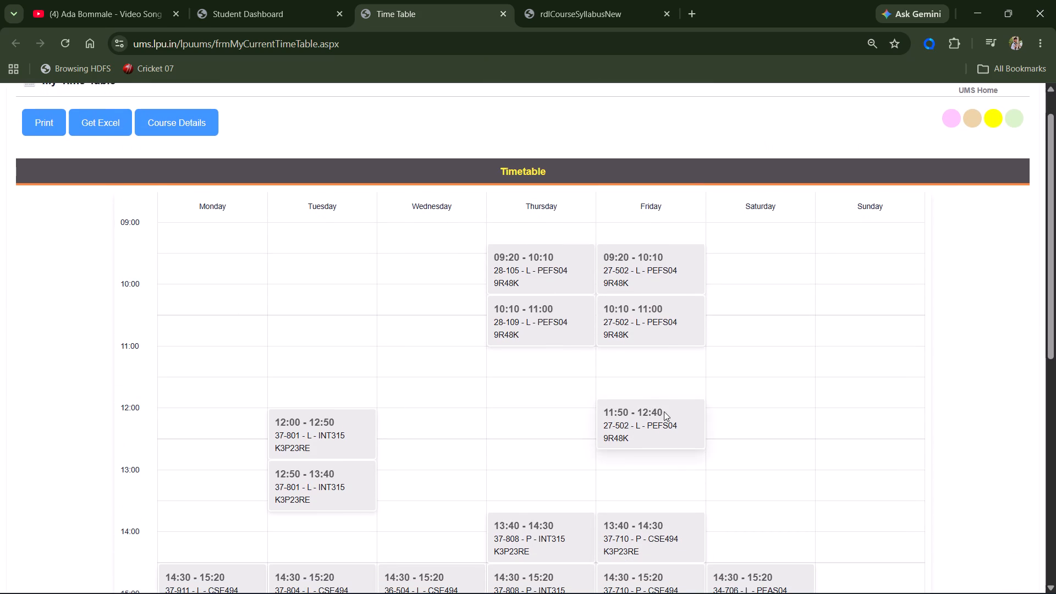
scroll(422, 391, "down", 1)
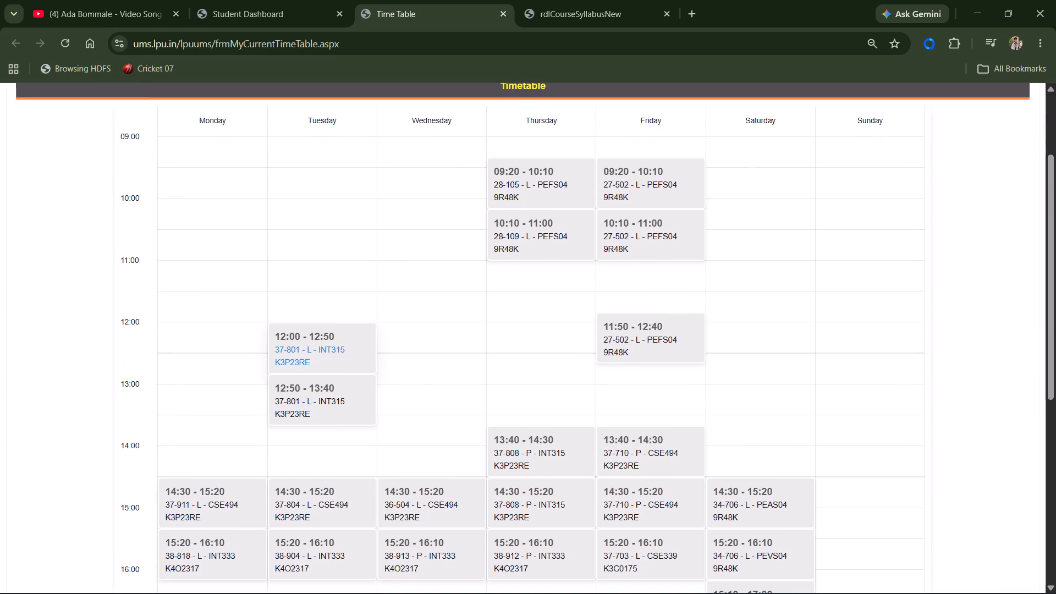
left_click(331, 340)
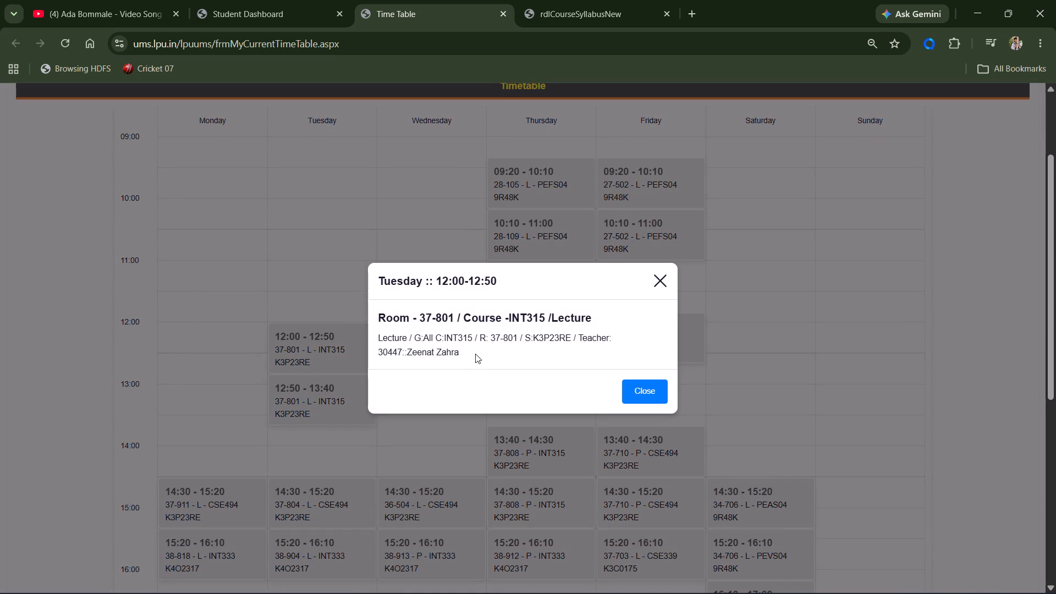
left_click_drag(475, 354, 408, 353)
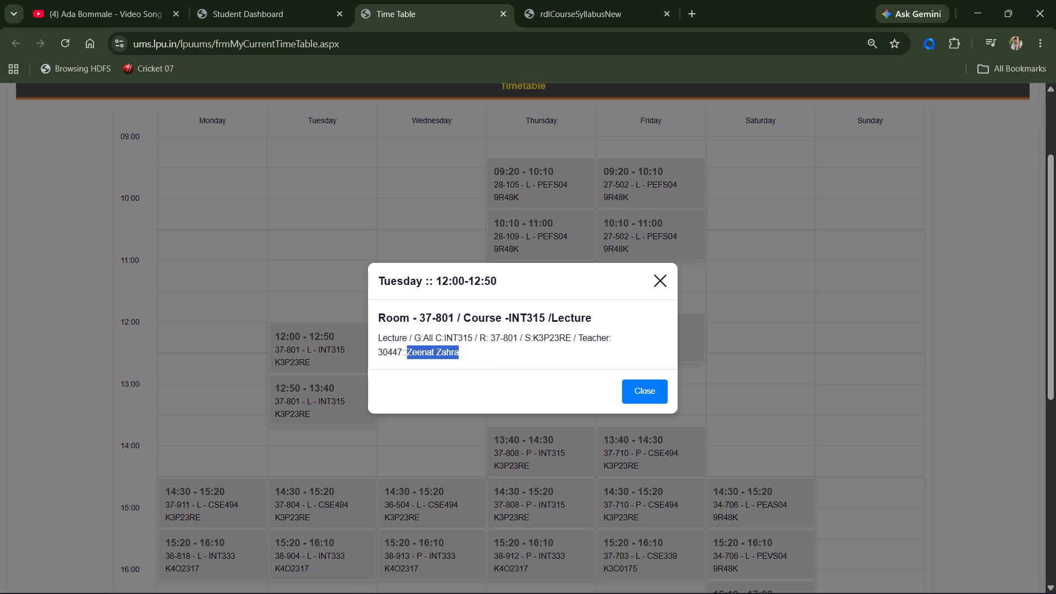
key("ctrl+c")
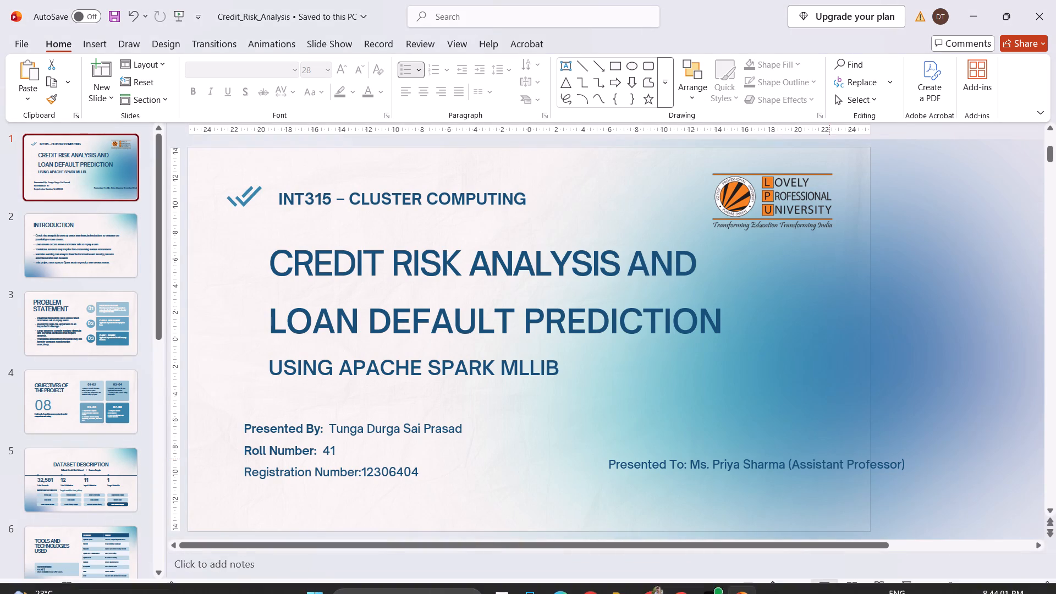
Switch to the Credit_Risk_Analysis presentation and replace the name and job title after "Presented To: Ms." on the title slide with the copied teacher's name.
left_click(829, 459)
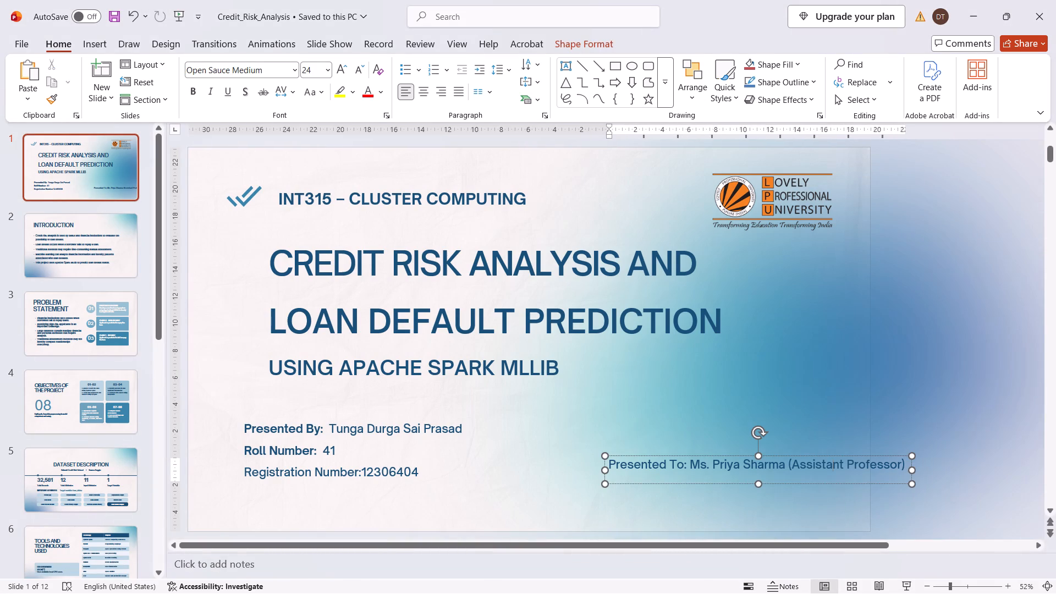
left_click(890, 466)
left_click_drag(903, 466, 808, 468)
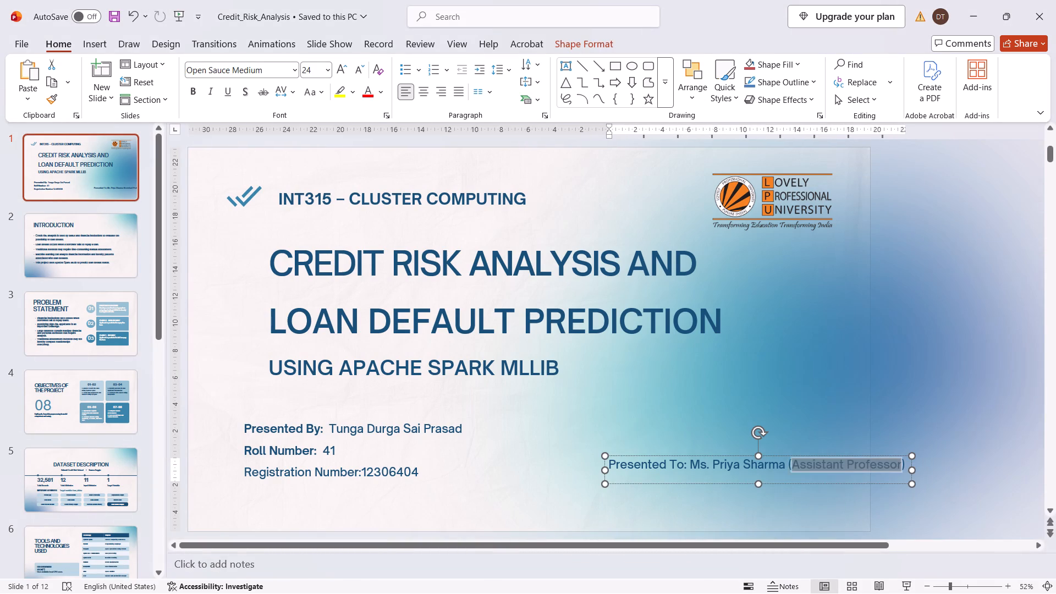
left_click_drag(808, 468, 696, 464)
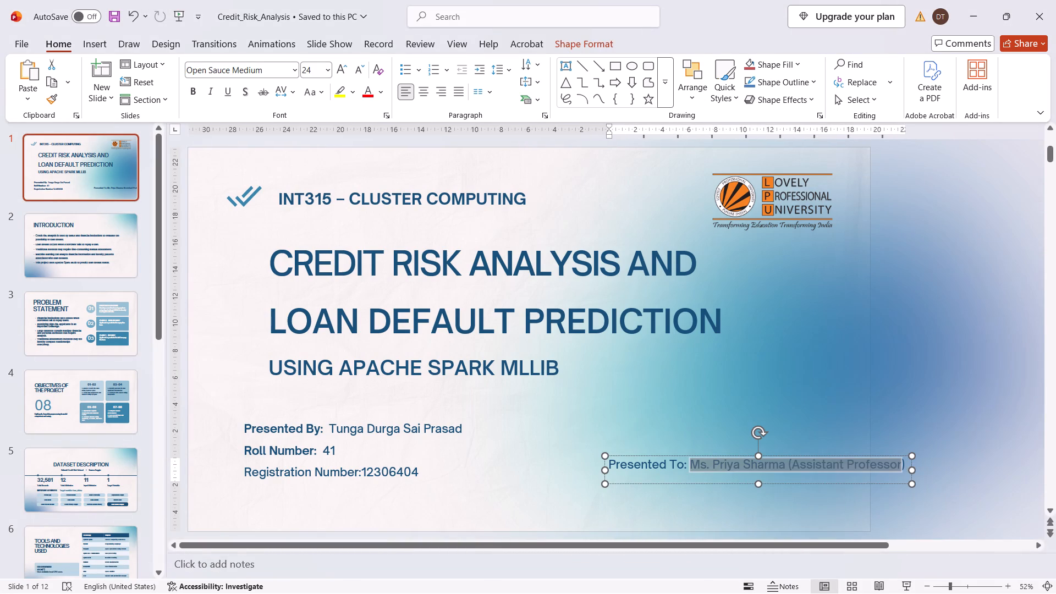
left_click_drag(696, 464, 713, 463)
key("ctrl+v")
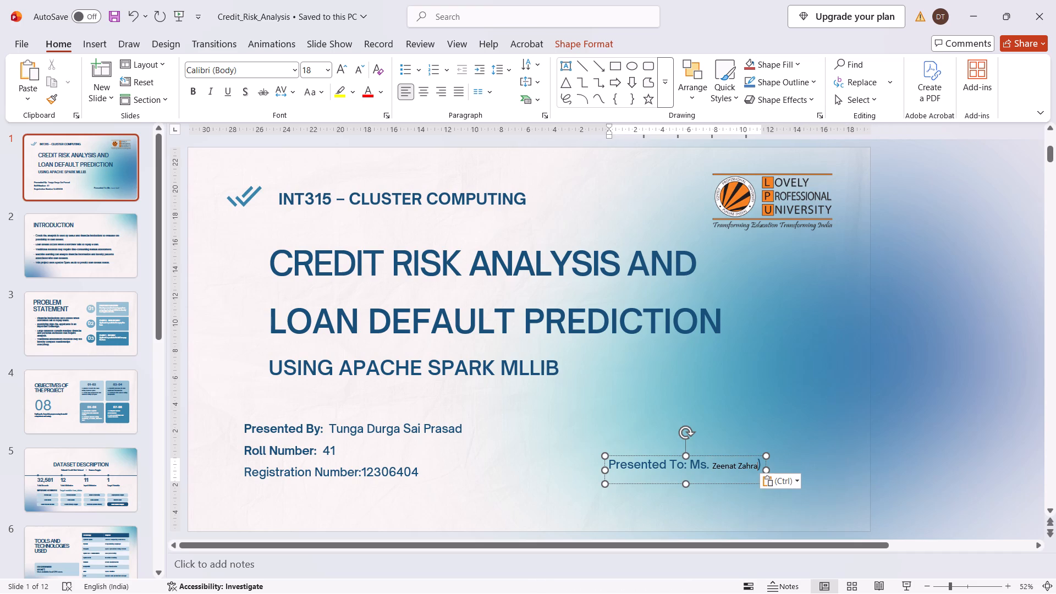
Open Notepad and place the cursor below the VectorAssembler line in the dropDuplicates() notes.
left_click(443, 576)
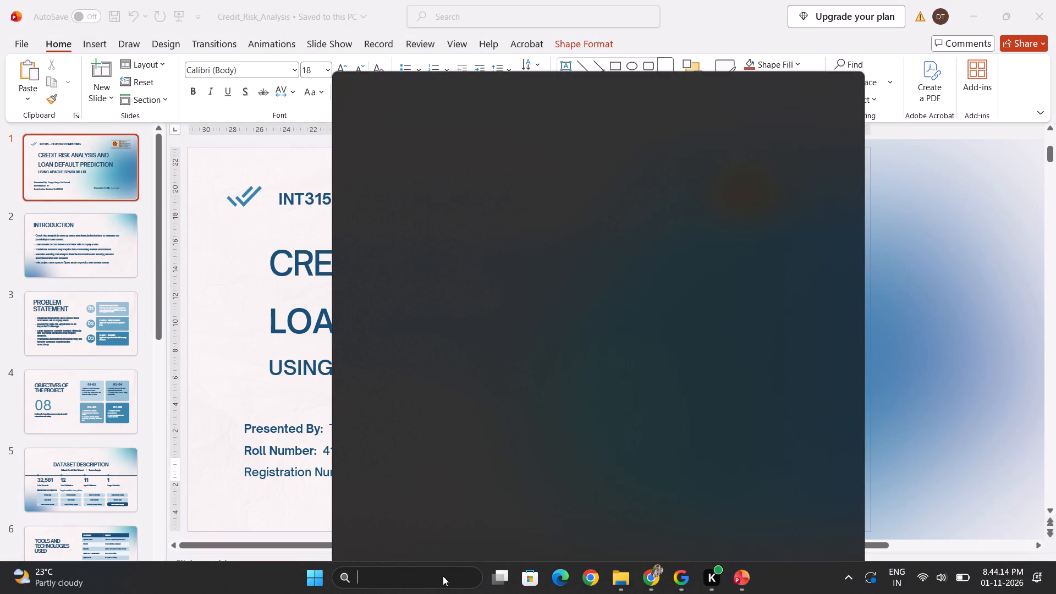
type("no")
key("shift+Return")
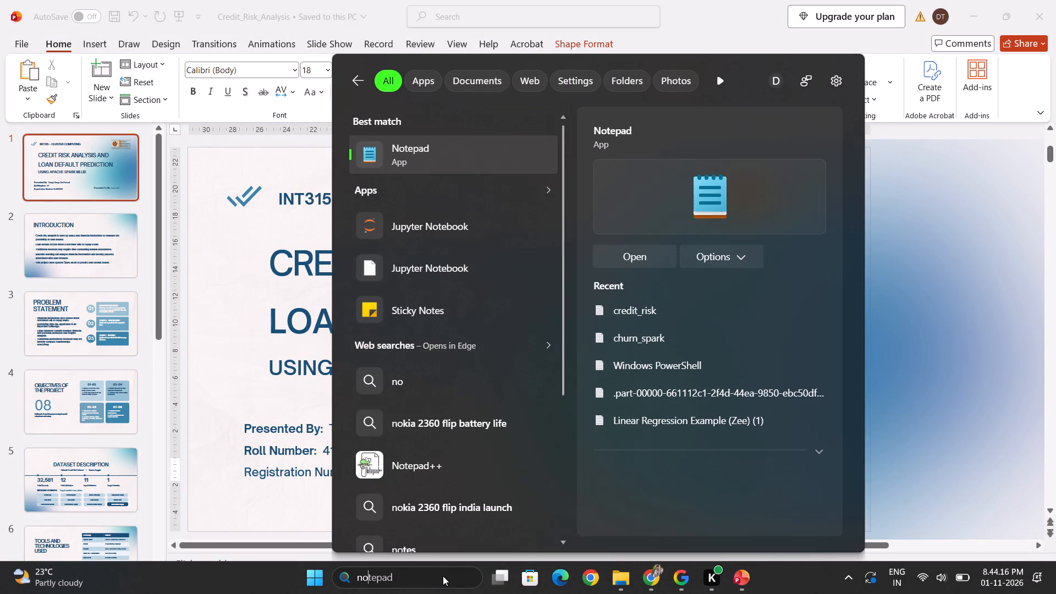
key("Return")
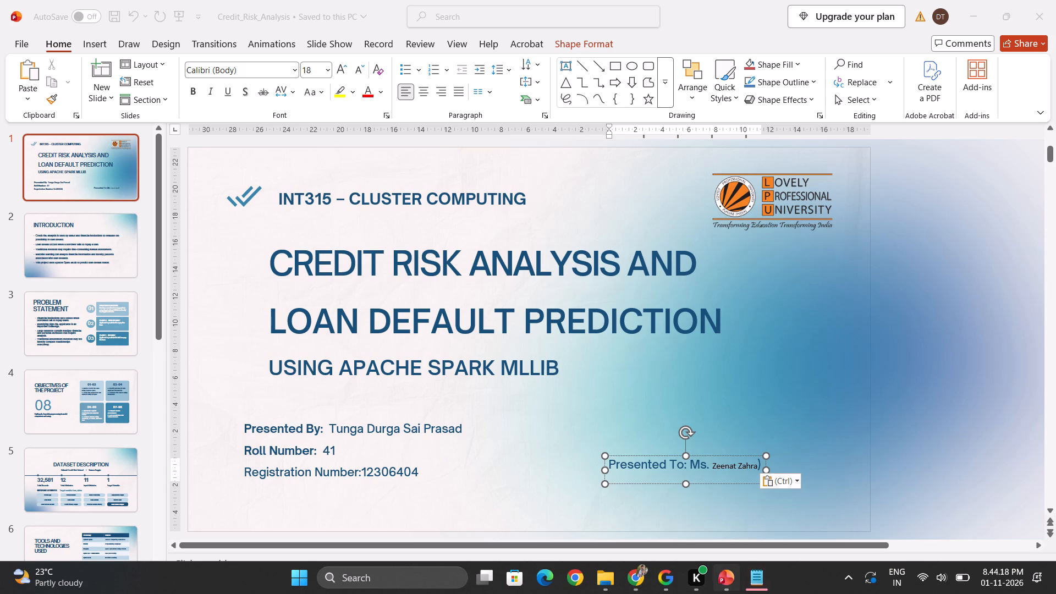
left_click(745, 581)
left_click(486, 312)
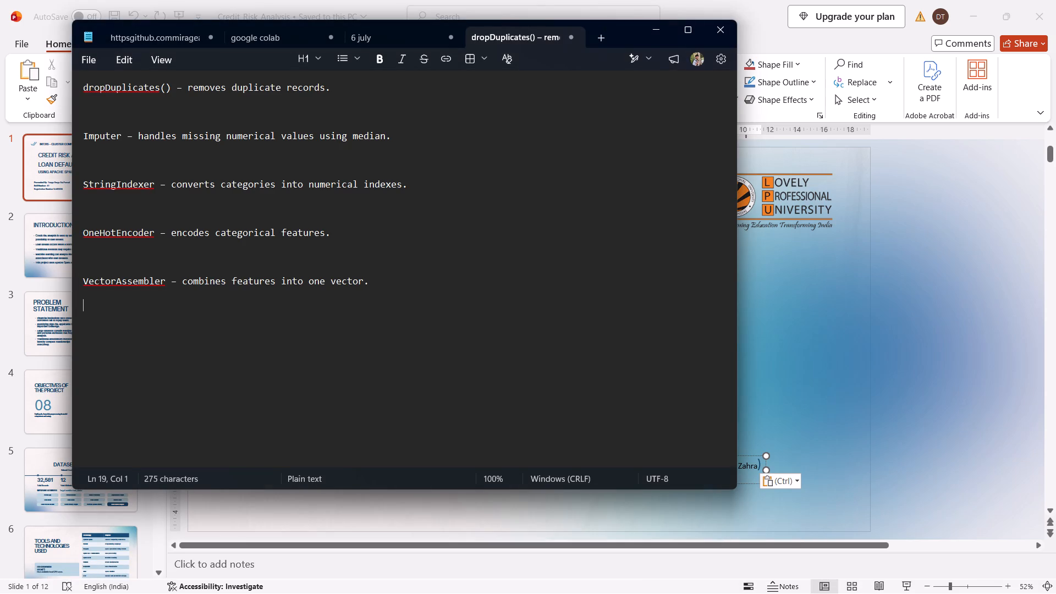
Paste the copied instructor name into the open Notepad note as plain text, copy it again, remove it and close Notepad.
key("ctrl+v")
left_click(279, 323)
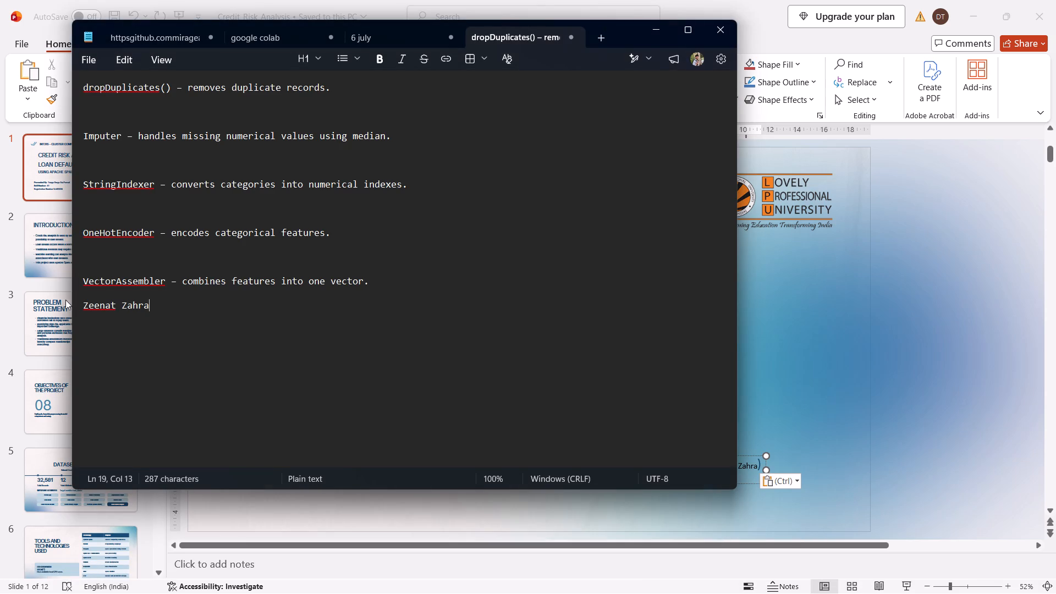
left_click_drag(155, 317, 92, 311)
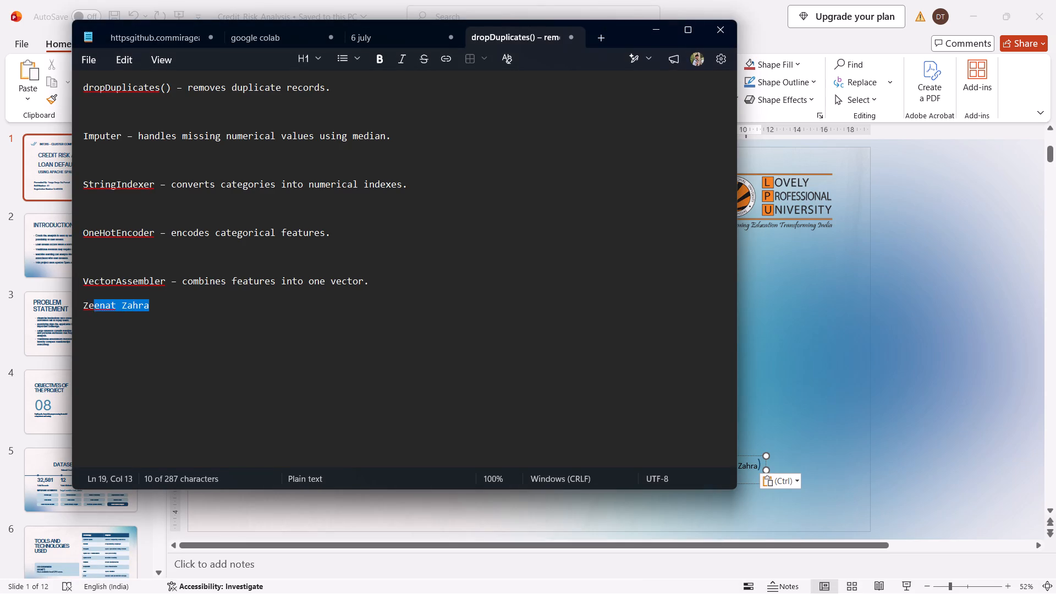
left_click_drag(92, 311, 79, 309)
key("ctrl+c")
key("ctrl+c")
key("BackSpace")
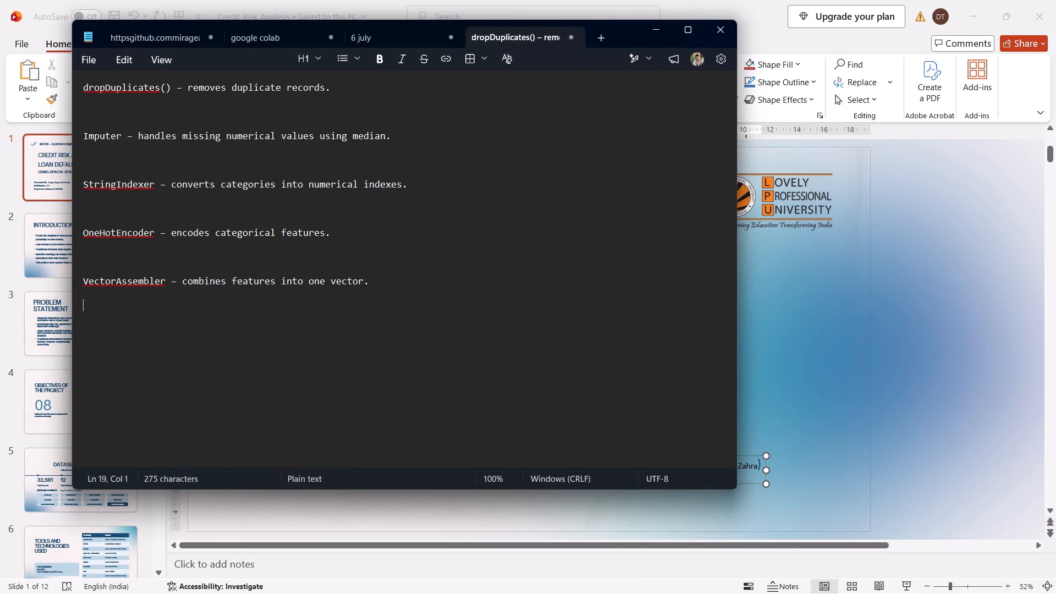
left_click(724, 25)
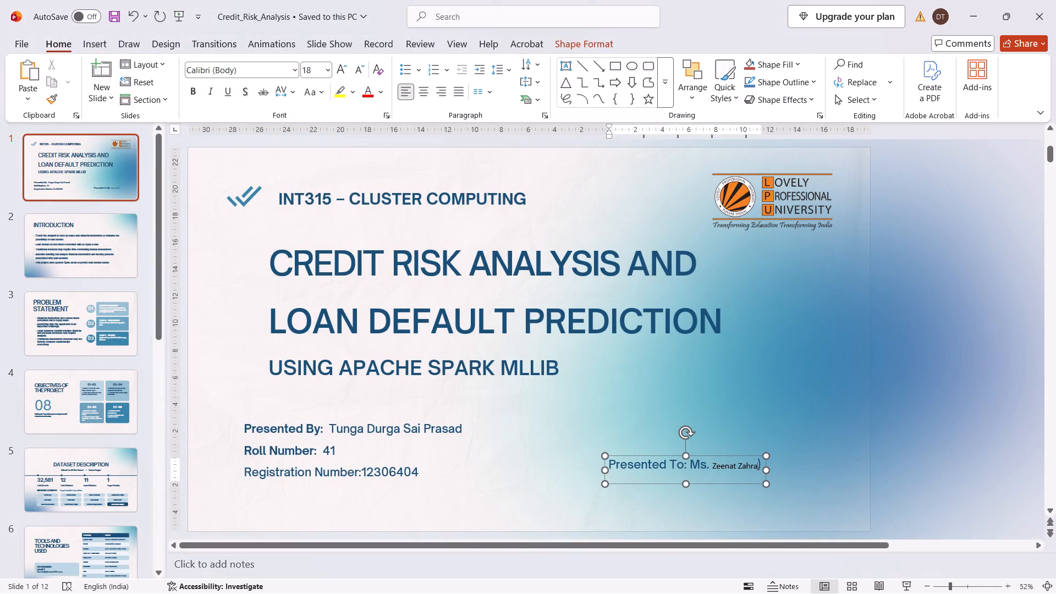
Replace the title and name after "Presented To:" on the title slide with the copied plain-text instructor name.
left_click_drag(761, 463, 692, 463)
key("ctrl+v")
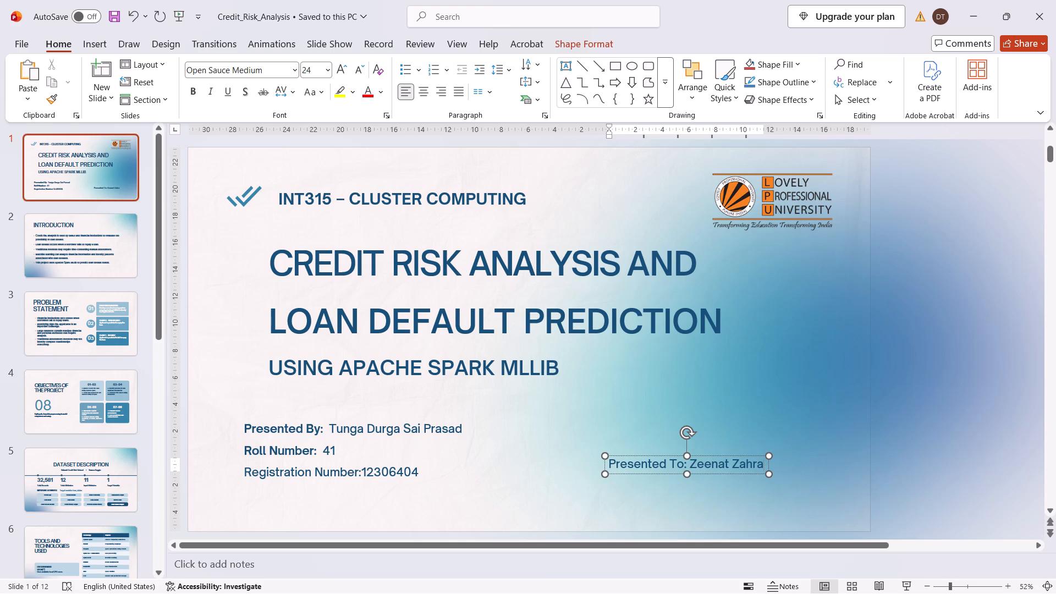
left_click(804, 448)
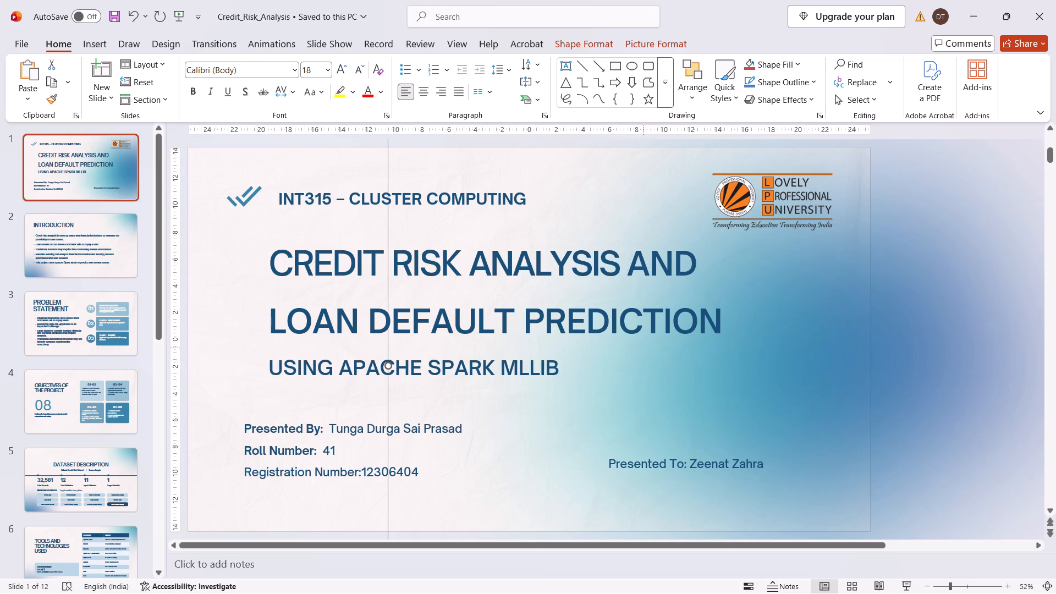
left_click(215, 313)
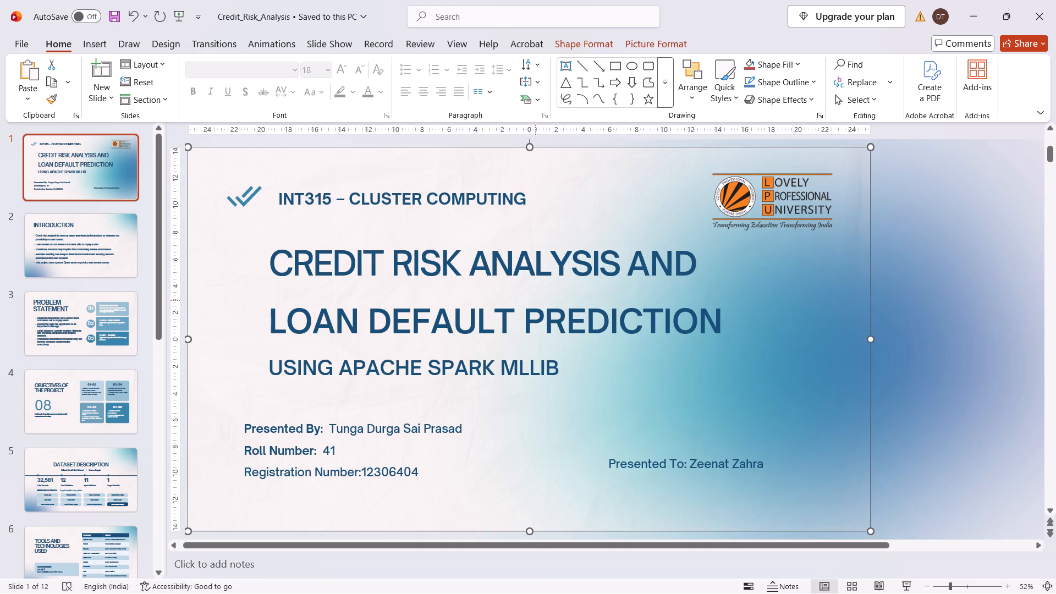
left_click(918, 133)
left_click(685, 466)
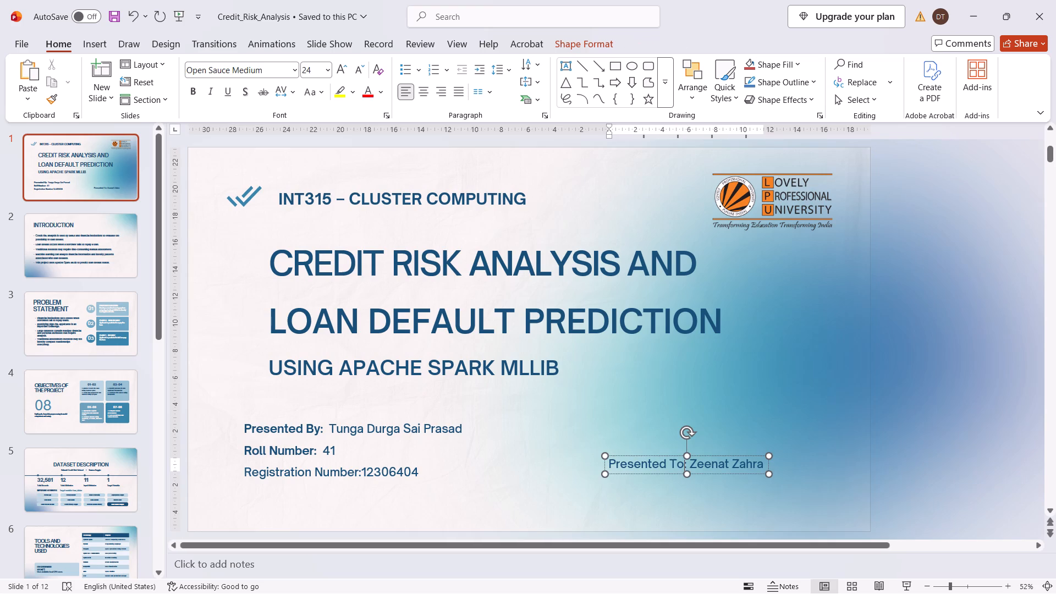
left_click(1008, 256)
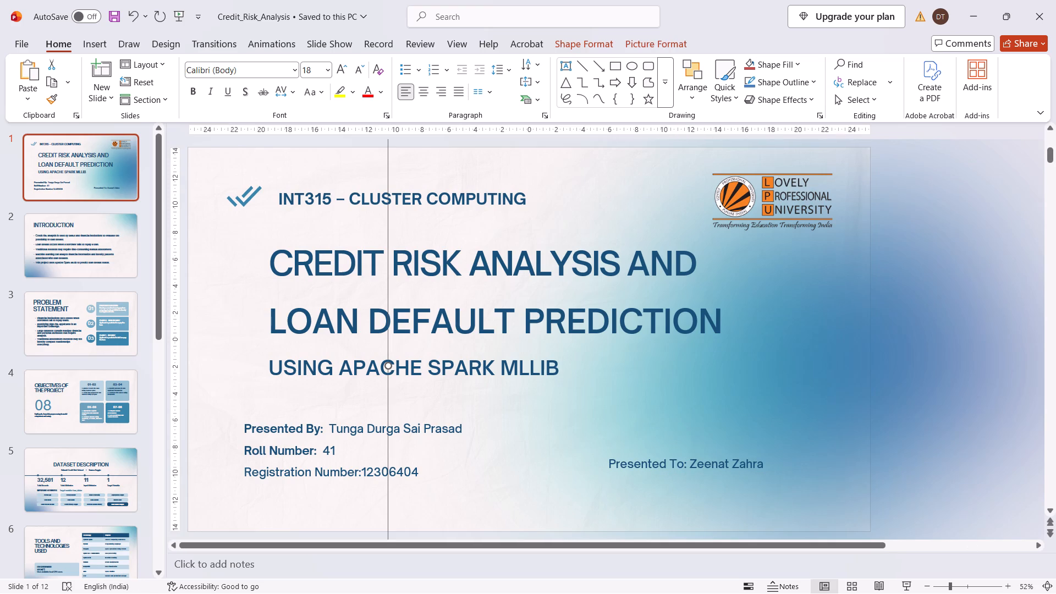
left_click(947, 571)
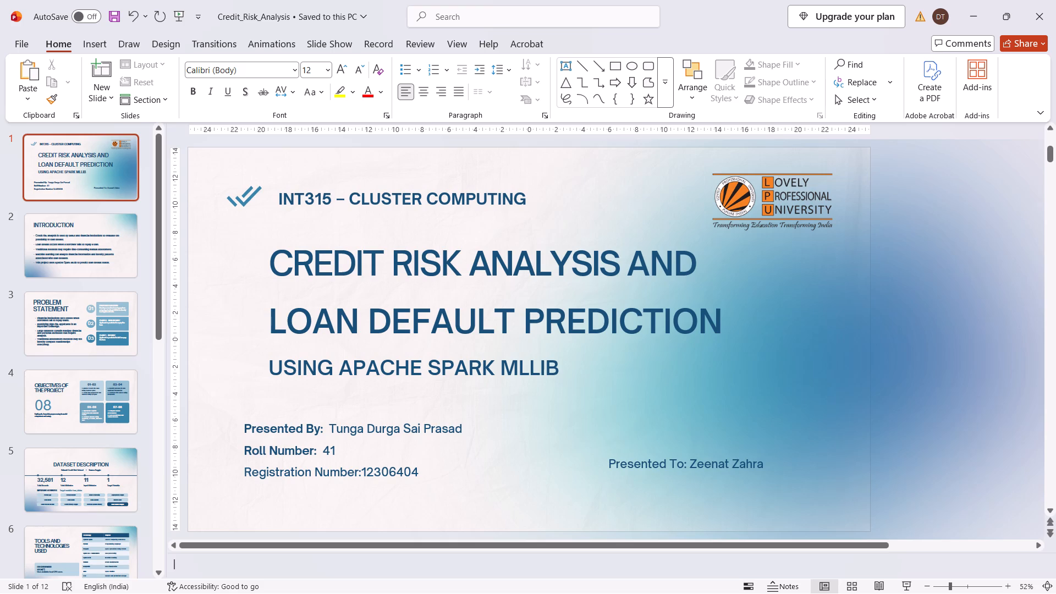
Narrow the blue gradient picture on the title slide by moving its left edge to about 5 cm right of the slide's centre.
left_click(967, 424)
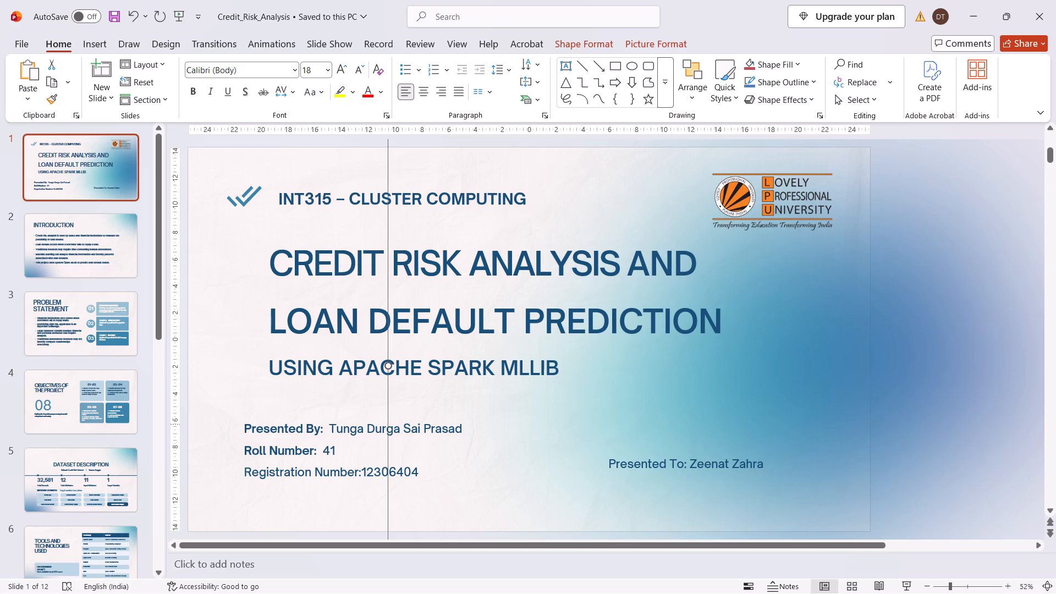
scroll(967, 424, "left", 2)
scroll(905, 441, "left", 4)
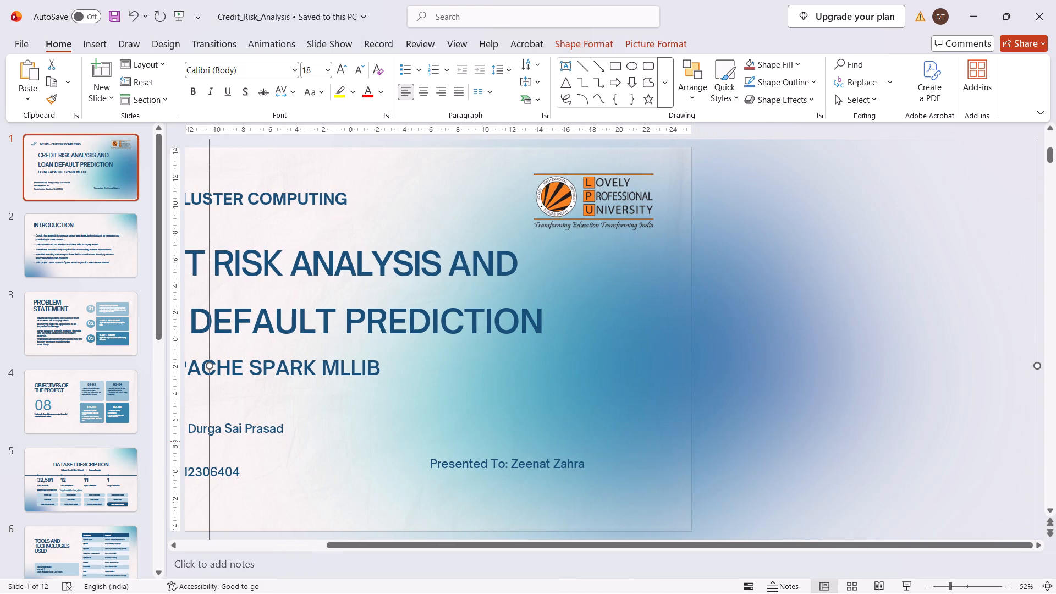
left_click_drag(210, 365, 288, 356)
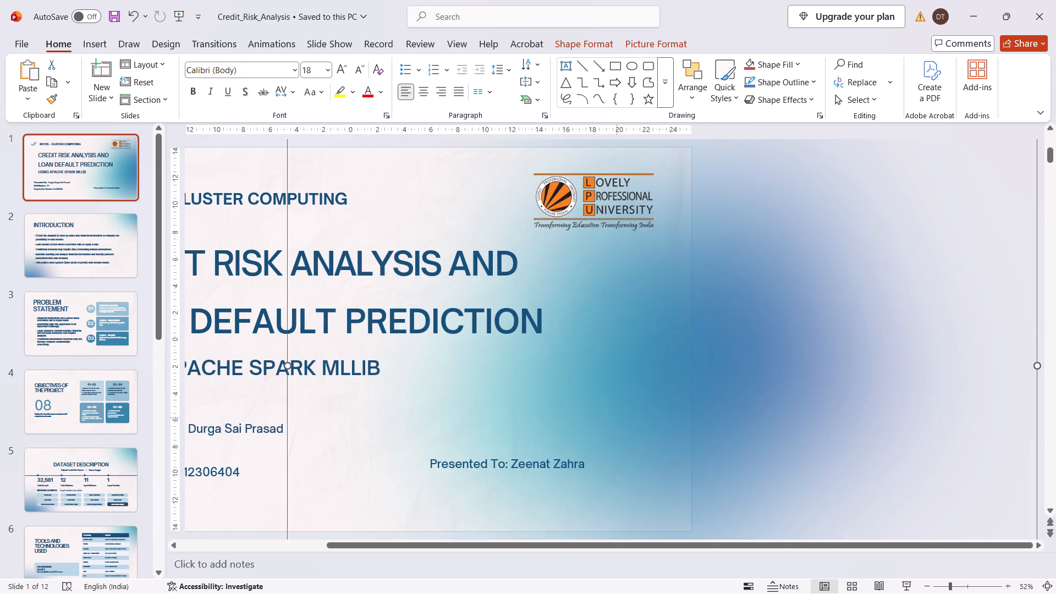
scroll(716, 424, "right", 3)
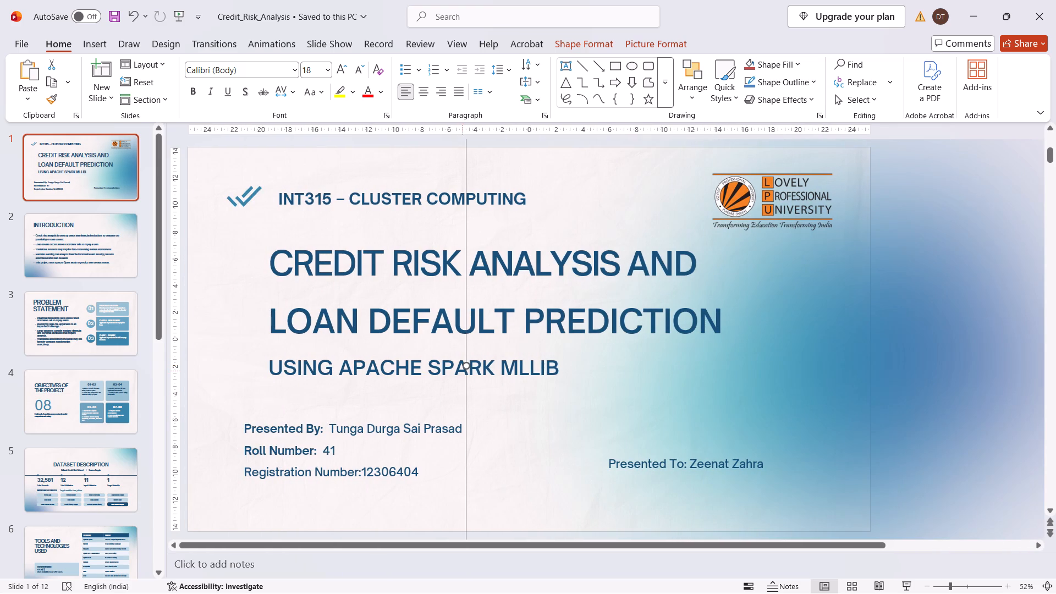
left_click_drag(464, 363, 617, 358)
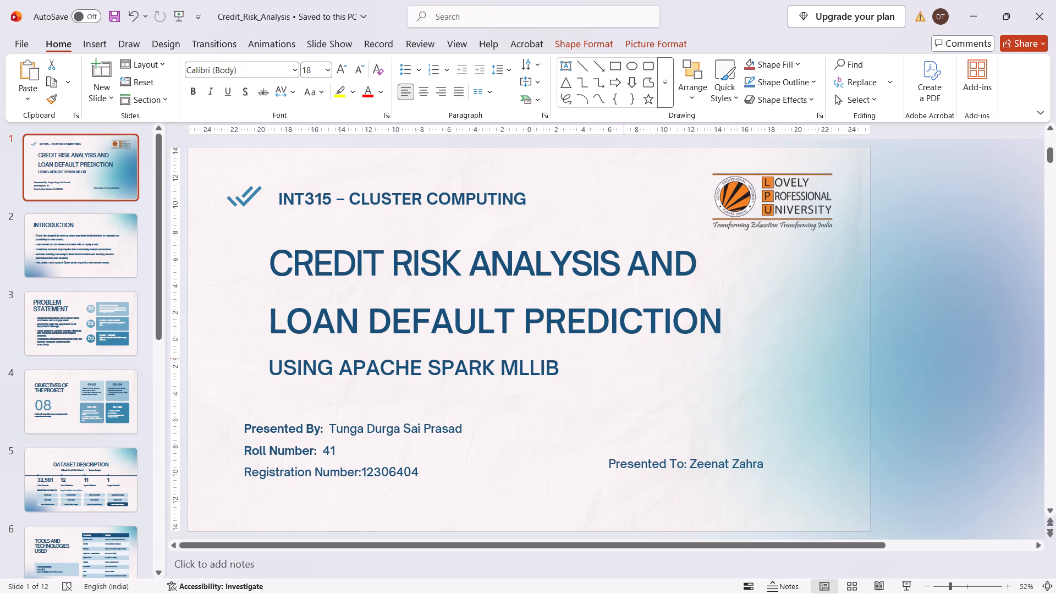
left_click_drag(617, 358, 597, 359)
scroll(846, 363, "right", 1)
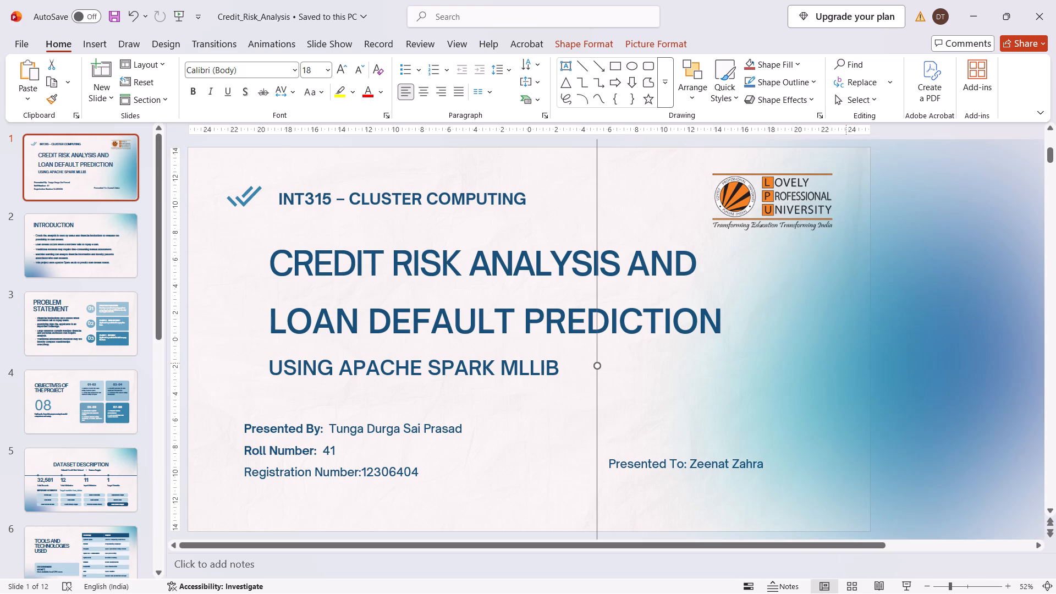
scroll(846, 363, "right", 1)
left_click(939, 257)
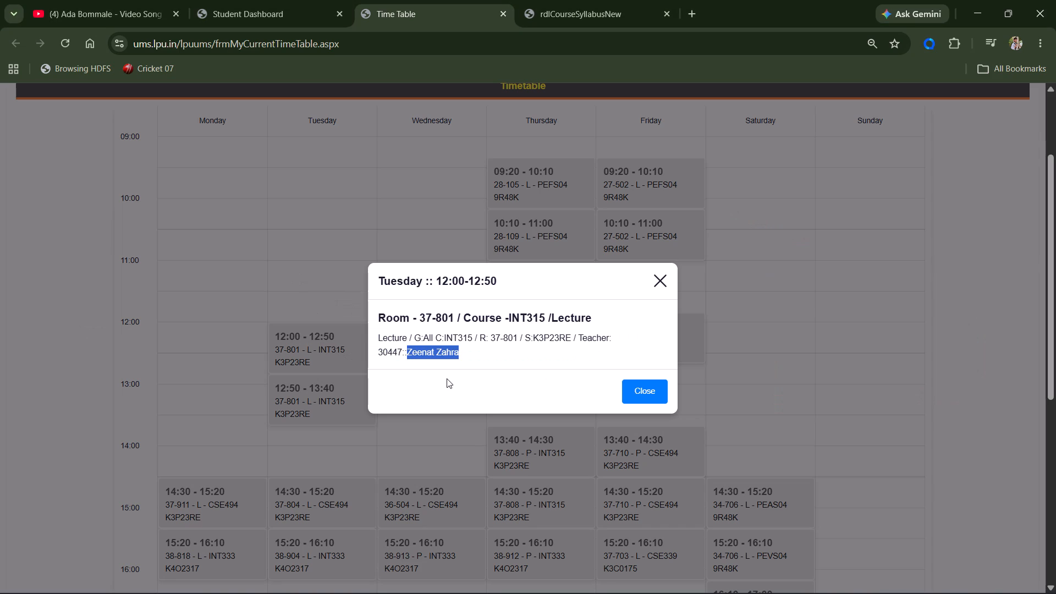
Close the Tuesday 12:00-12:50 INT315 class details in the browser timetable and return to the Credit_Risk_Analysis presentation.
left_click(447, 378)
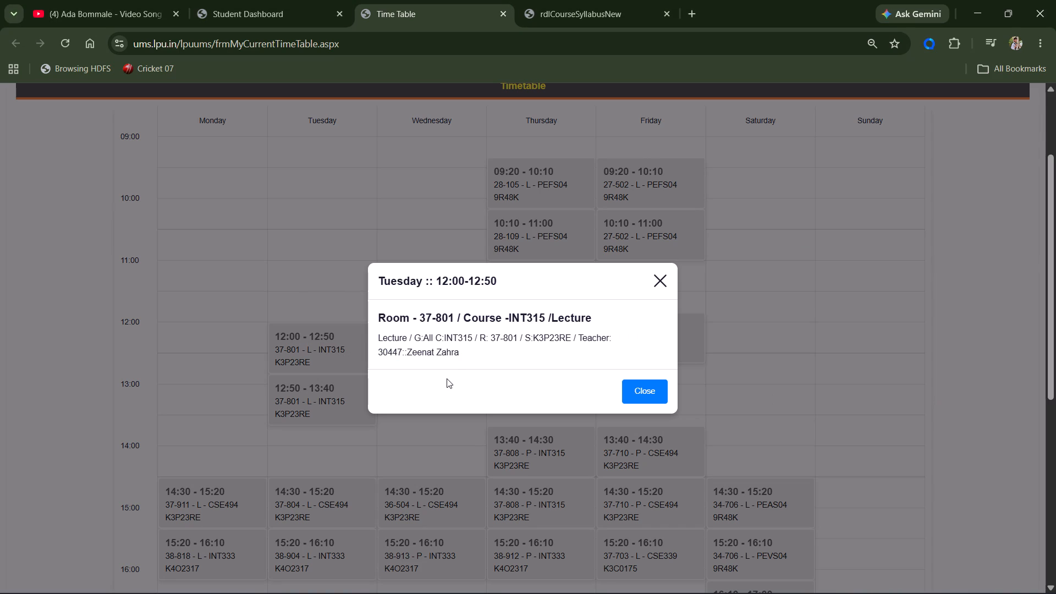
left_click(658, 280)
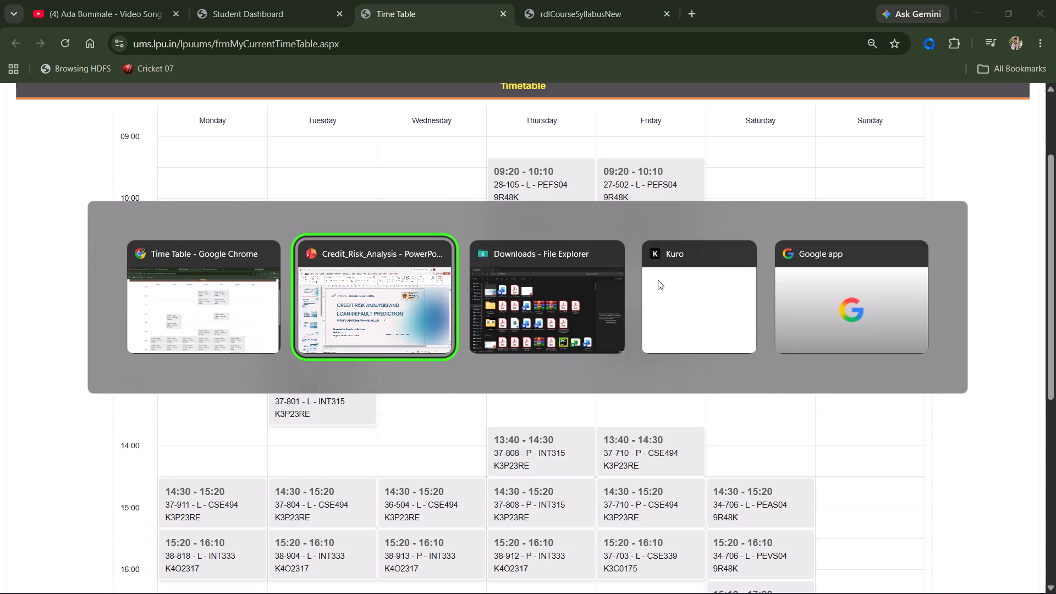
left_click(365, 326)
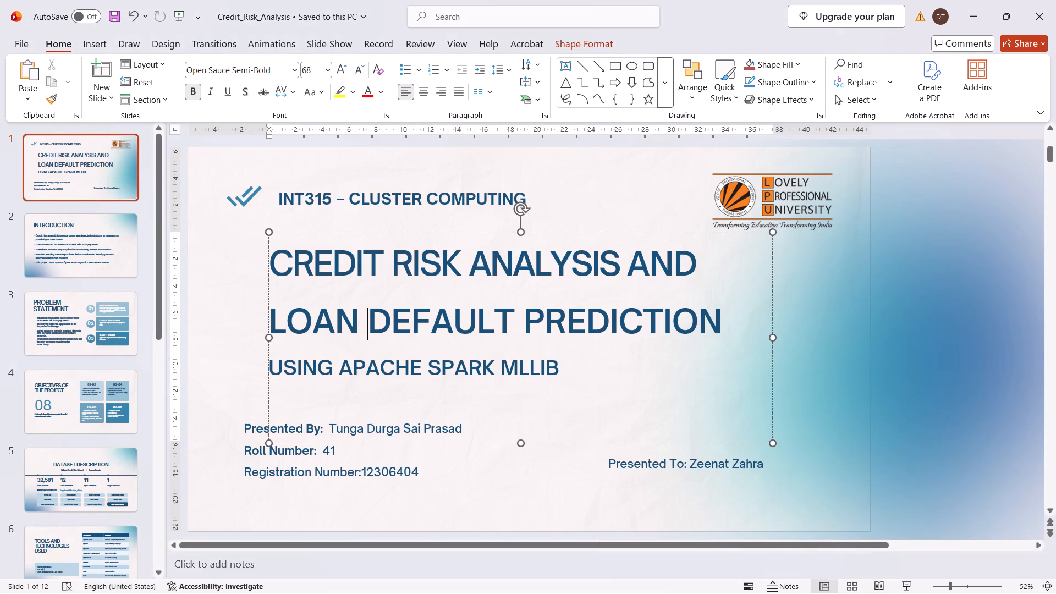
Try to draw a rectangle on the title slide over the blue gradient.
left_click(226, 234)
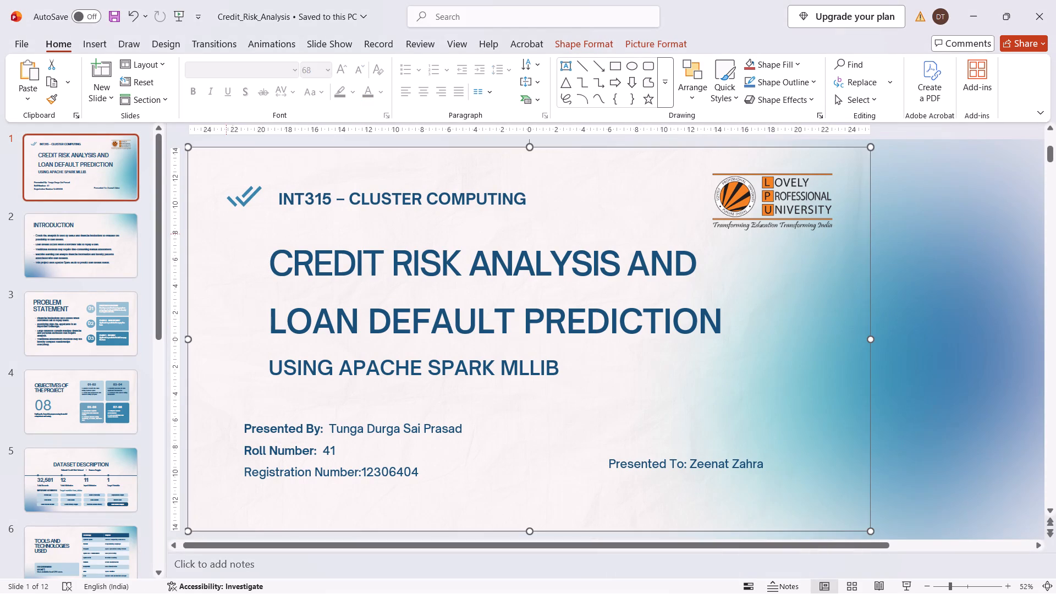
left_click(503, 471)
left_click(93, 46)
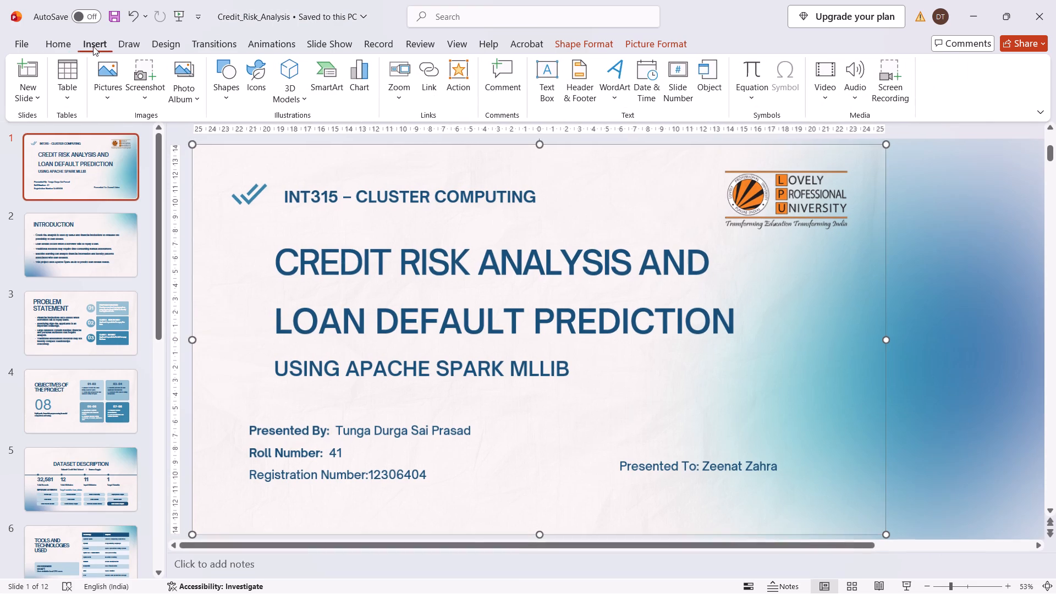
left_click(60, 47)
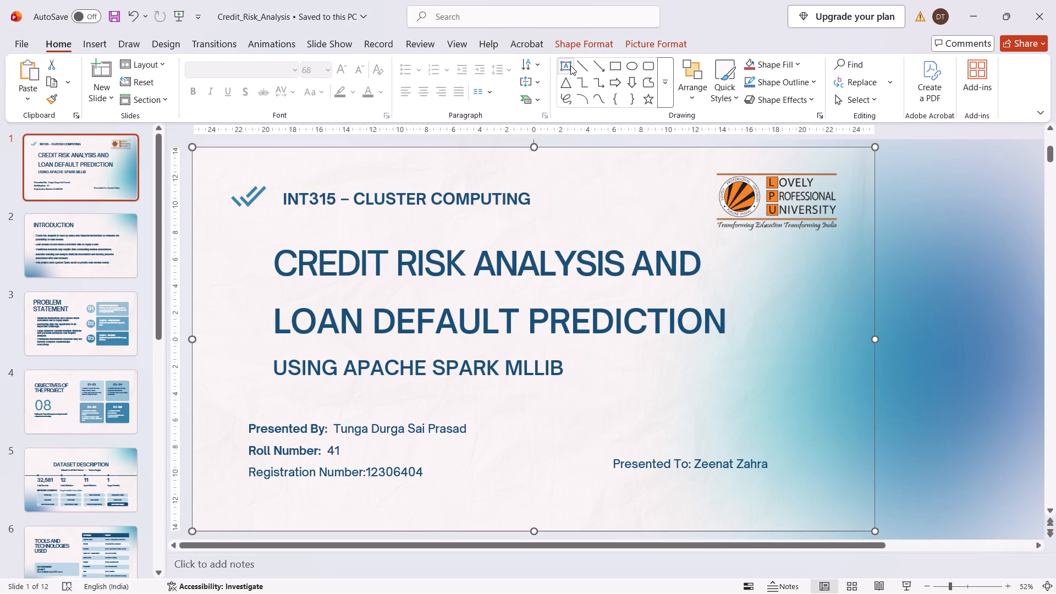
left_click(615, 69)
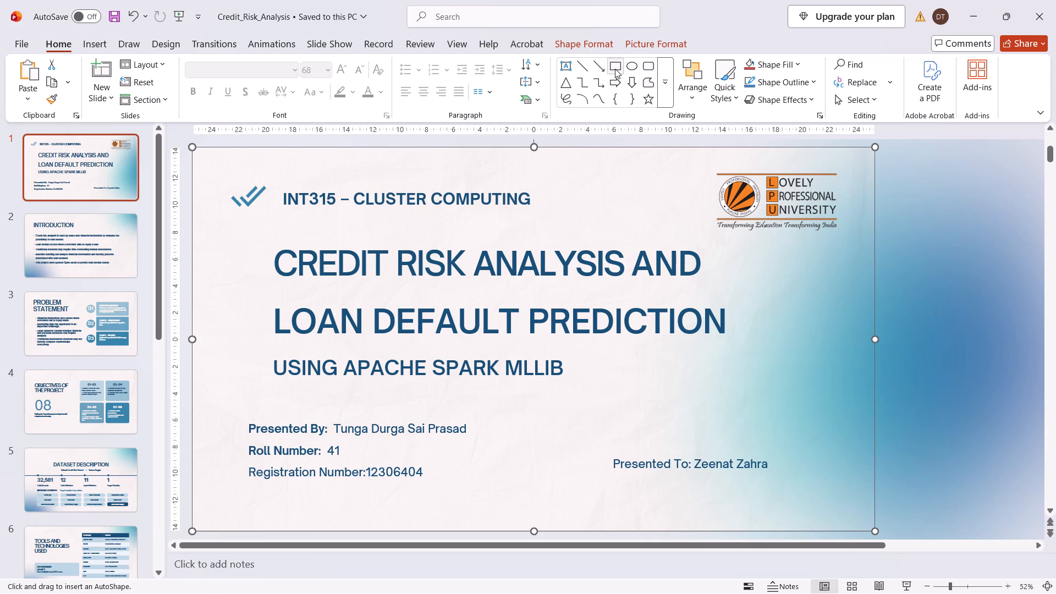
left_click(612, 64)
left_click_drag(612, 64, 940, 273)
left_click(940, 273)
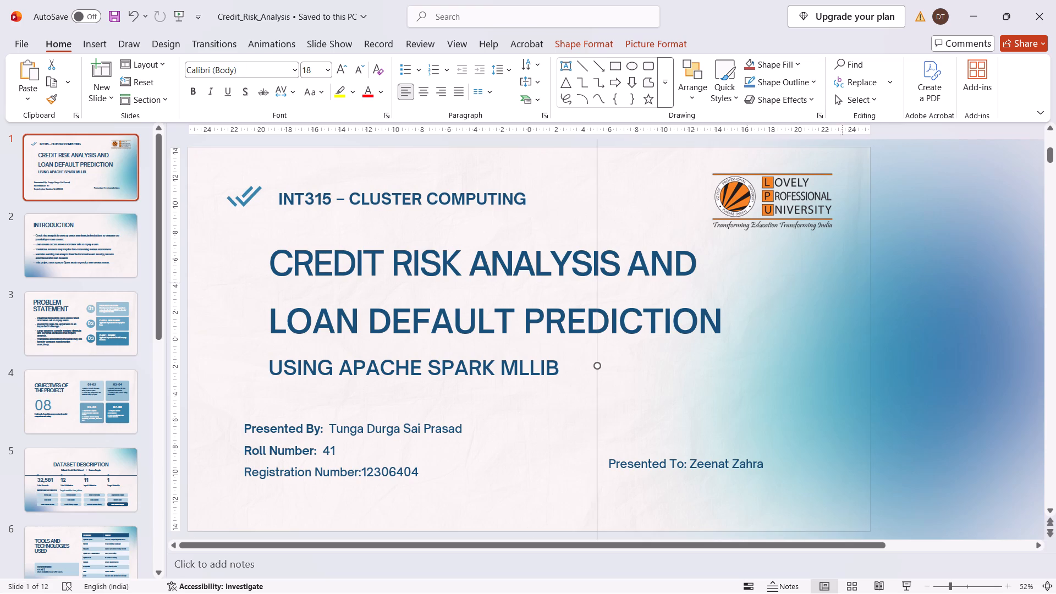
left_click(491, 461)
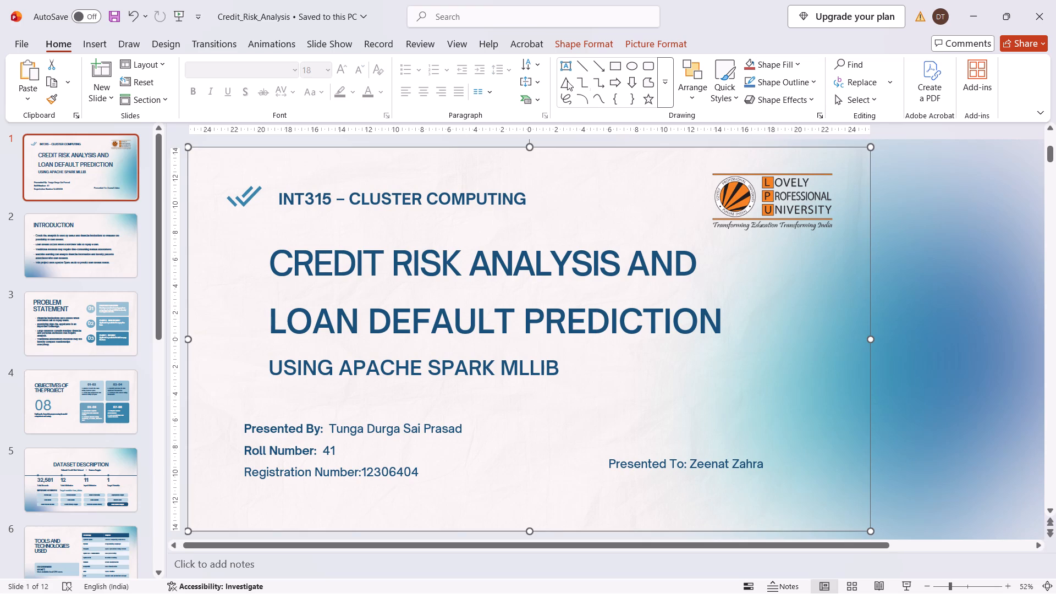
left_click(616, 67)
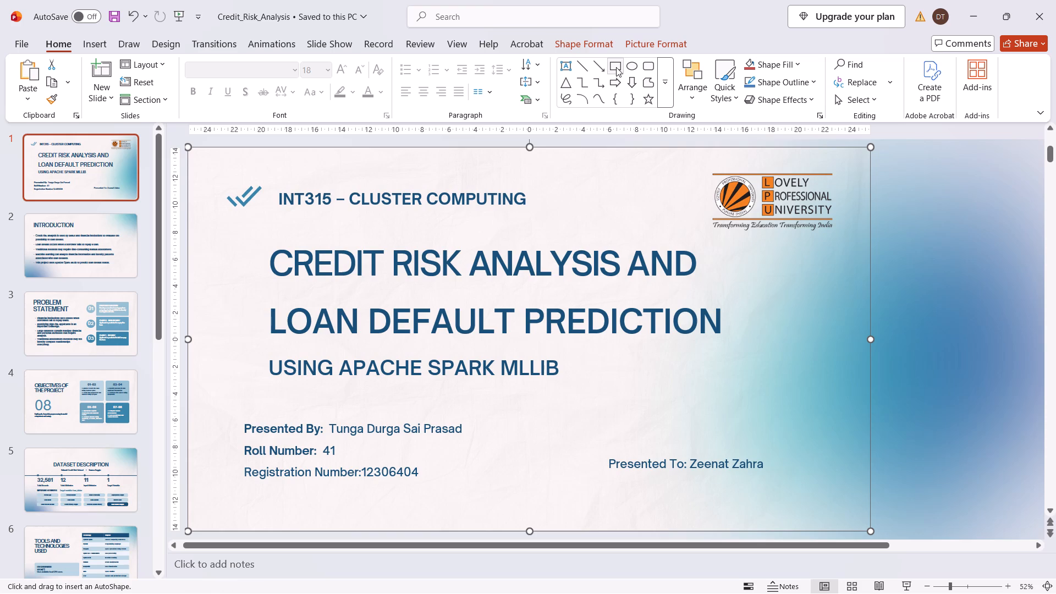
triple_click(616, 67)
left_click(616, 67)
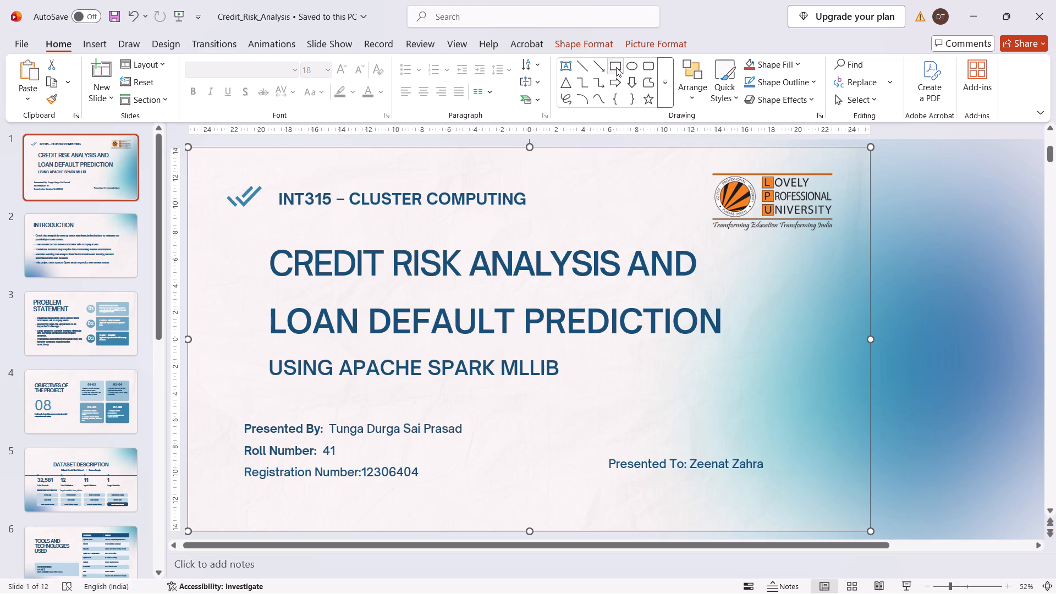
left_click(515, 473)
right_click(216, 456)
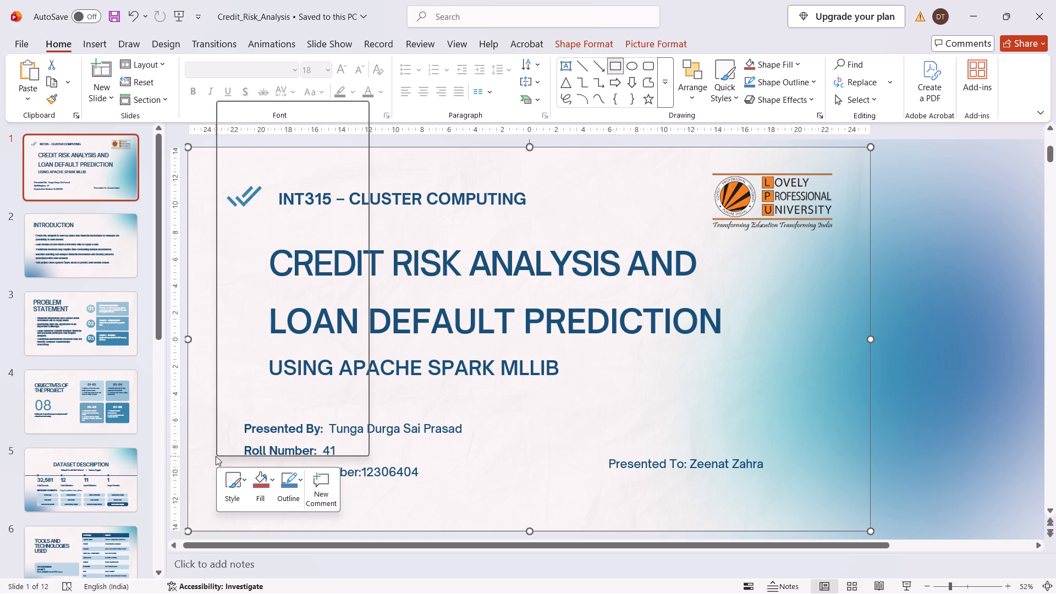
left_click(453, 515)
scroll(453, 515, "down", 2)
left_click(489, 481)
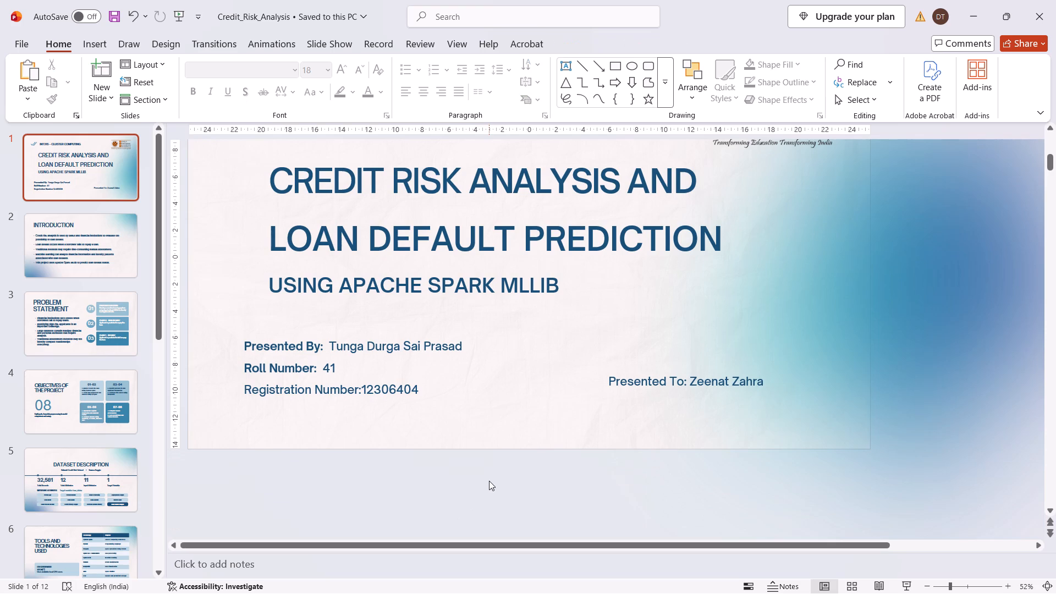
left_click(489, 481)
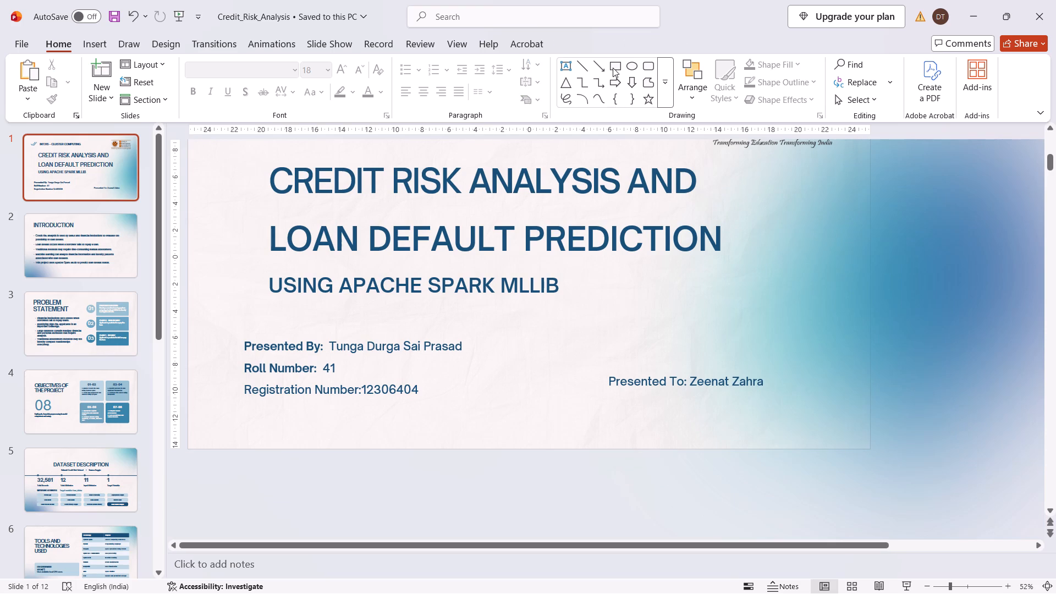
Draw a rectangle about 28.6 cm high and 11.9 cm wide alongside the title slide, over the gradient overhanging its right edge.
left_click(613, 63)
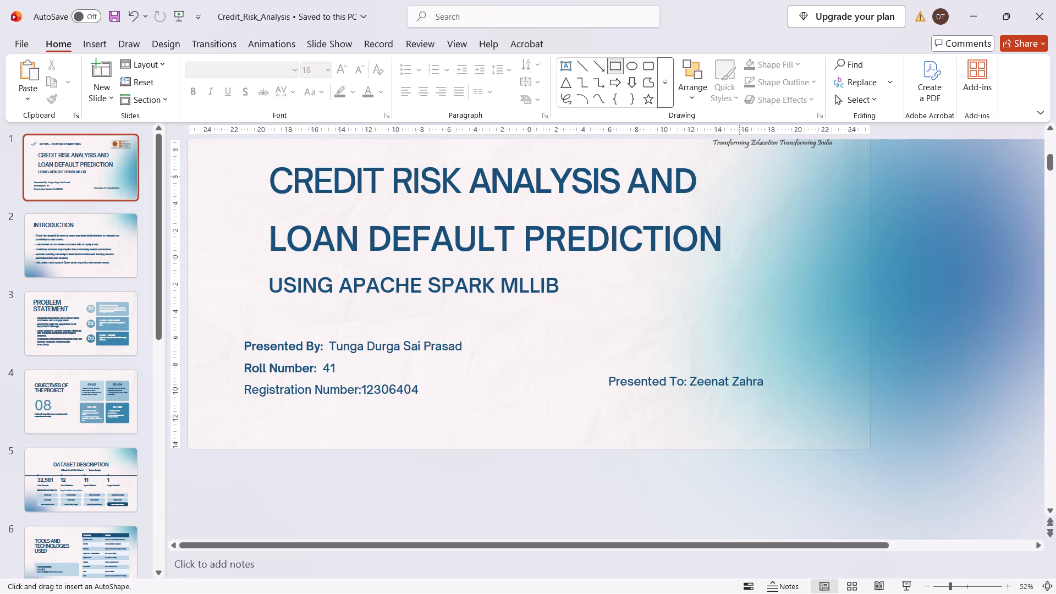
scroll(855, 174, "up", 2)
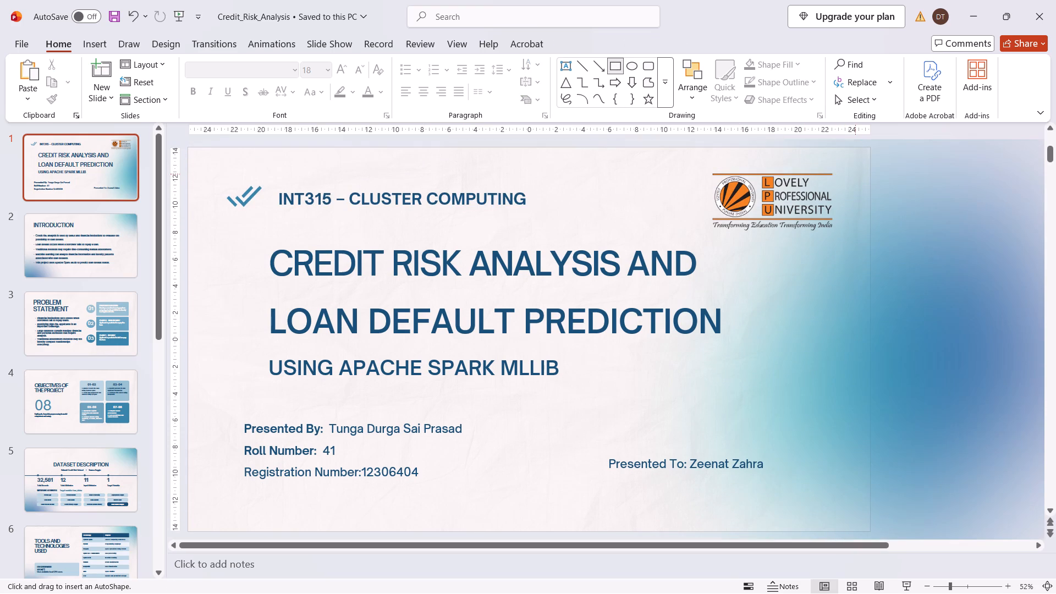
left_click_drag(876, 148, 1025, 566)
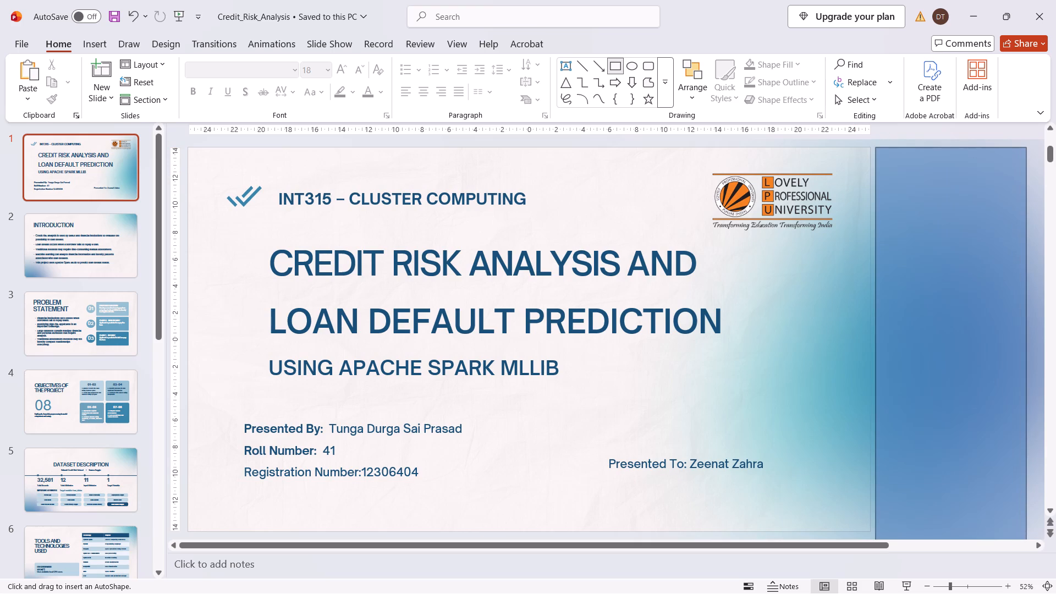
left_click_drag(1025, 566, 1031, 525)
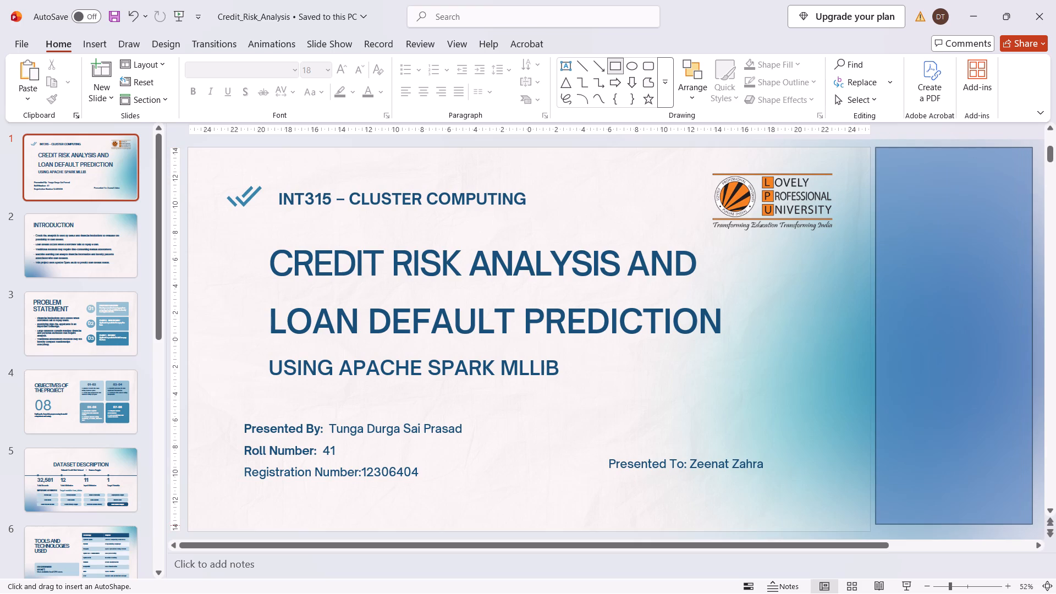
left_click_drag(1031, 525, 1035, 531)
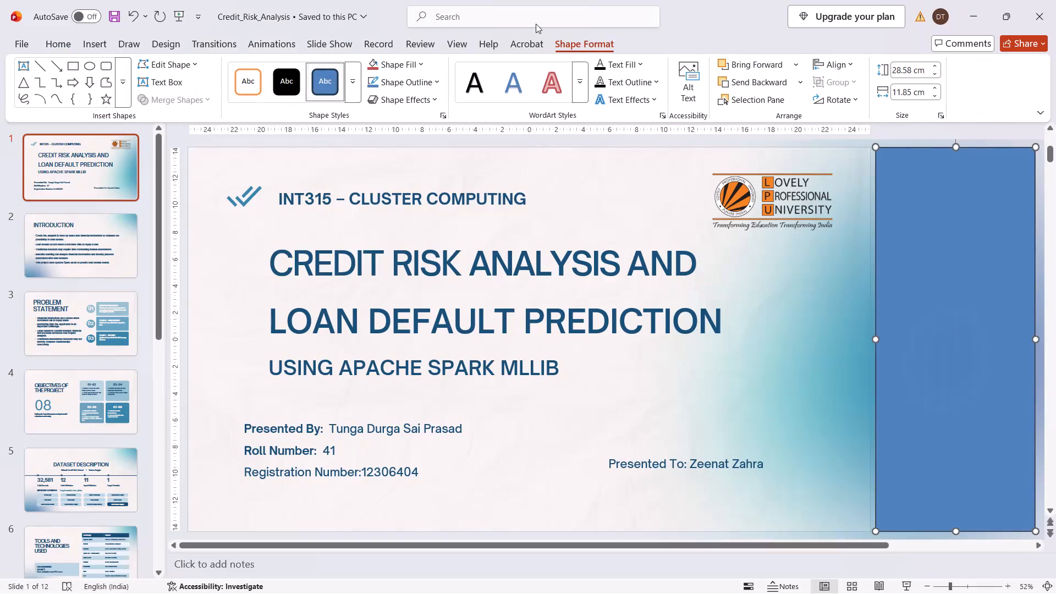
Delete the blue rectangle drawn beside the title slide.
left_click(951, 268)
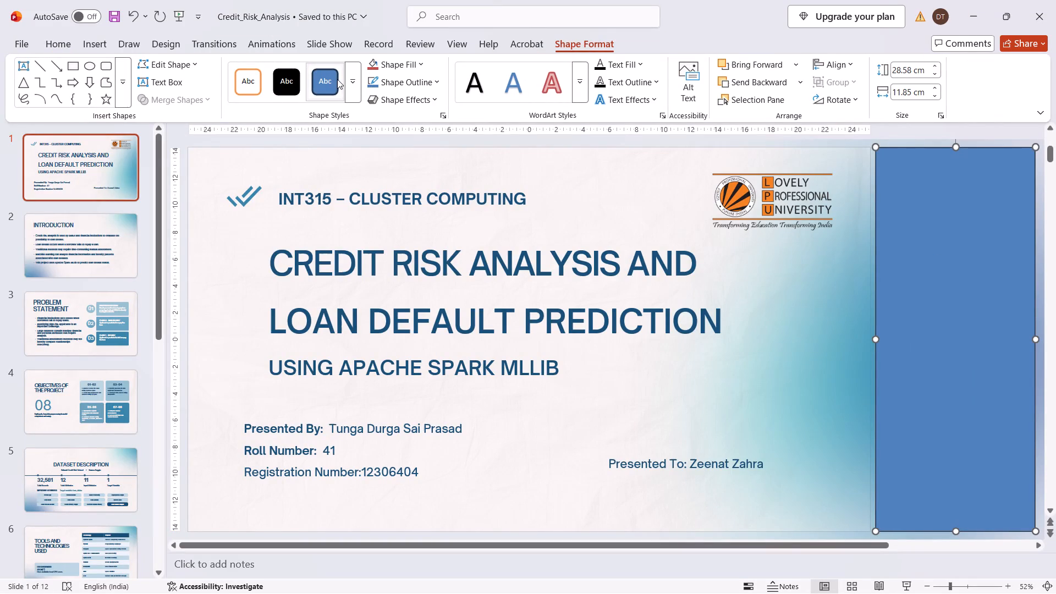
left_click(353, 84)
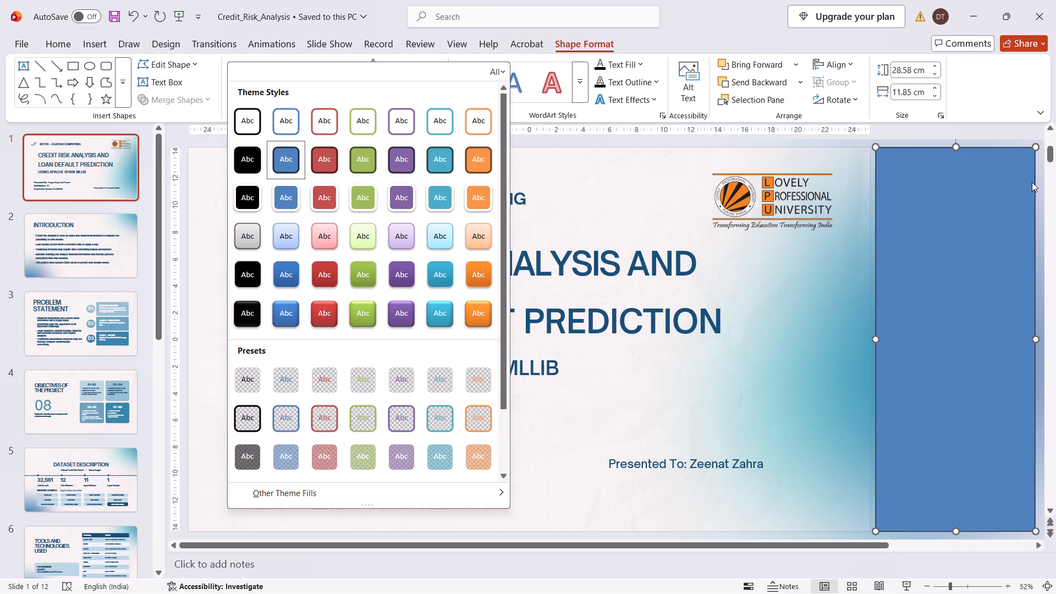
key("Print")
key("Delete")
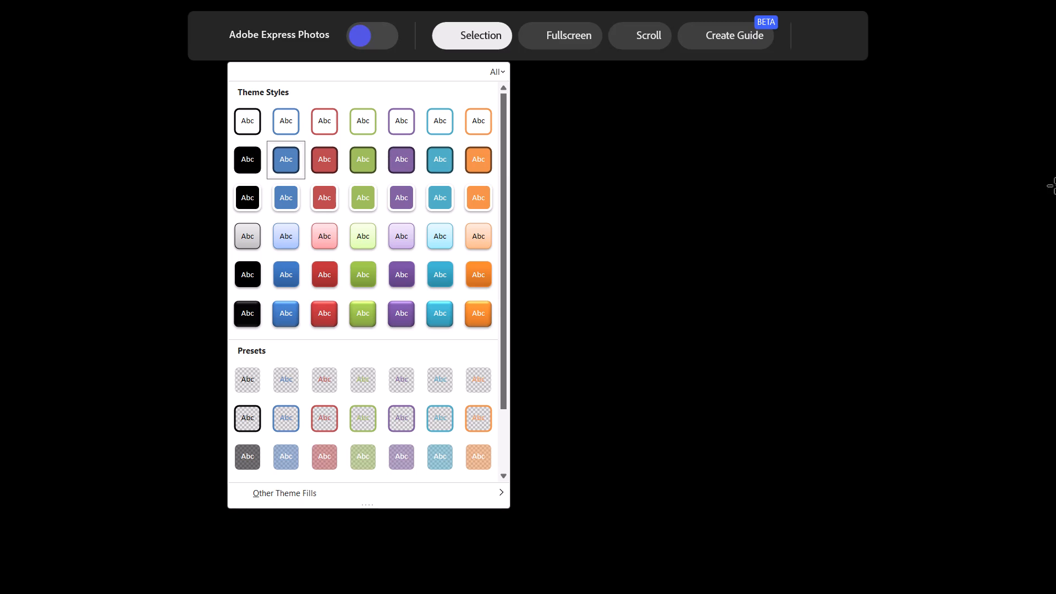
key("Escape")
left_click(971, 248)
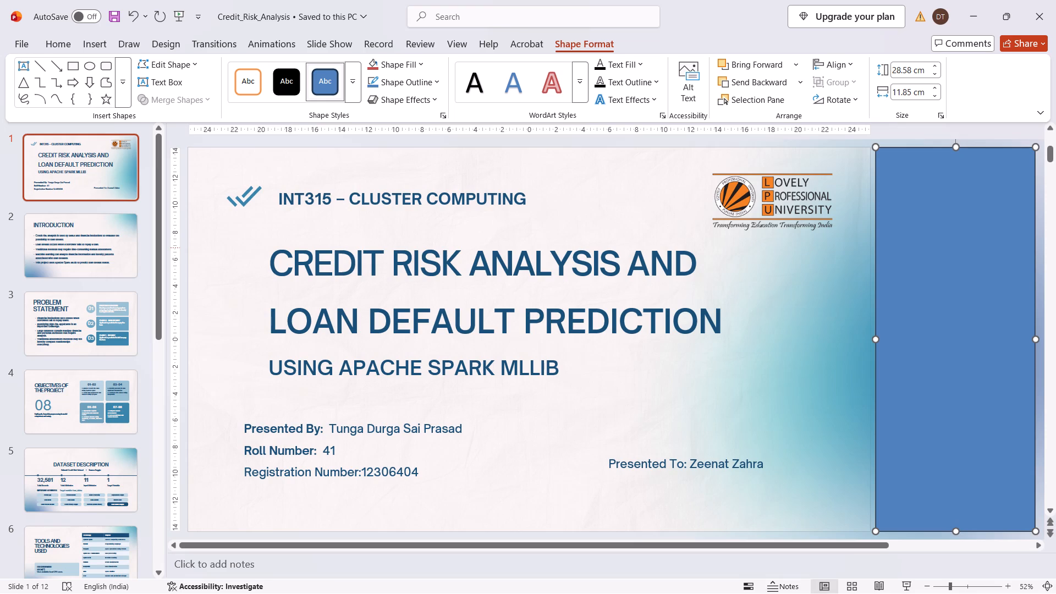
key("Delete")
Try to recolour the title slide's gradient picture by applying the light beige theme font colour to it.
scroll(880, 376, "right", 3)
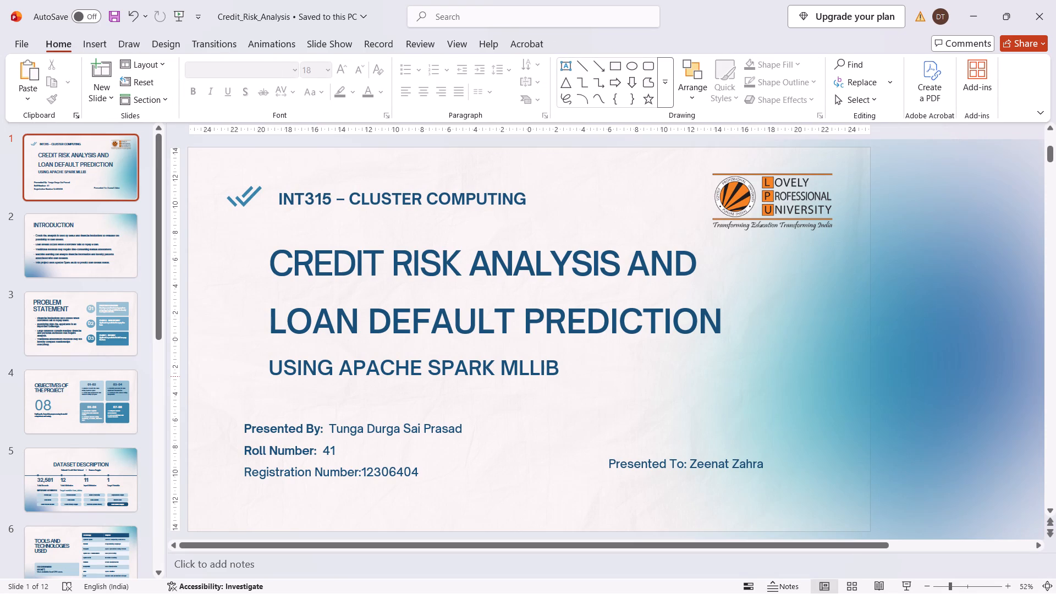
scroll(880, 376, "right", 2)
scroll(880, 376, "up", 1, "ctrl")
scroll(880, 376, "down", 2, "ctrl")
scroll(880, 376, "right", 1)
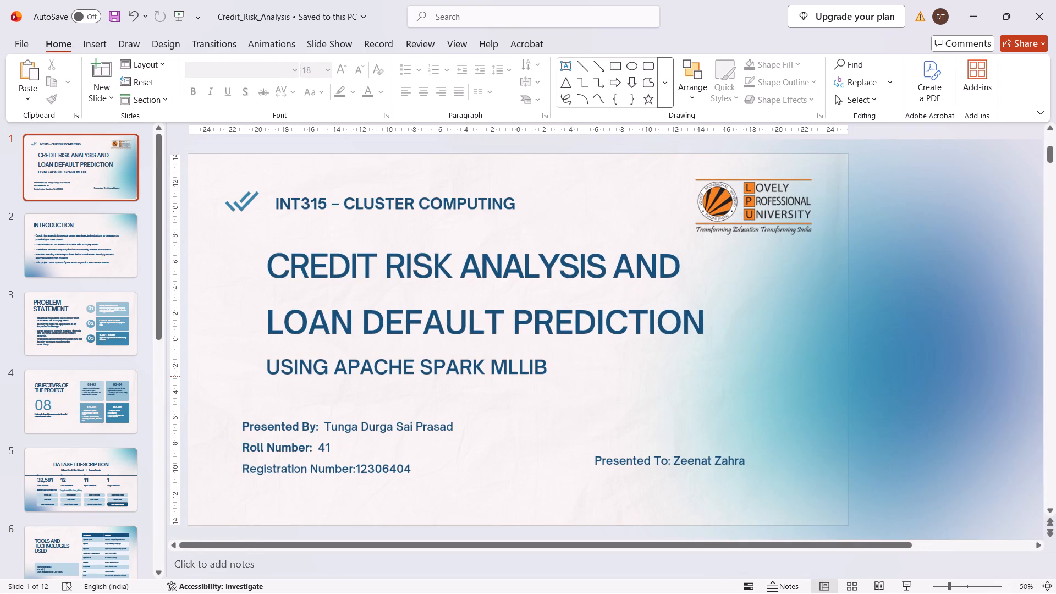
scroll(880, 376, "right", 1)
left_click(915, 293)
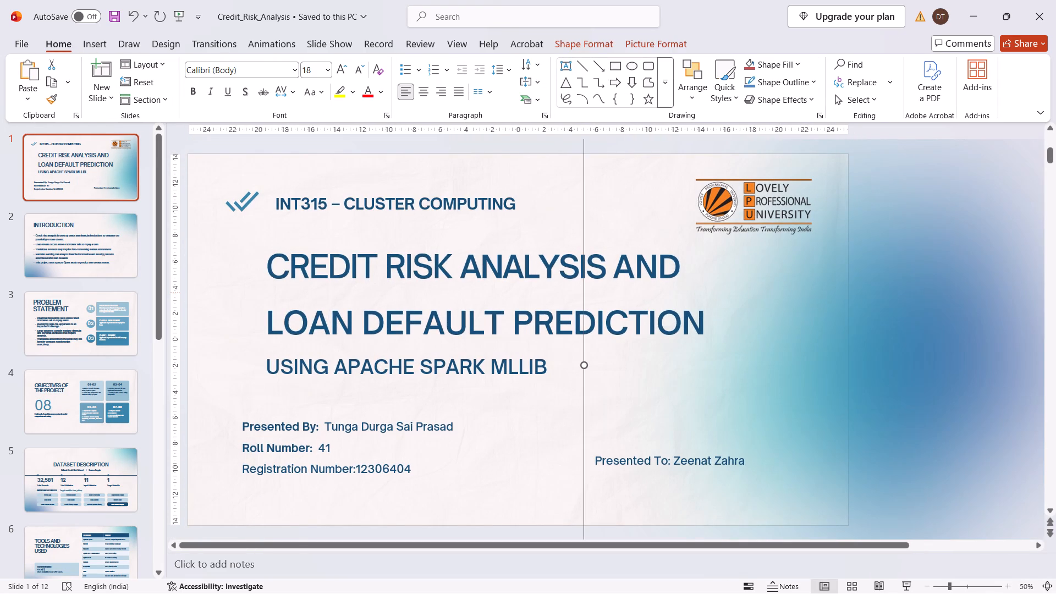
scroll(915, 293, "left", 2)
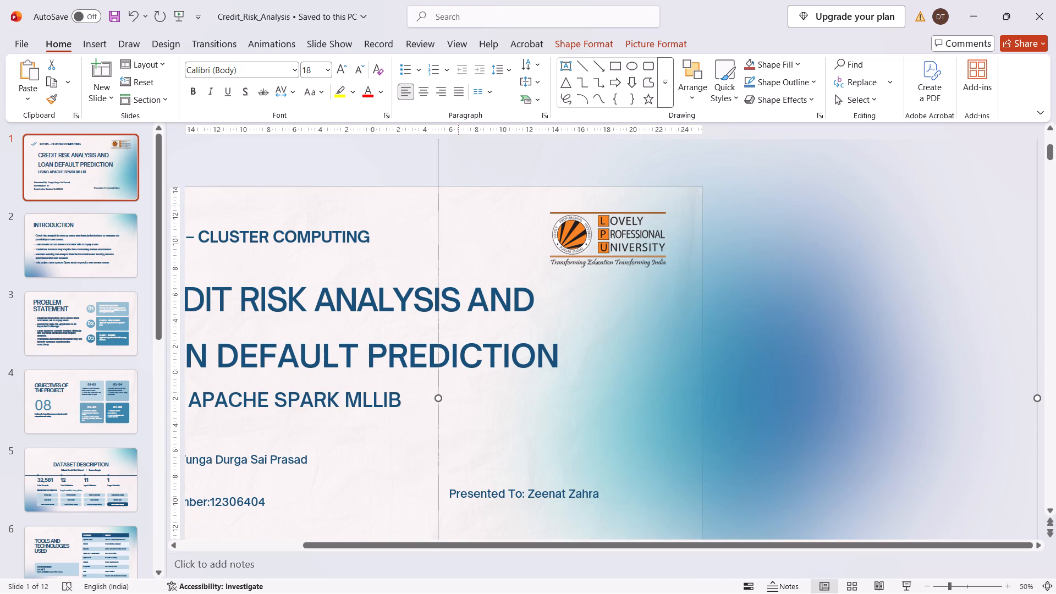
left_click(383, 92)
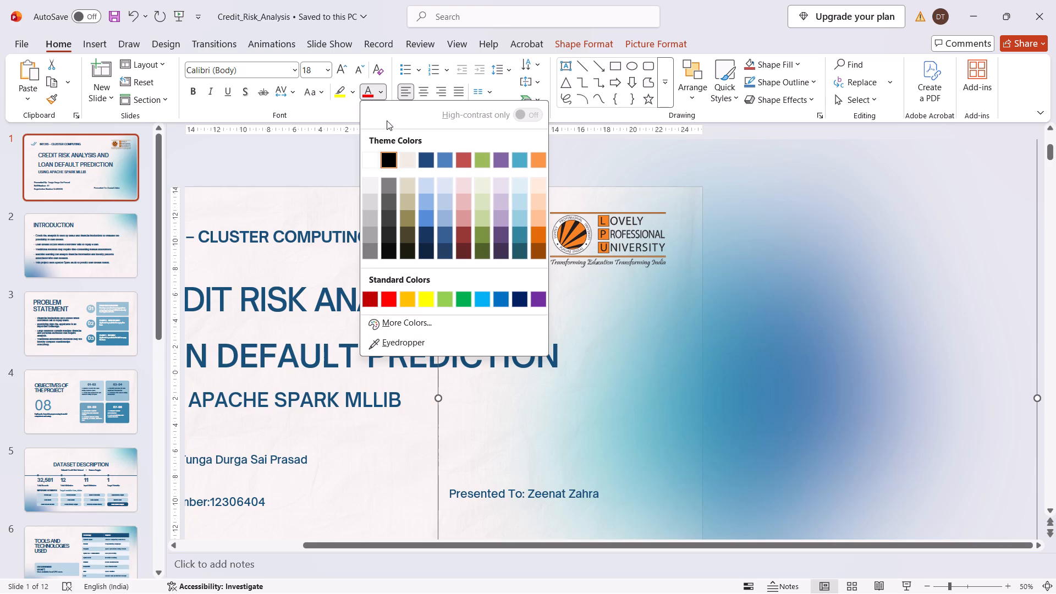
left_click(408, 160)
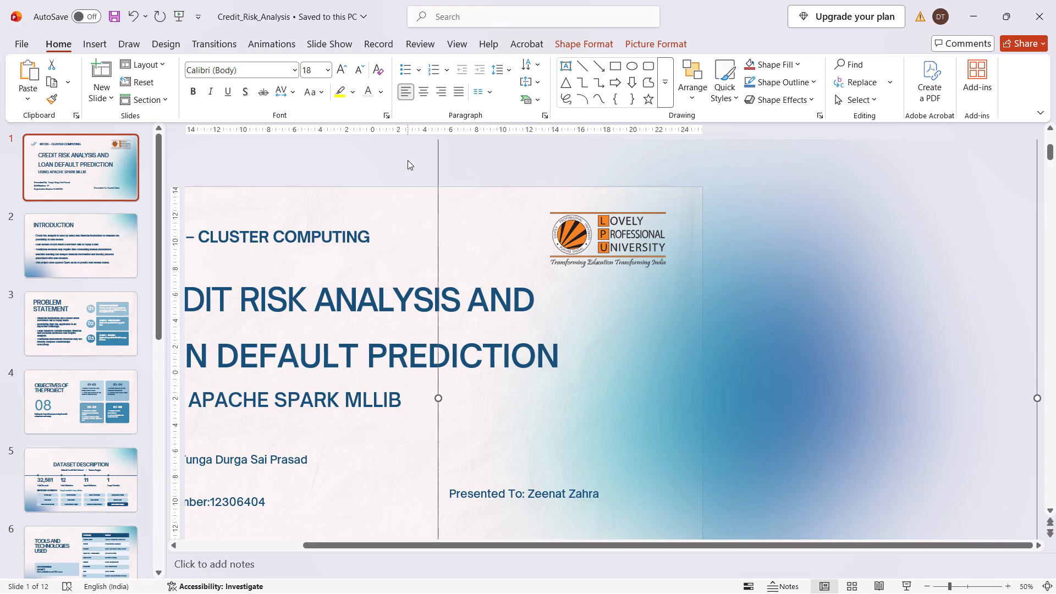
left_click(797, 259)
Look over the title slide's layout and background, including the area beyond the slide edges.
scroll(192, 243, "right", 3)
scroll(192, 243, "down", 4)
left_click(255, 420)
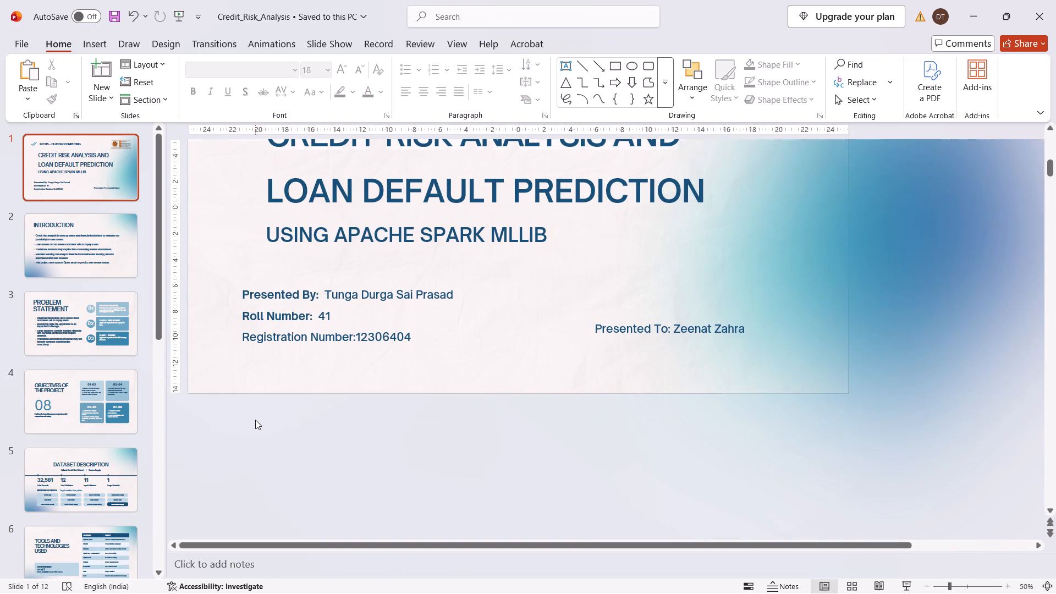
scroll(255, 420, "up", 1)
scroll(255, 420, "right", 1)
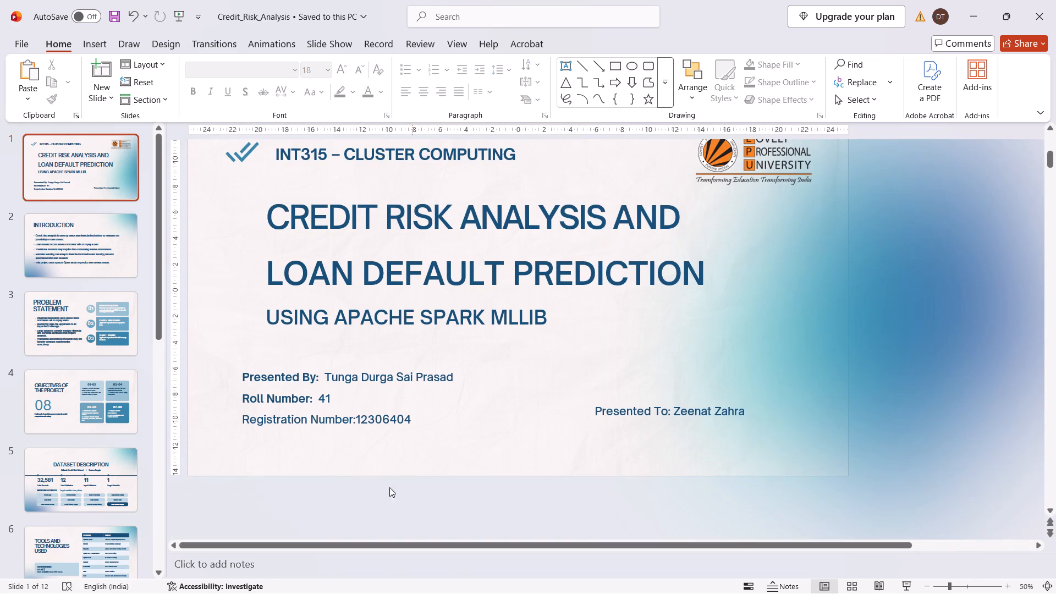
scroll(365, 477, "up", 2)
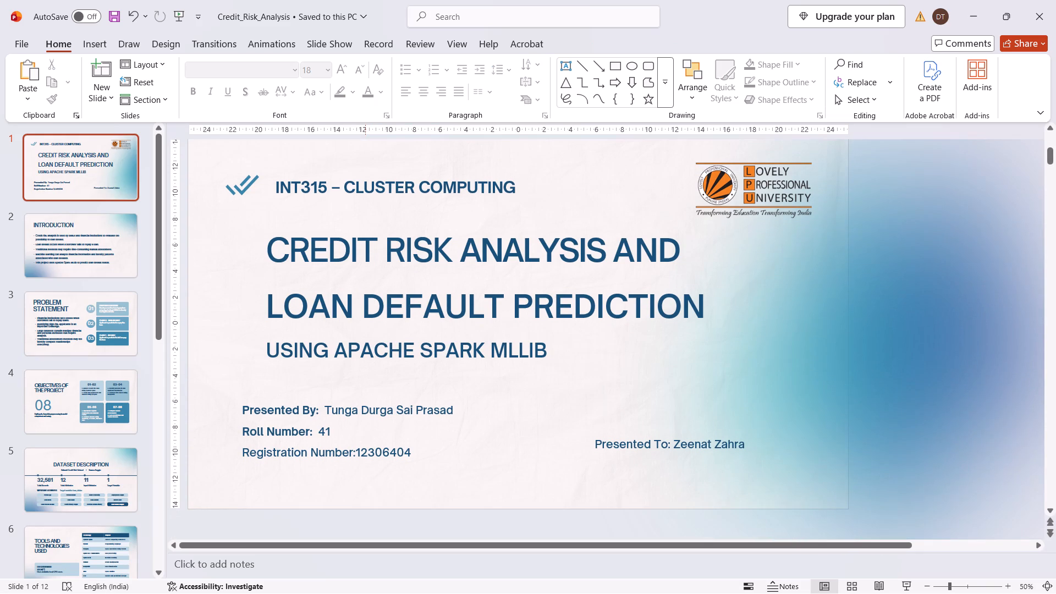
left_click(363, 502)
scroll(363, 502, "up", 1)
scroll(363, 502, "down", 1)
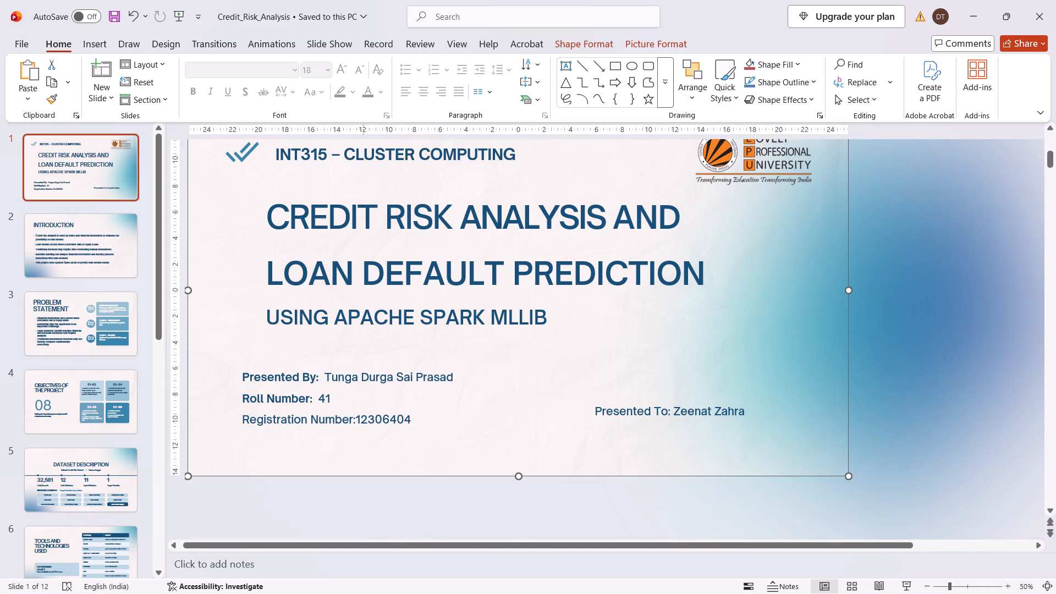
scroll(363, 502, "up", 2)
scroll(363, 502, "down", 1)
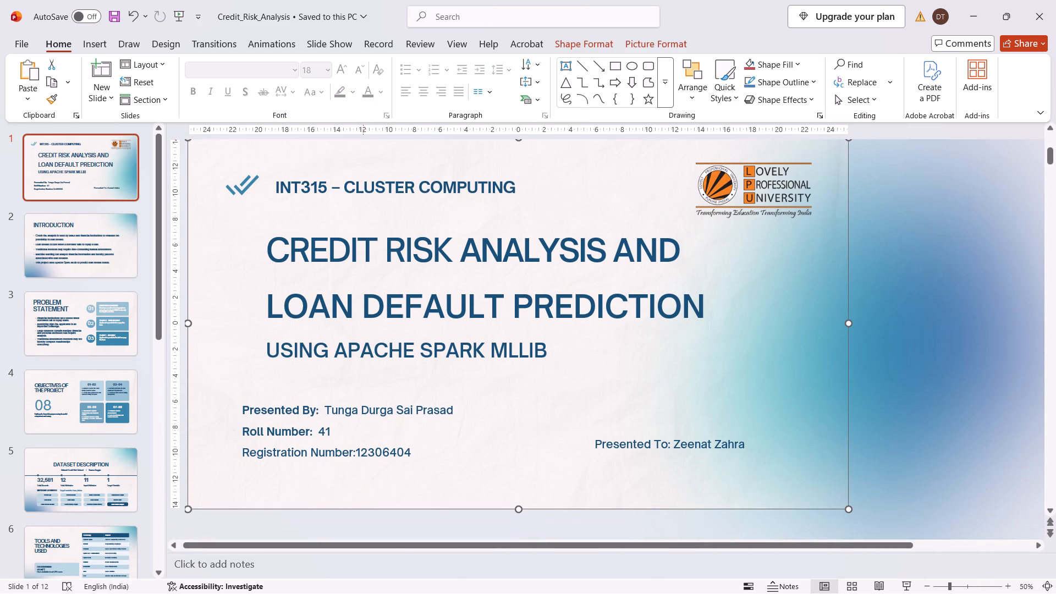
On slide 2, move the INTRODUCTION heading down by about 0.6 cm, closer to the bullet list.
left_click(69, 258)
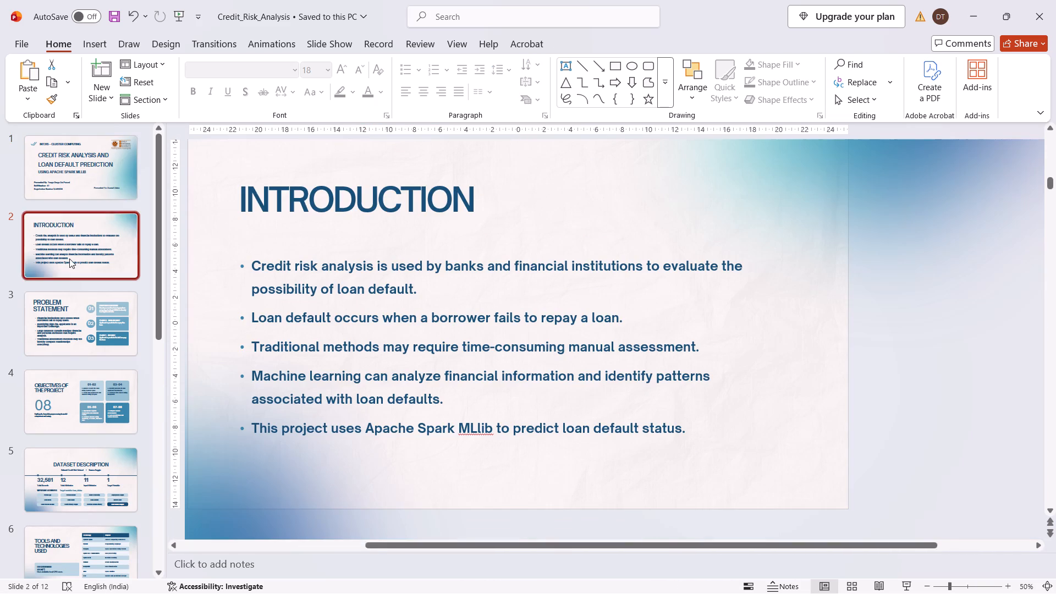
left_click(69, 258)
scroll(570, 299, "right", 1)
scroll(570, 299, "up", 1)
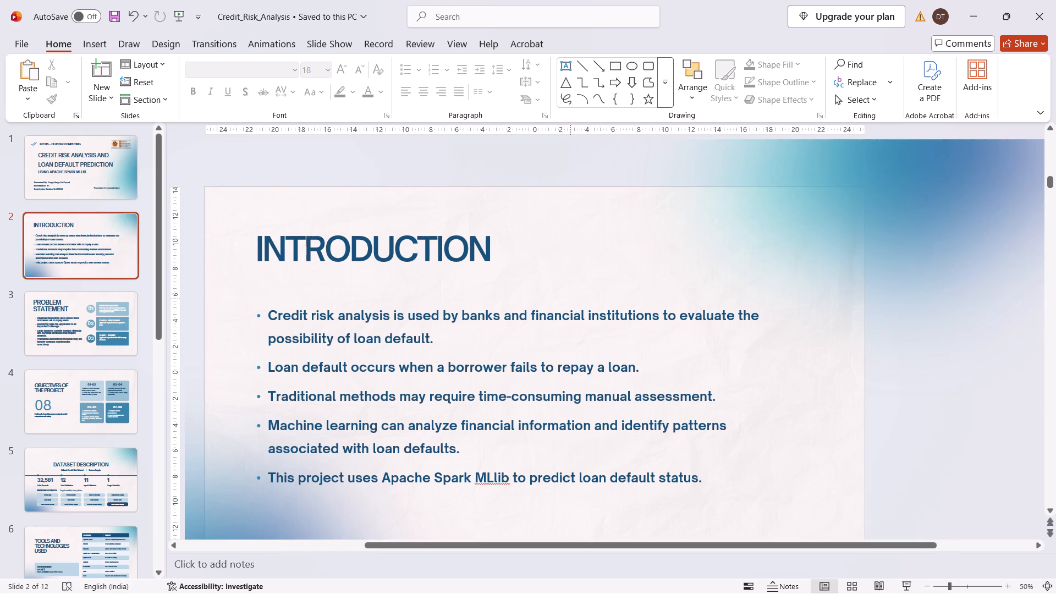
scroll(570, 299, "down", 1)
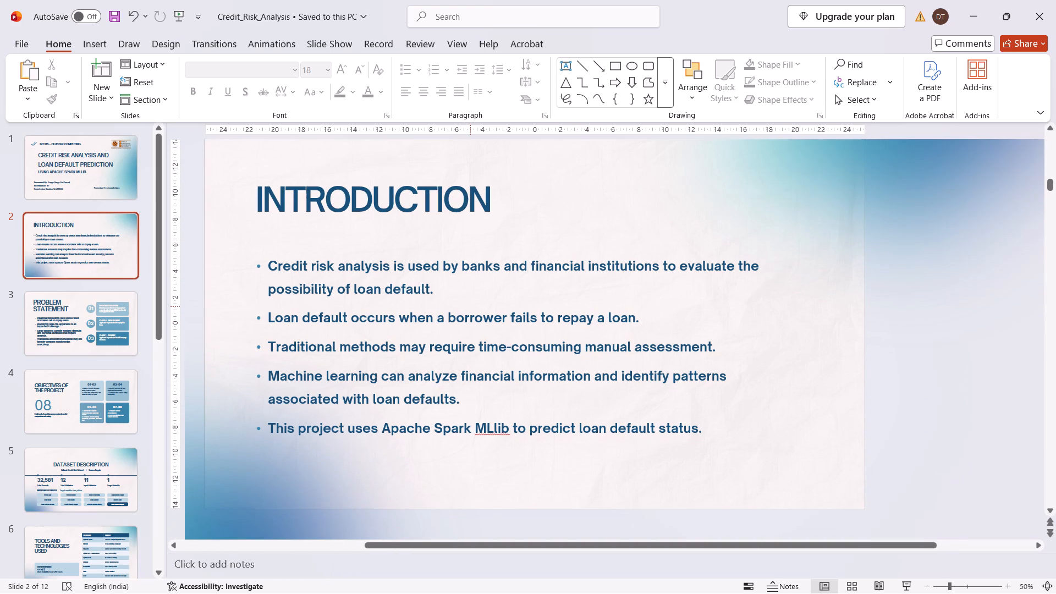
left_click(432, 204)
left_click_drag(433, 199, 433, 202)
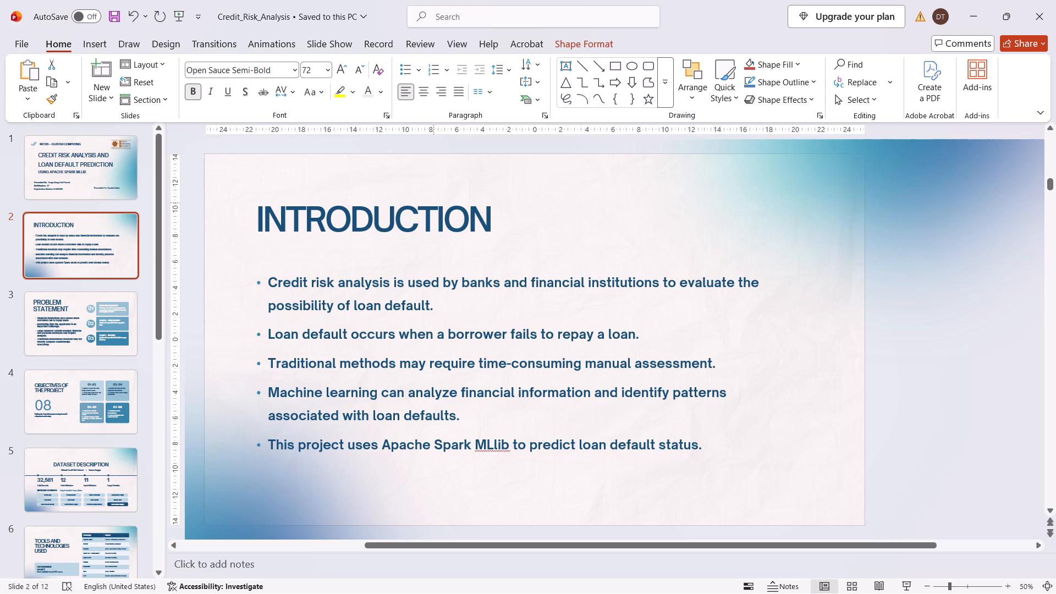
left_click_drag(433, 202, 433, 207)
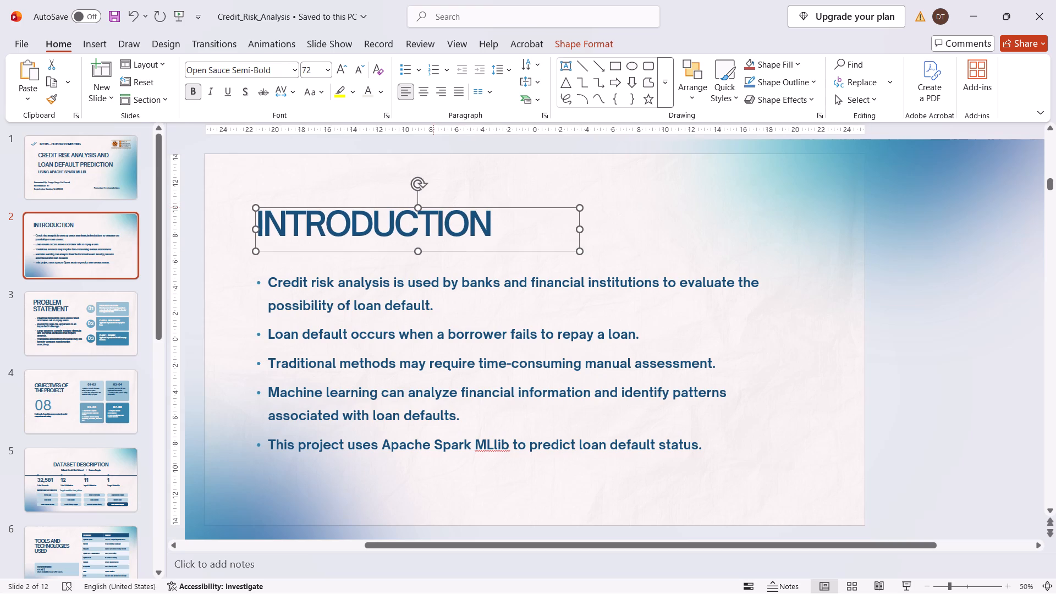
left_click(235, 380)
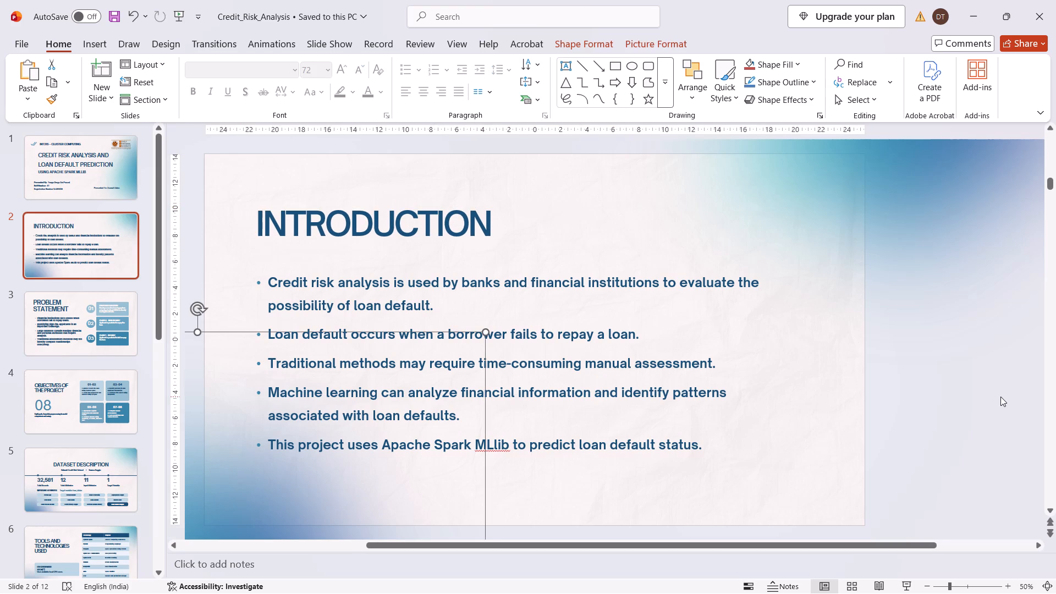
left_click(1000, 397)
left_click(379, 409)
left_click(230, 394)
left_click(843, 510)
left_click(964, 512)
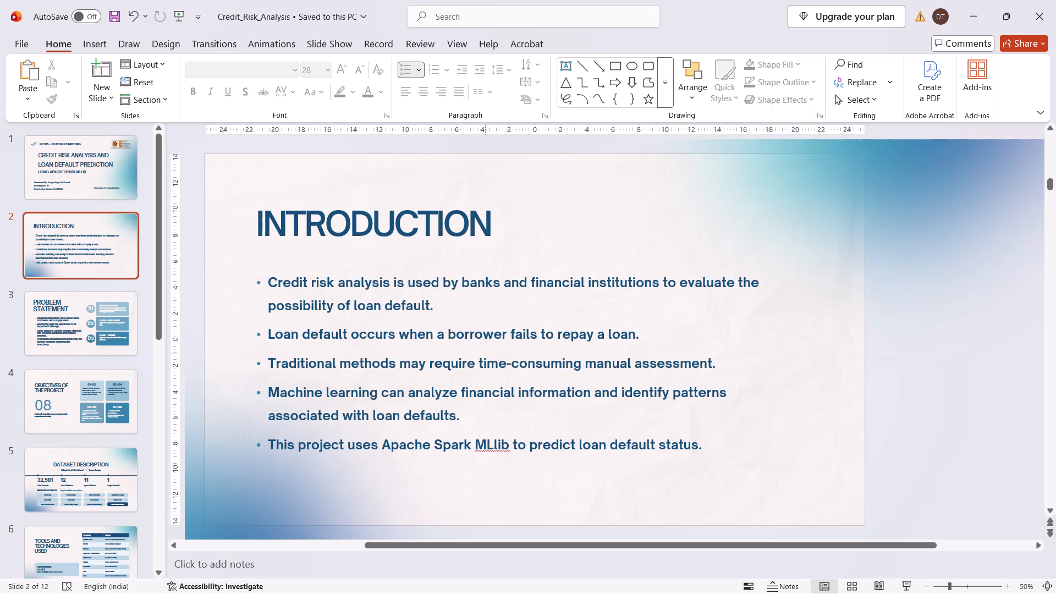
Move the DATASET DESCRIPTION slide ahead of OBJECTIVES OF THE PROJECT, making it slide 4.
left_click(84, 321)
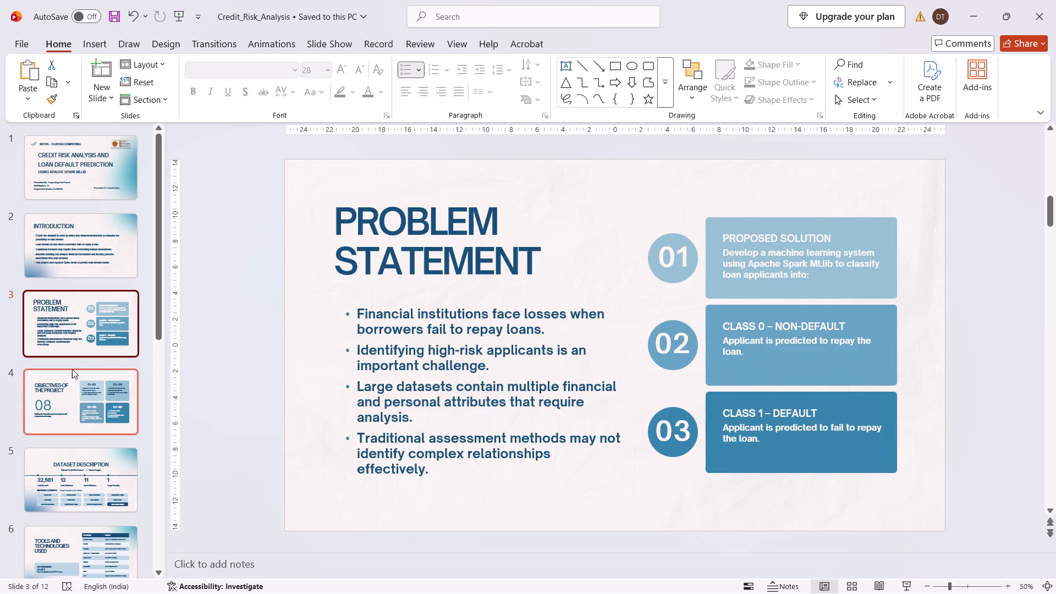
left_click(67, 385)
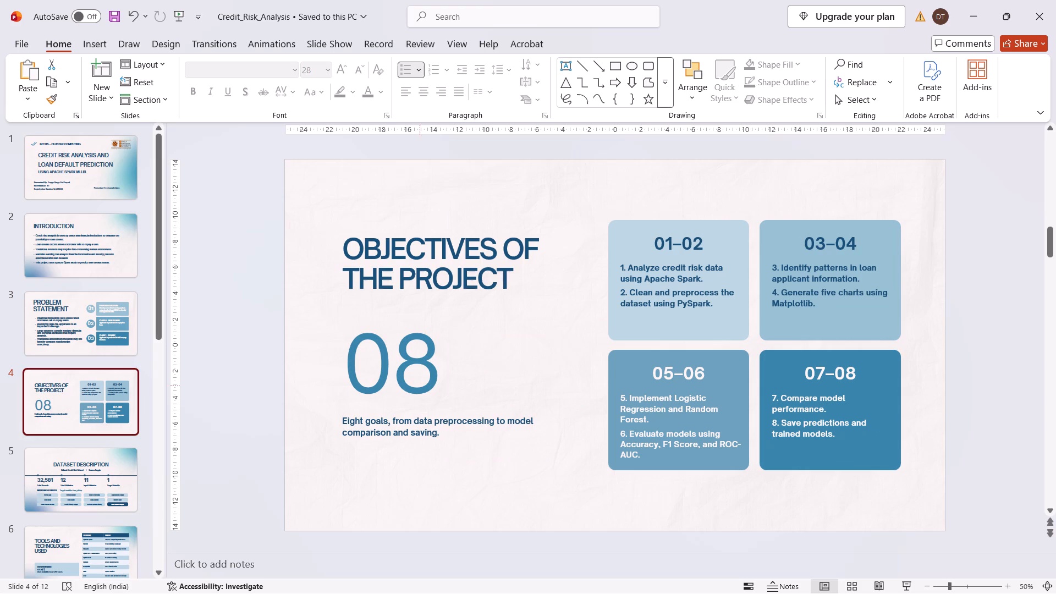
left_click(95, 449)
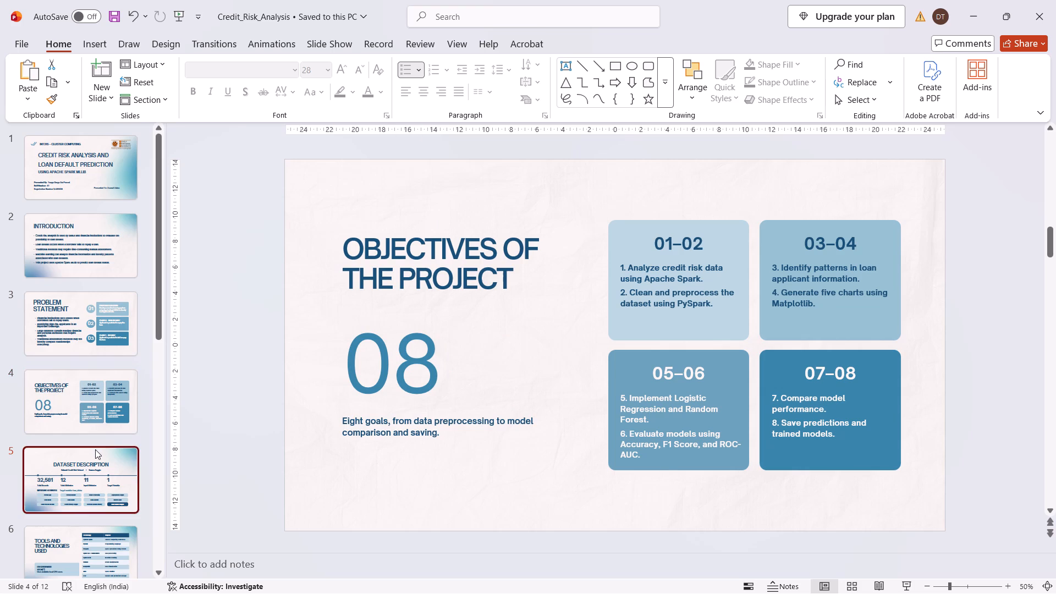
left_click_drag(96, 461, 82, 393)
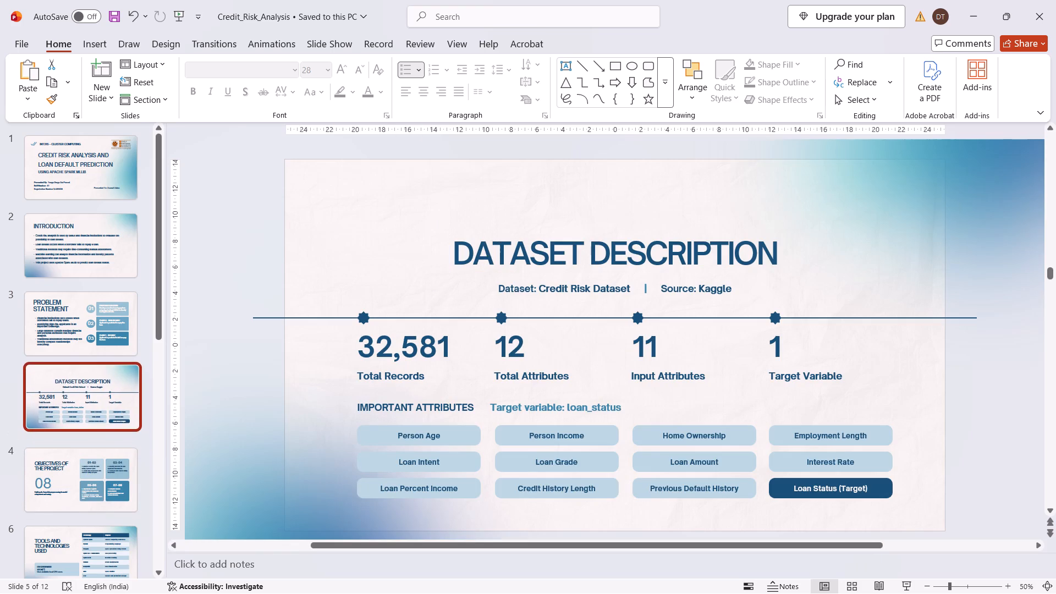
left_click_drag(82, 393, 82, 393)
double_click(82, 393)
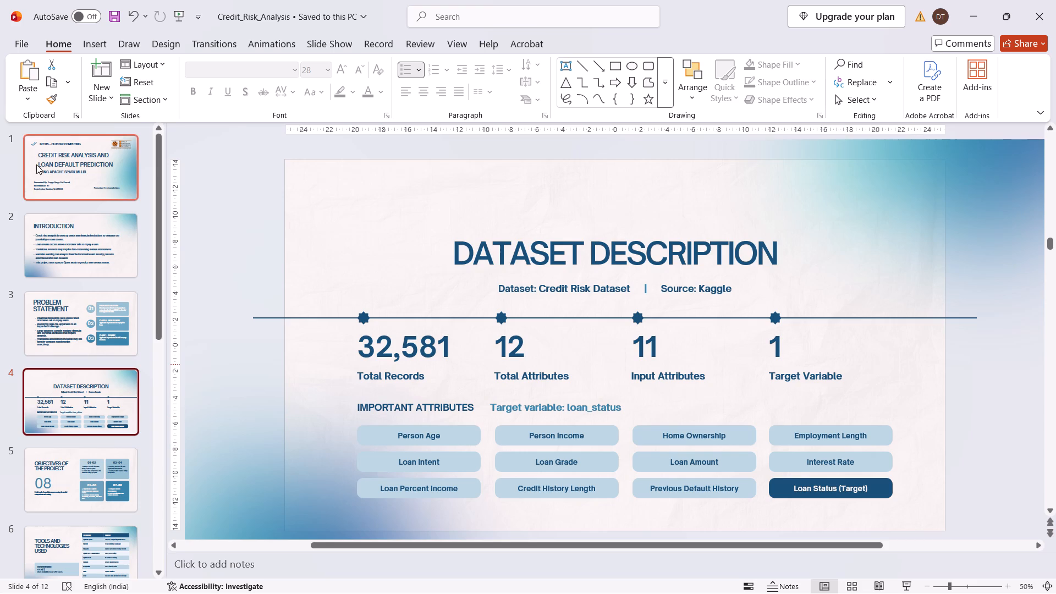
Review the slides in order from the title slide through INTRODUCTION and PROBLEM STATEMENT, checking their sequence and layout.
left_click(86, 172)
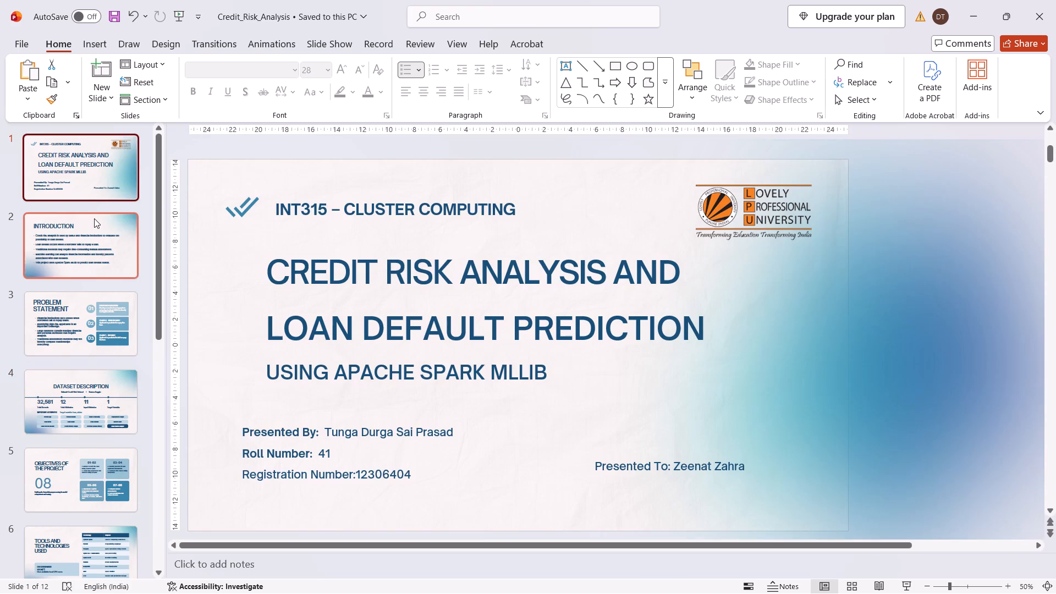
left_click(94, 239)
left_click(95, 261)
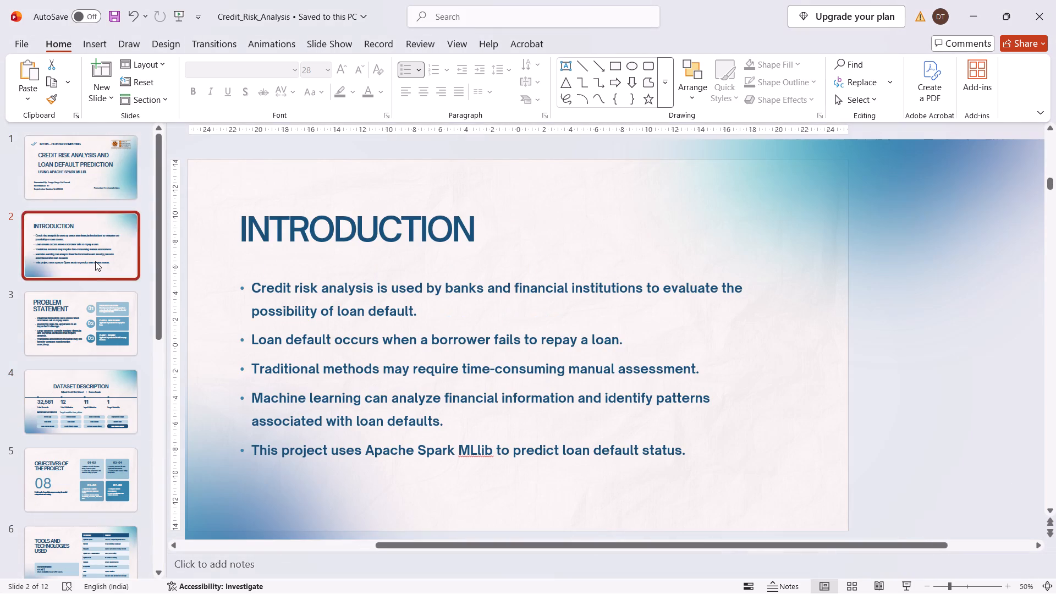
left_click(100, 315)
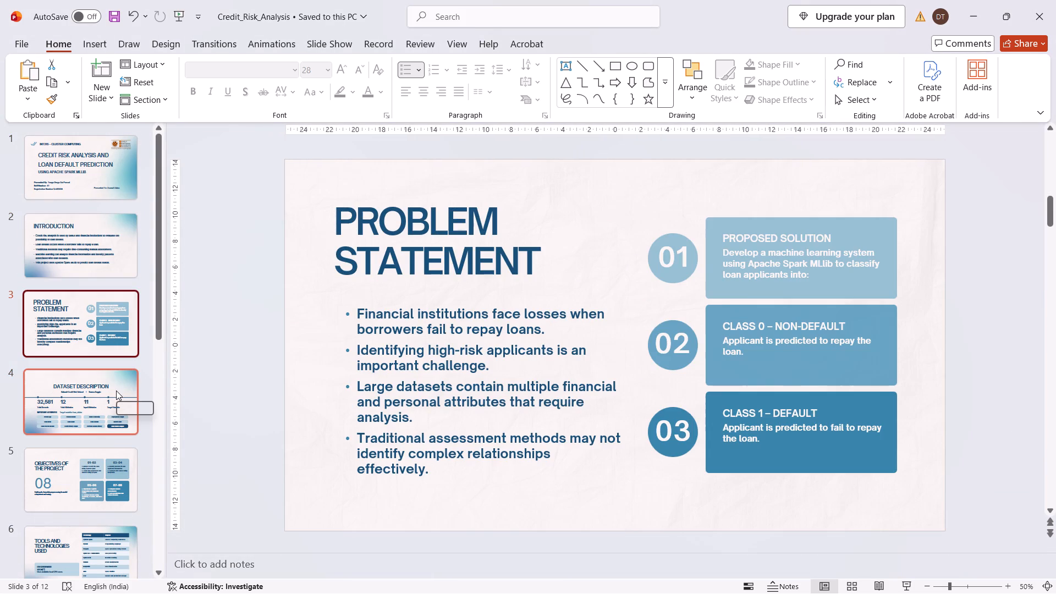
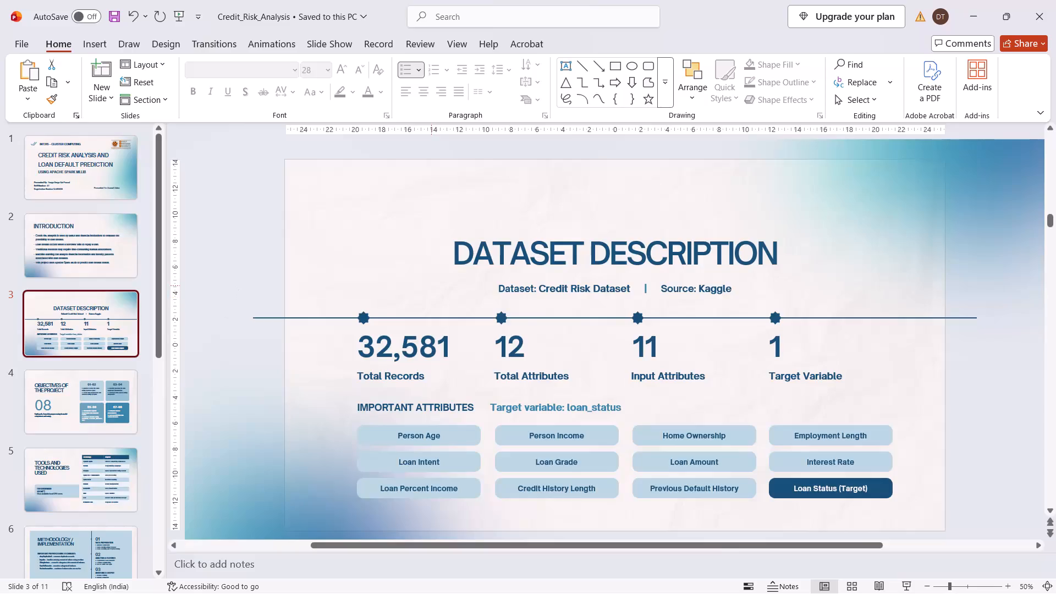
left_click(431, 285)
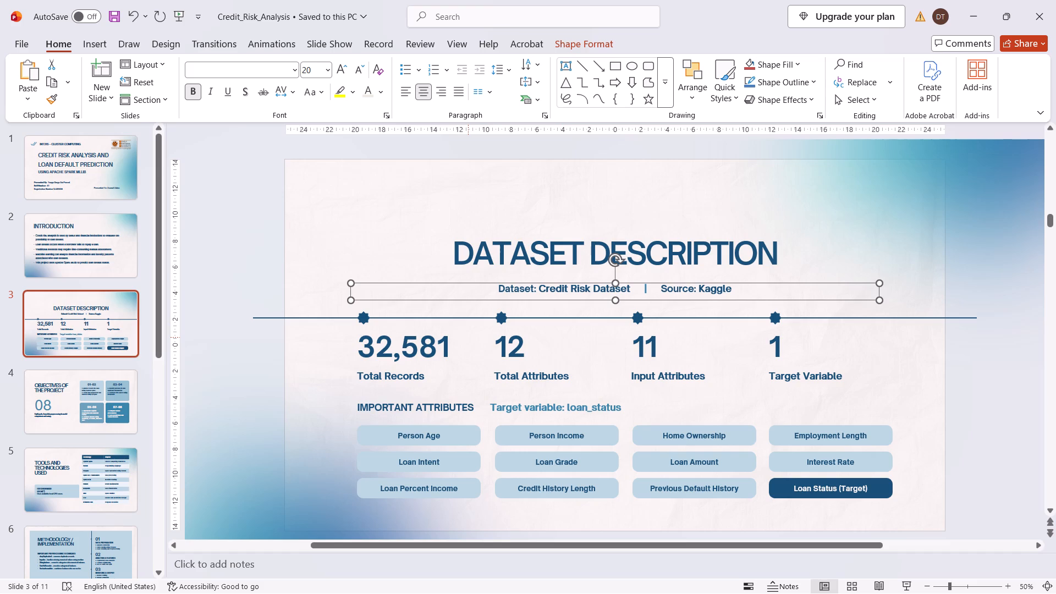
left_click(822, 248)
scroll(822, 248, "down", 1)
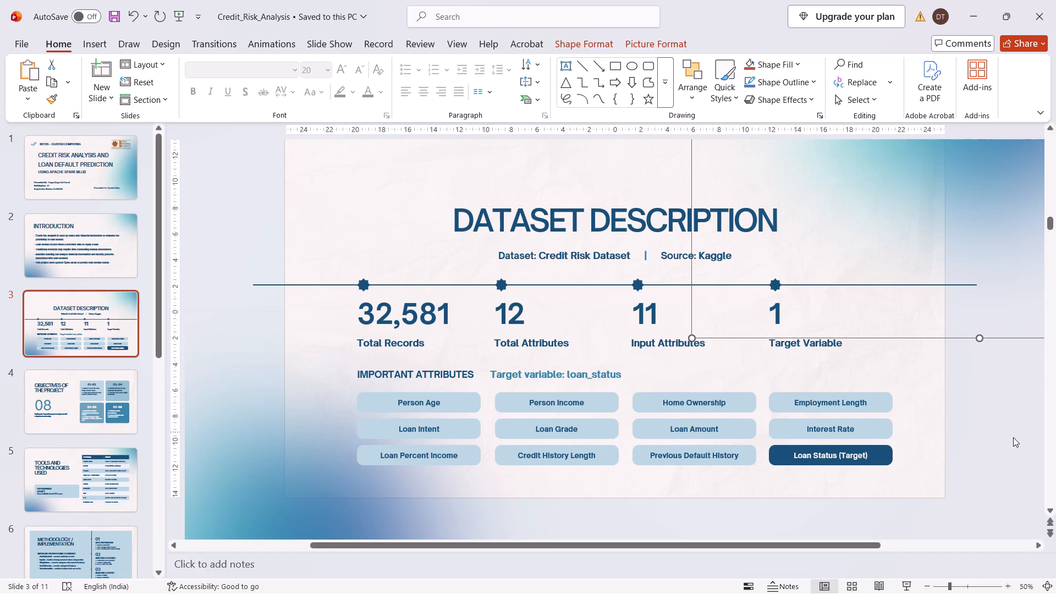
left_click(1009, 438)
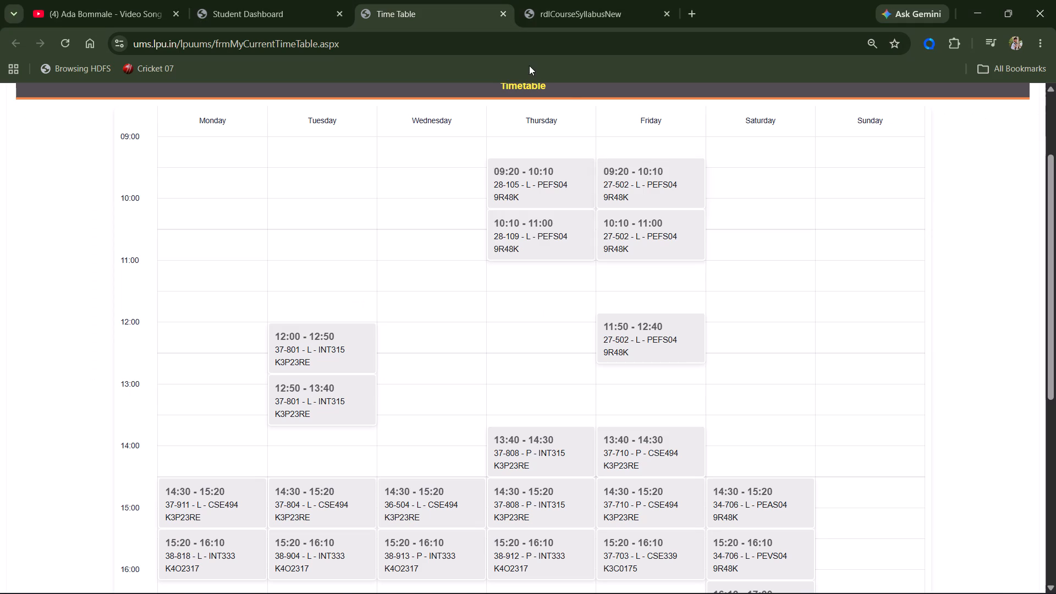
Switch to Google Chrome and close the Time Table tab, leaving the course syllabus open.
left_click(510, 14)
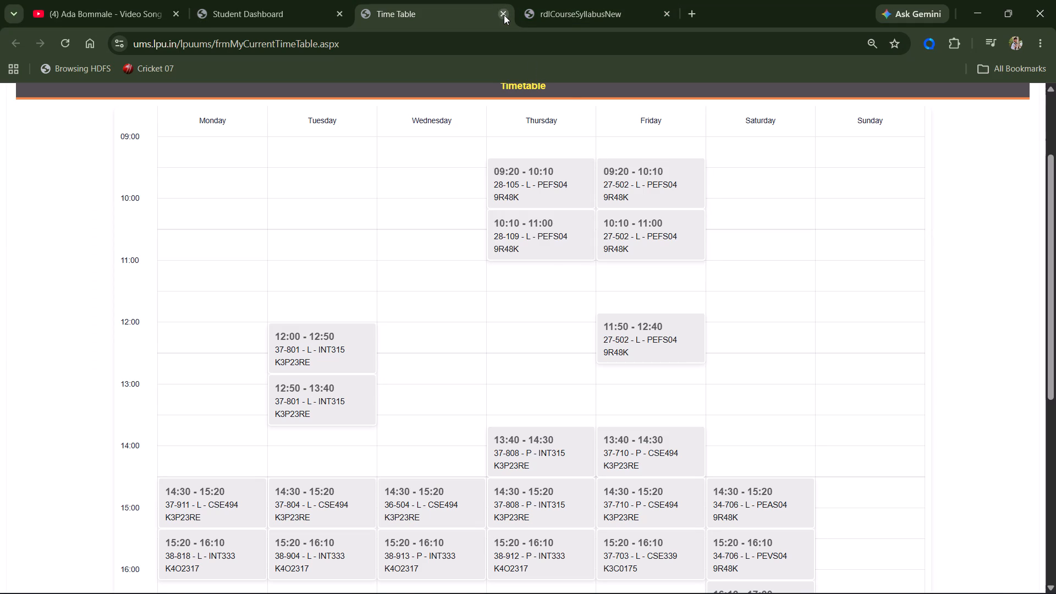
left_click(504, 15)
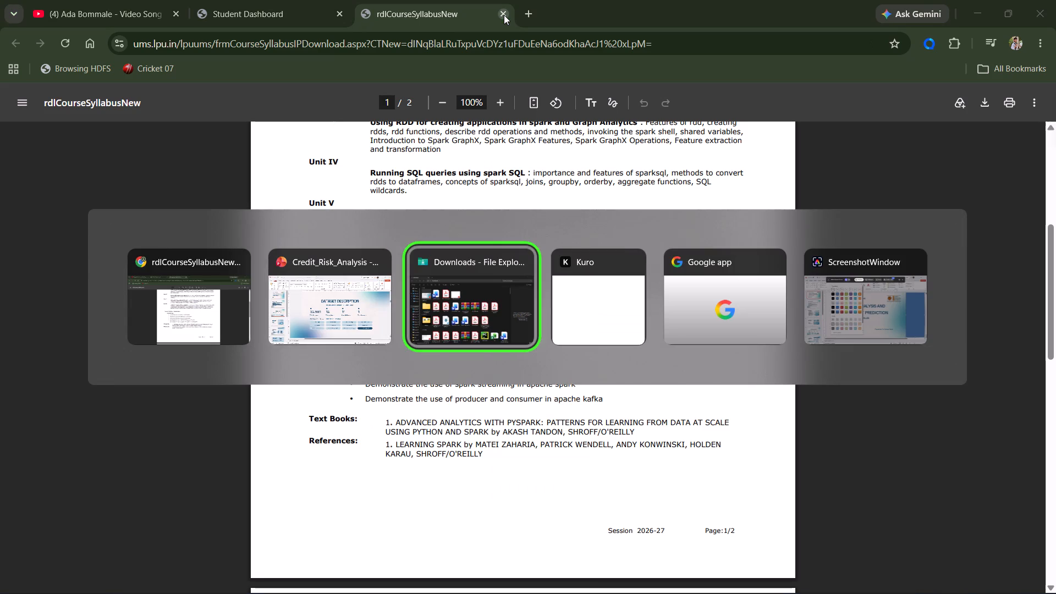
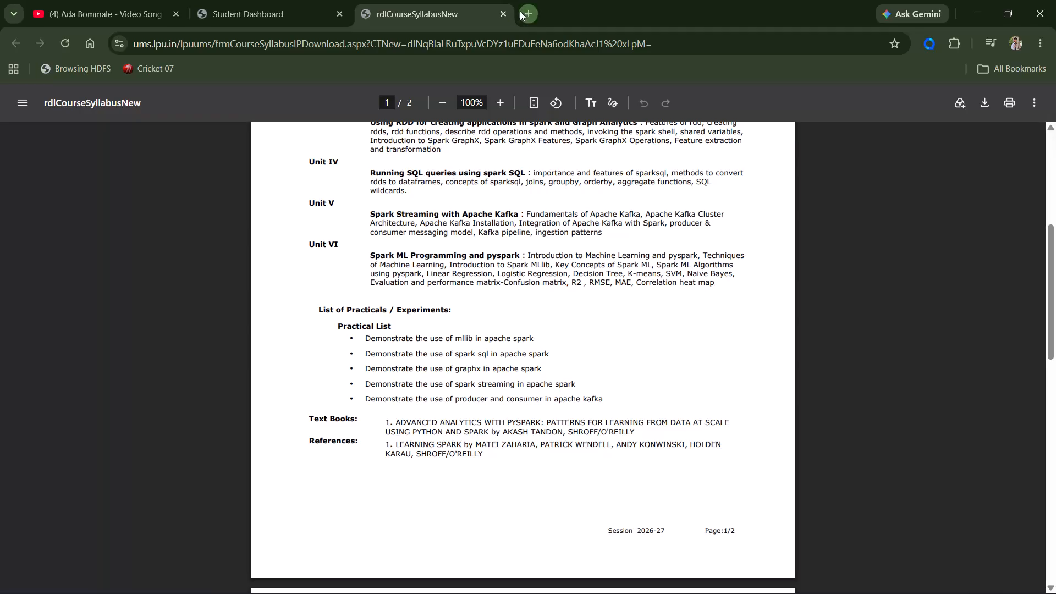
Close the course syllabus and Student Dashboard tabs, keeping a new blank tab open.
left_click(502, 16)
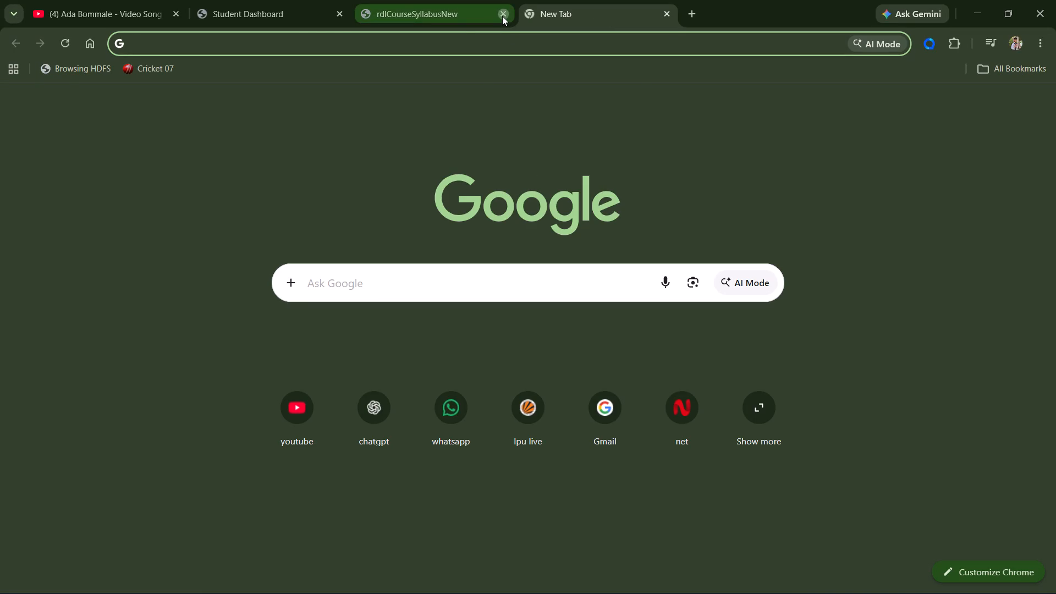
left_click(340, 13)
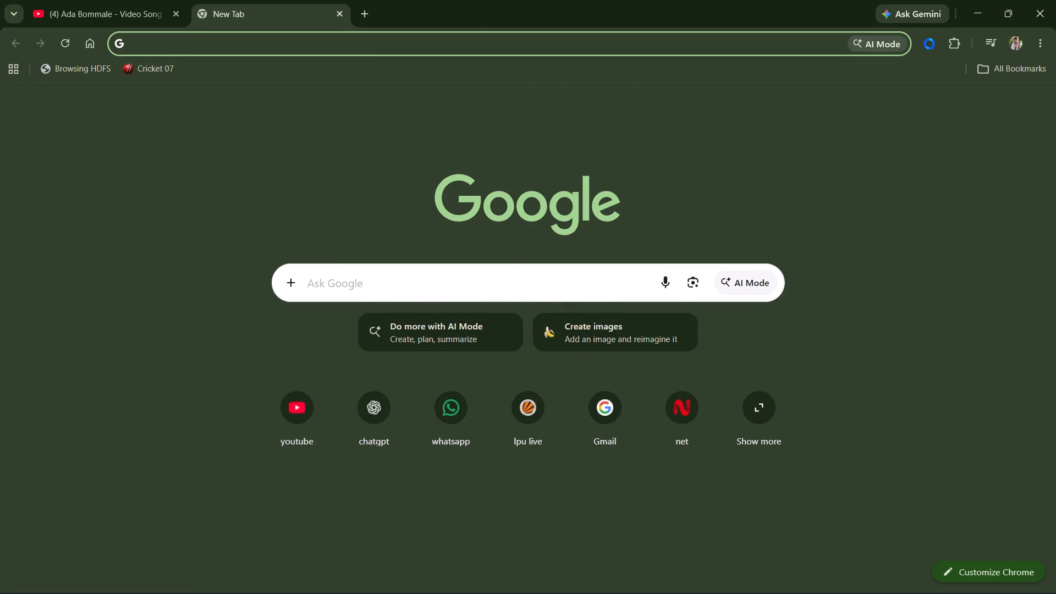
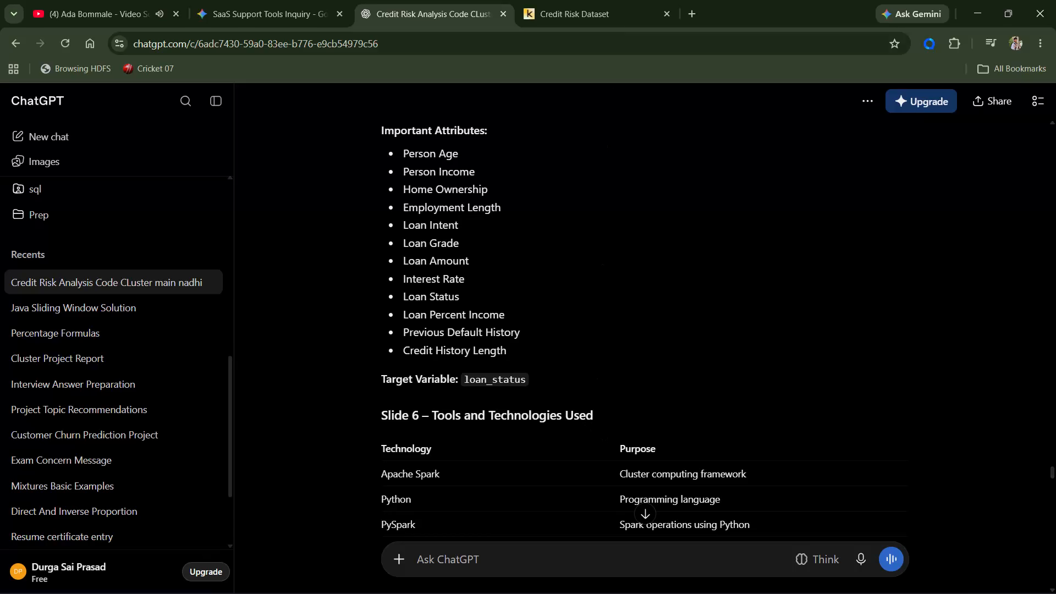
left_click(569, 0)
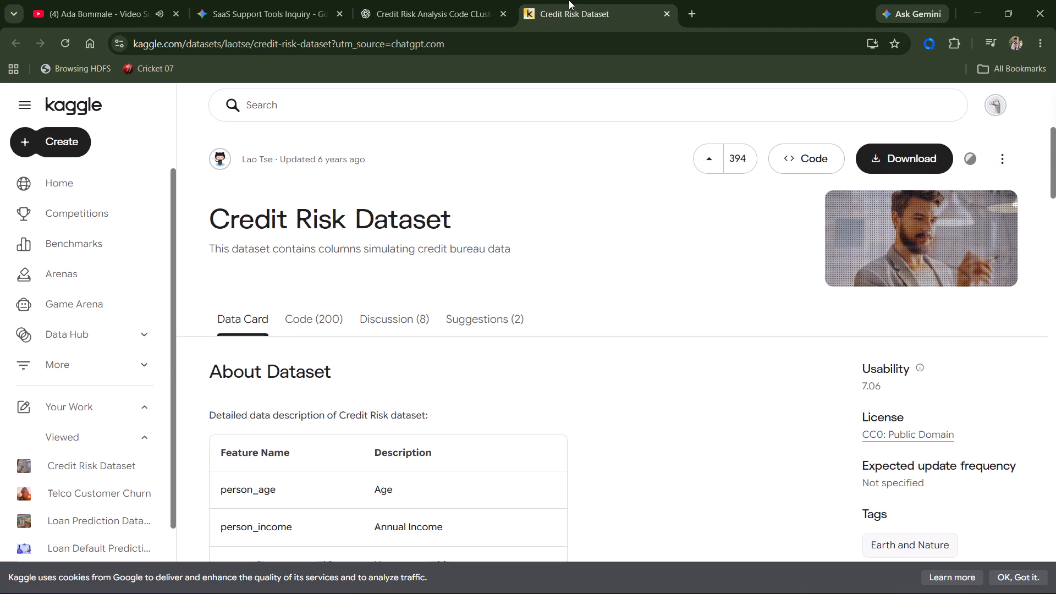
left_click(481, 45)
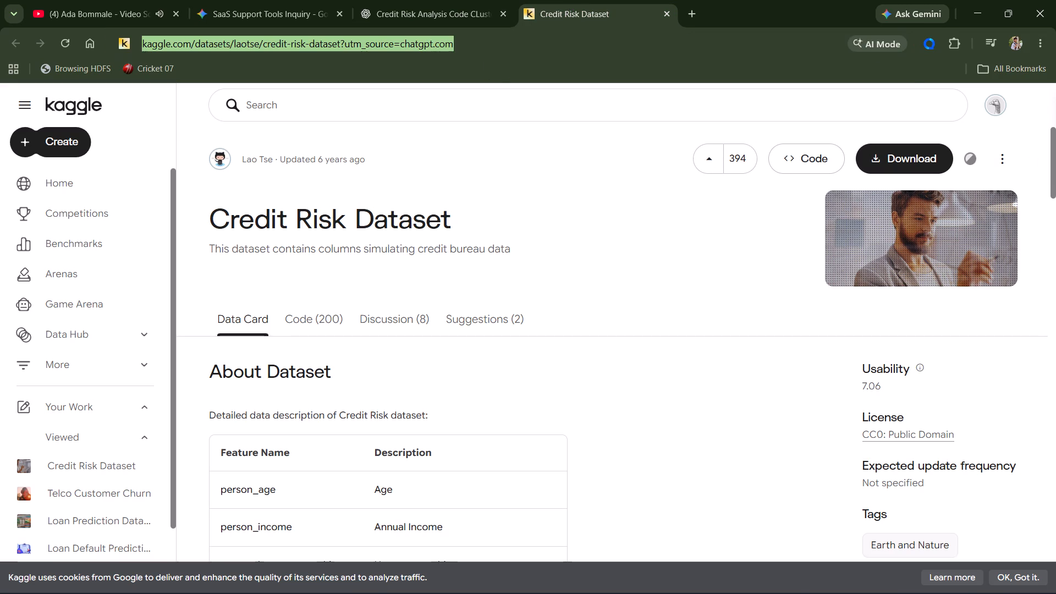
key("ctrl+c")
key("ctrl+c")
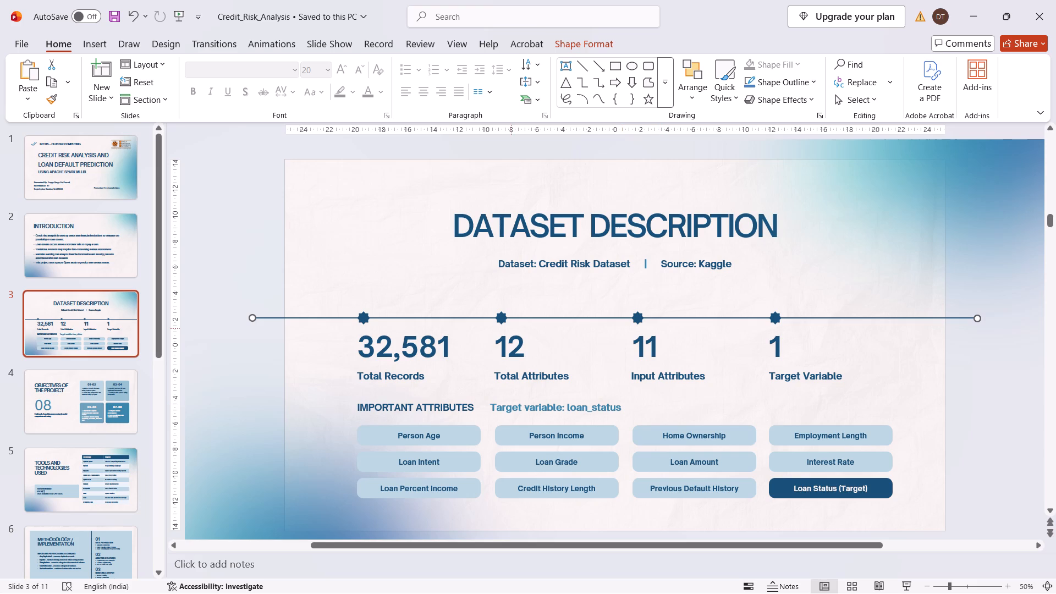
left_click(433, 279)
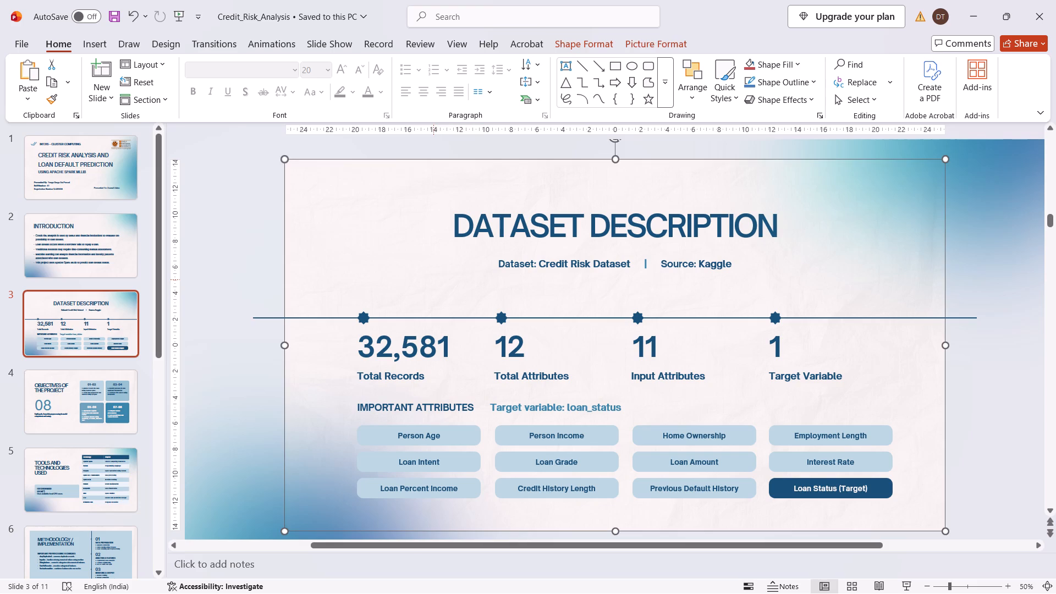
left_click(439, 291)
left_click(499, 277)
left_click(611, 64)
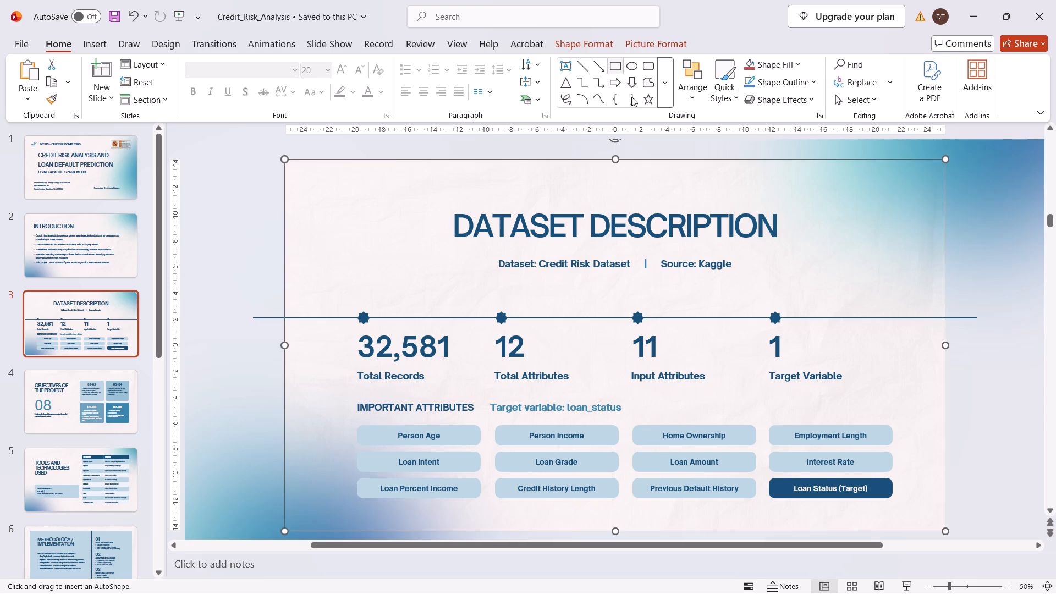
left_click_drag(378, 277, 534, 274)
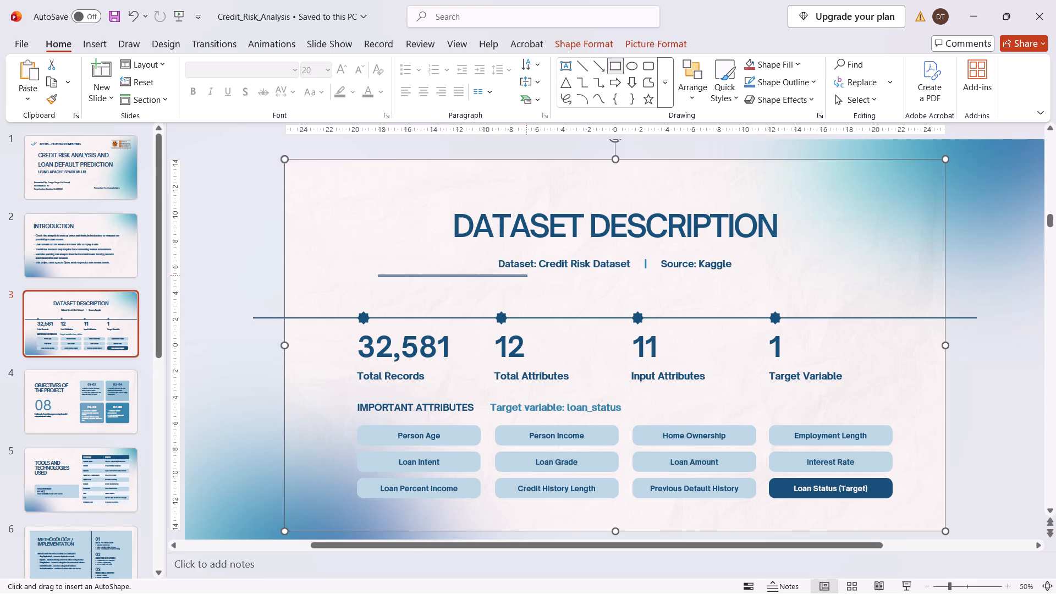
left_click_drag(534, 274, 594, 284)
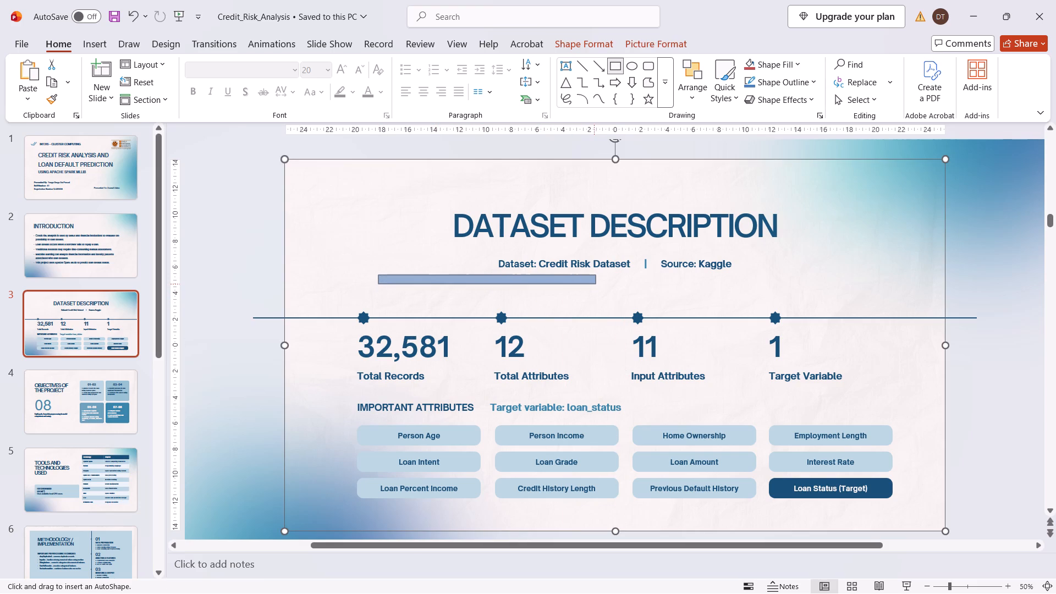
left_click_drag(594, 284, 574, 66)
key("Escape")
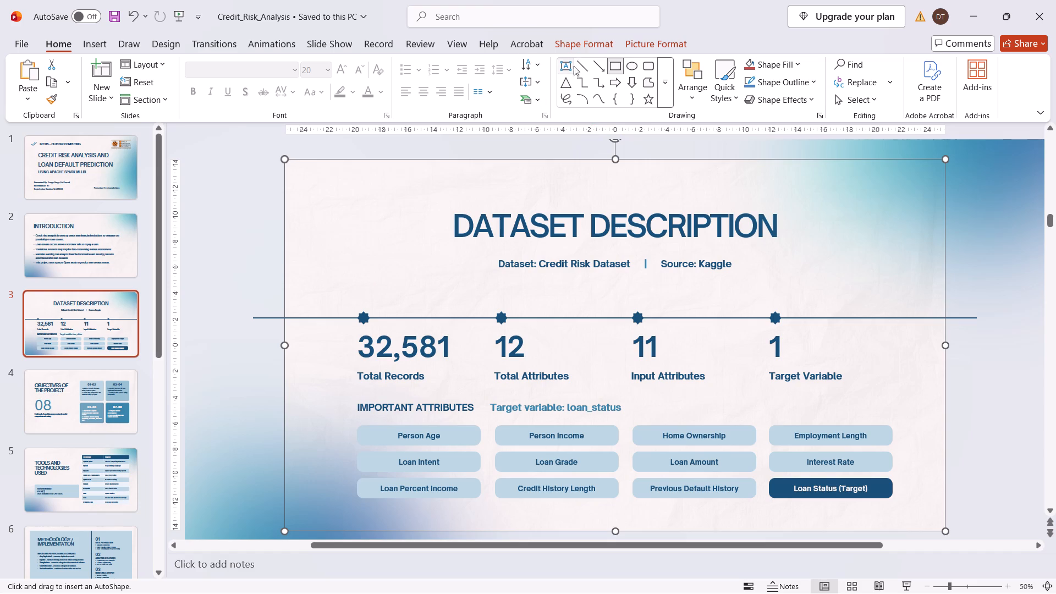
Add a text box below the dataset and source line on the Dataset Description slide, containing the copied Kaggle URL.
left_click_drag(574, 66, 568, 67)
left_click(568, 67)
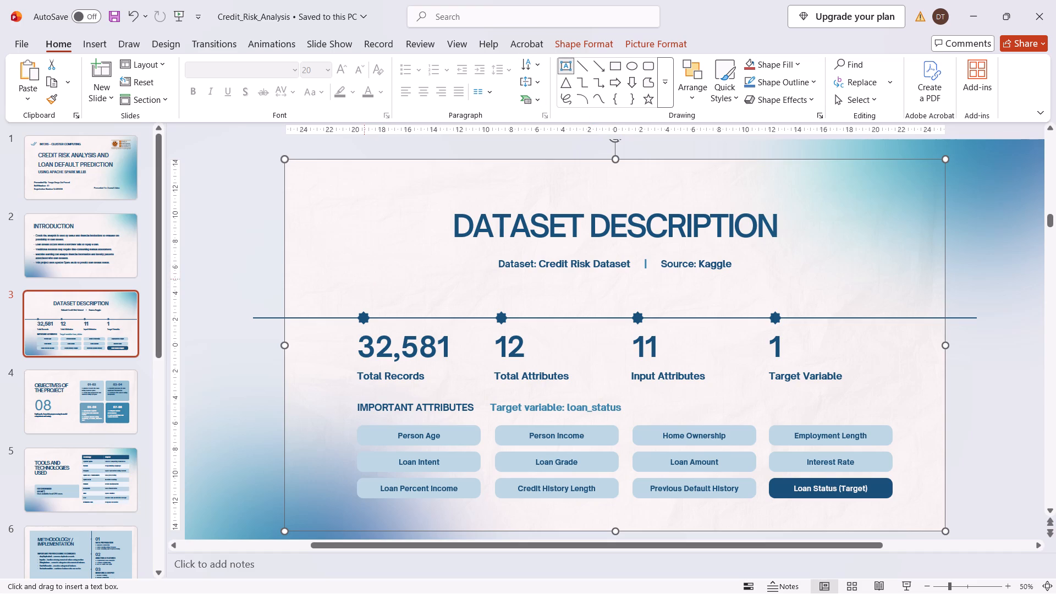
left_click(364, 280)
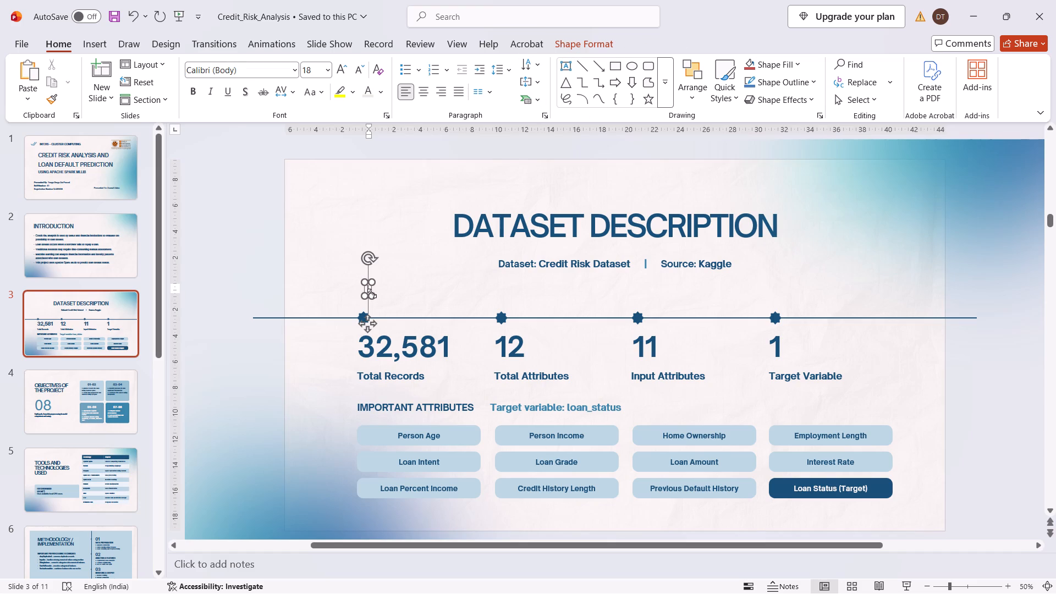
key("ctrl+v")
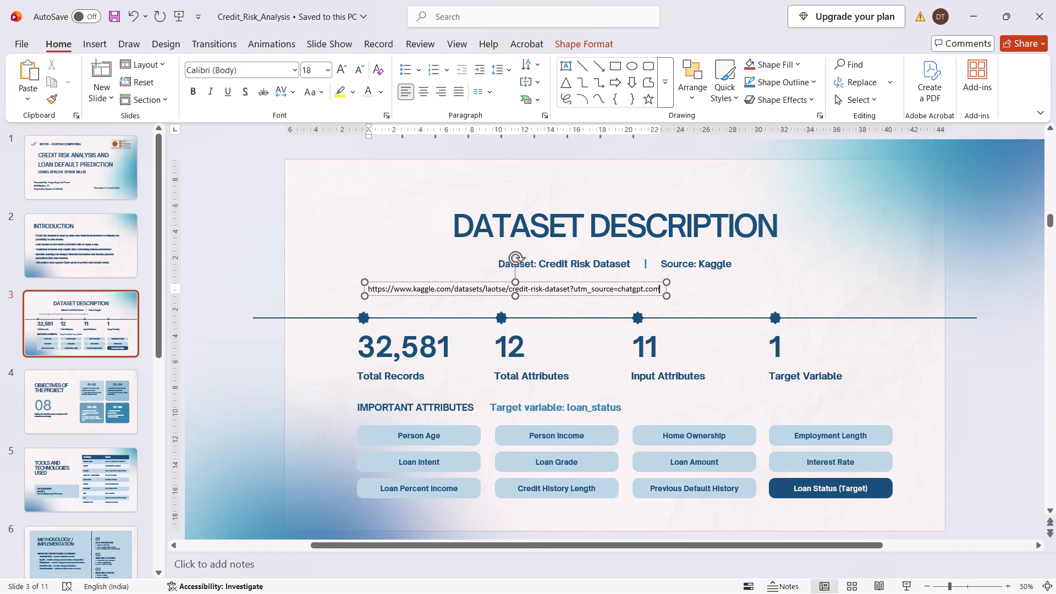
Remove "=chatgpt.com" from the end of the Kaggle URL in the text box.
key("BackSpace")
key("BackSpace")
key("BackSpace")
key("BackSpace")
key("BackSpace")
key("BackSpace")
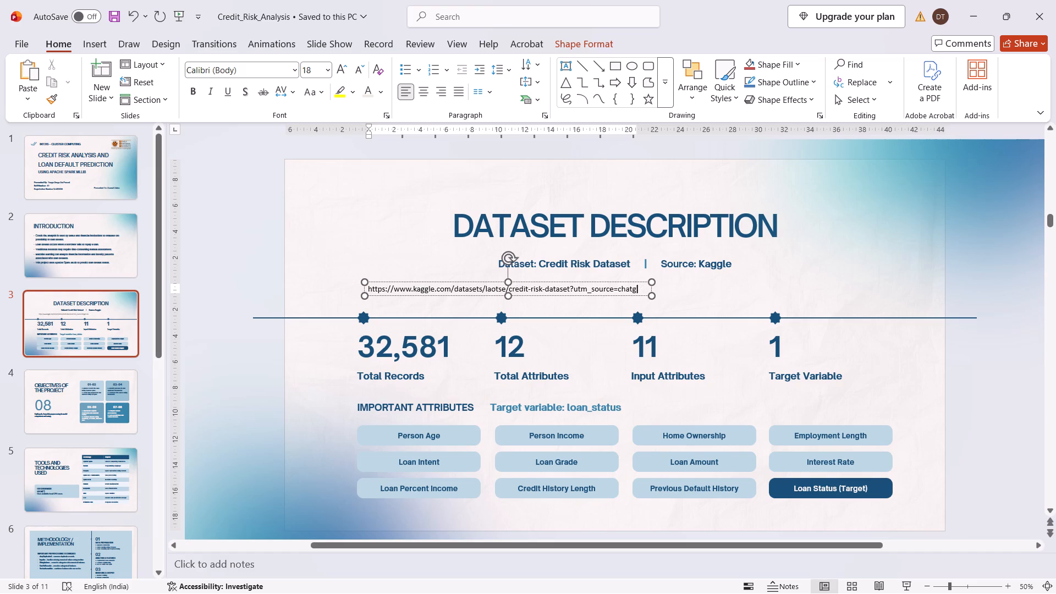
key("BackSpace")
key("BackSpace")
key("BackSpace")
key("BackSpace")
key("BackSpace")
key("BackSpace")
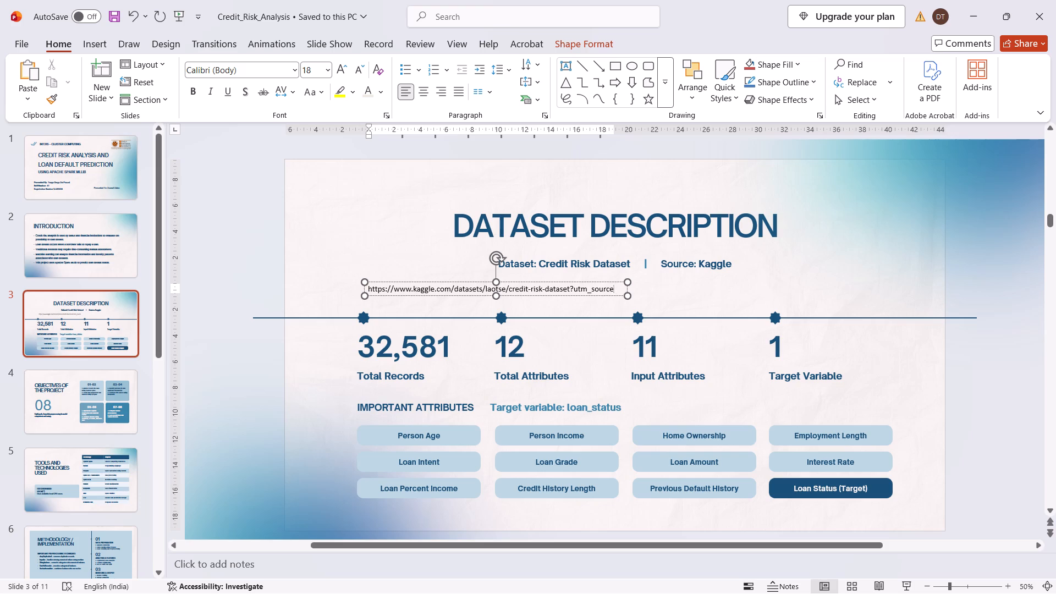
key("ctrl+a")
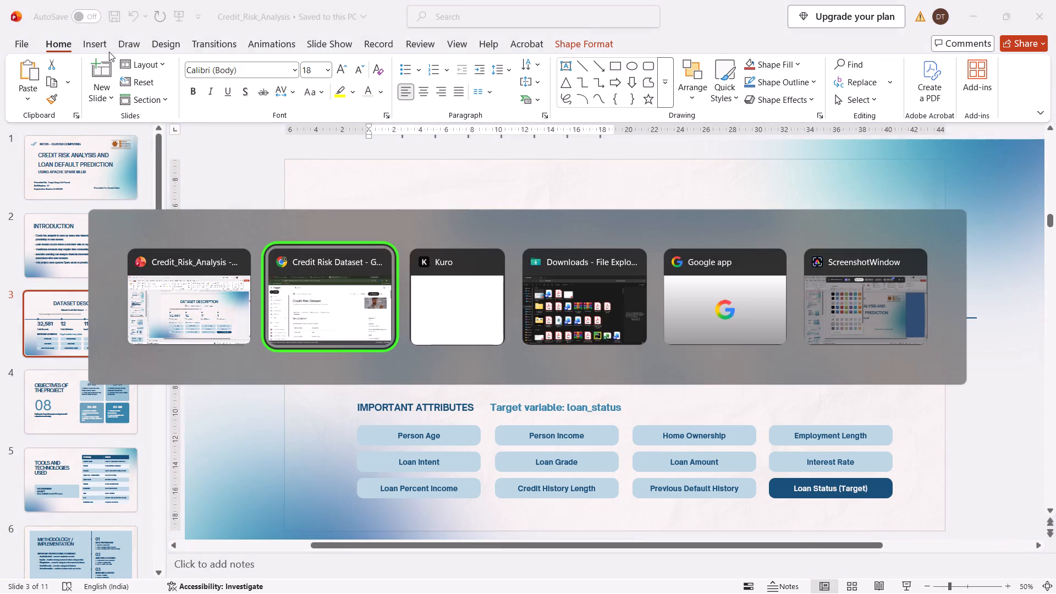
Switch to Chrome, play the Yeshanagula song from the YouTube mix, and return to the Kaggle tab.
left_click(47, 0)
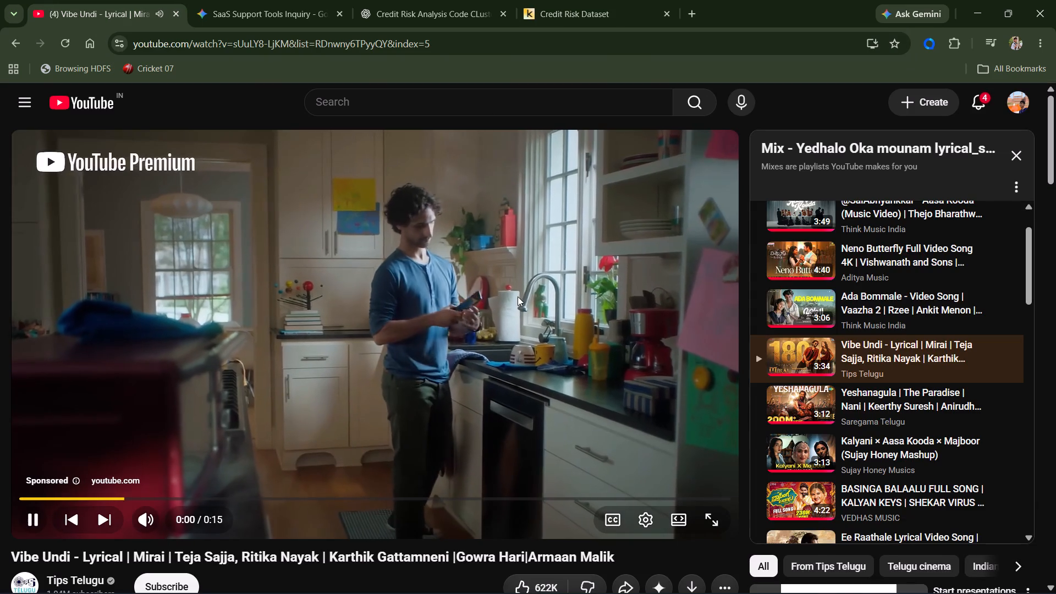
left_click(790, 403)
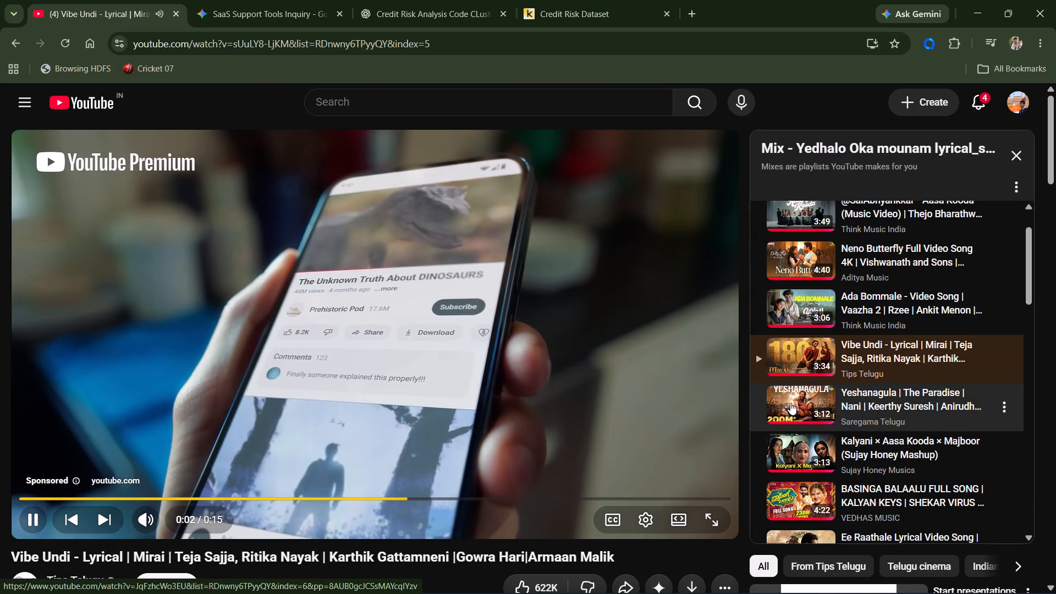
left_click(580, 0)
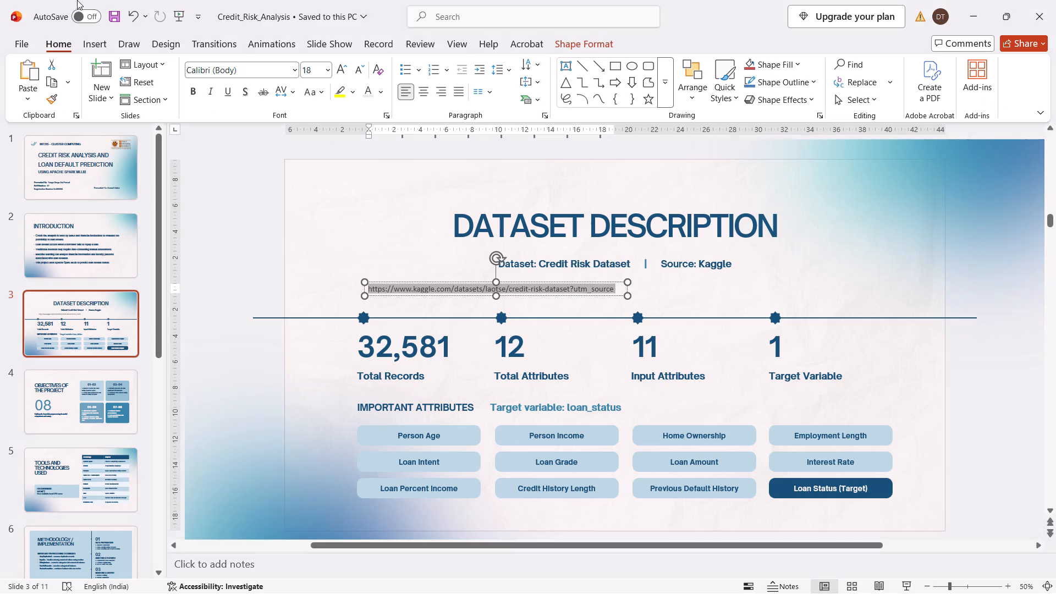
left_click(615, 290)
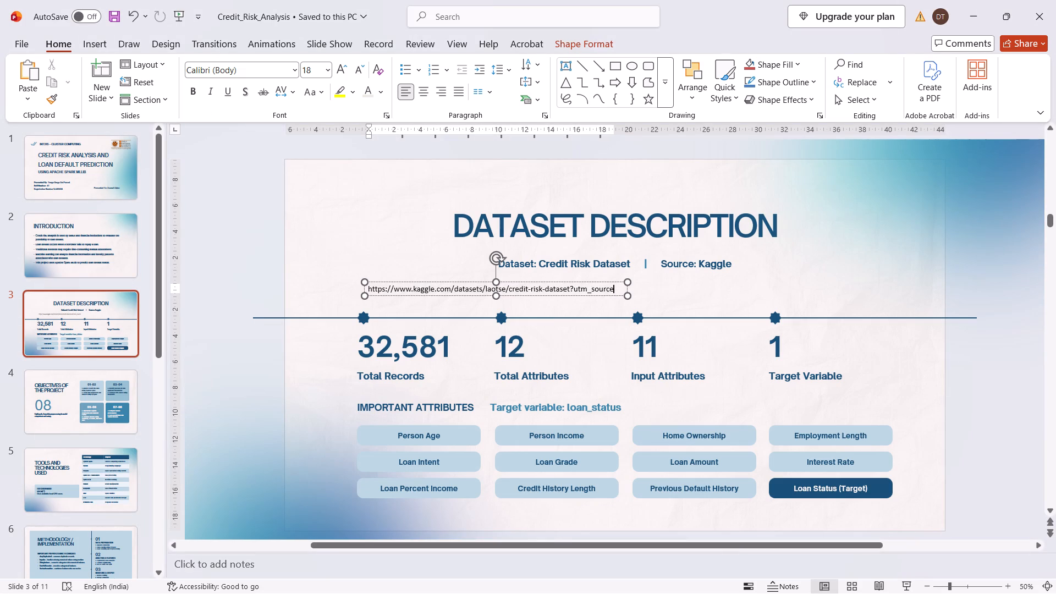
key("ctrl+a")
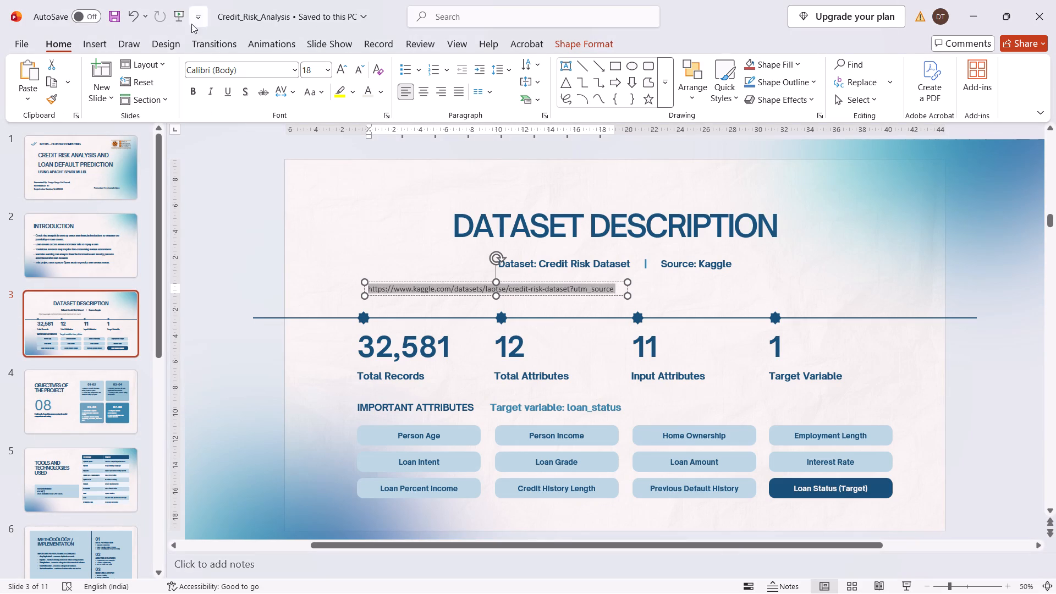
left_click(103, 43)
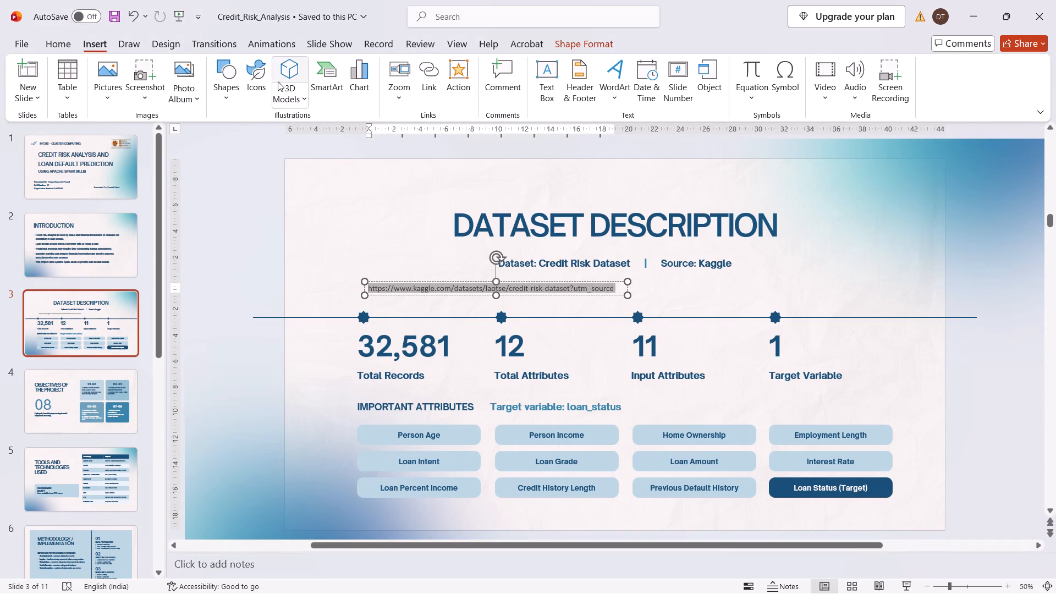
left_click(429, 82)
left_click(468, 354)
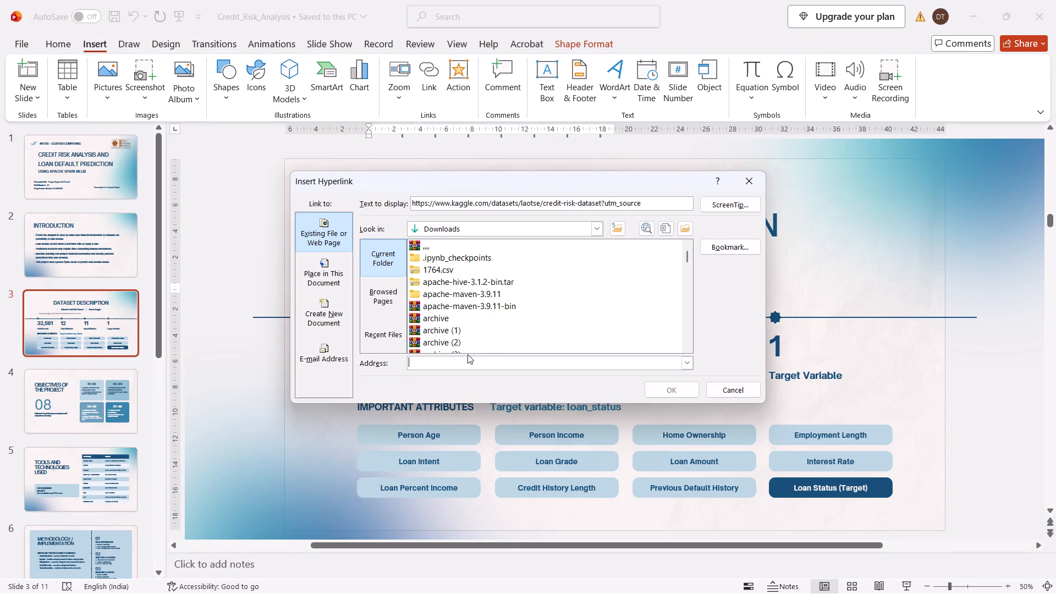
key("ctrl+v")
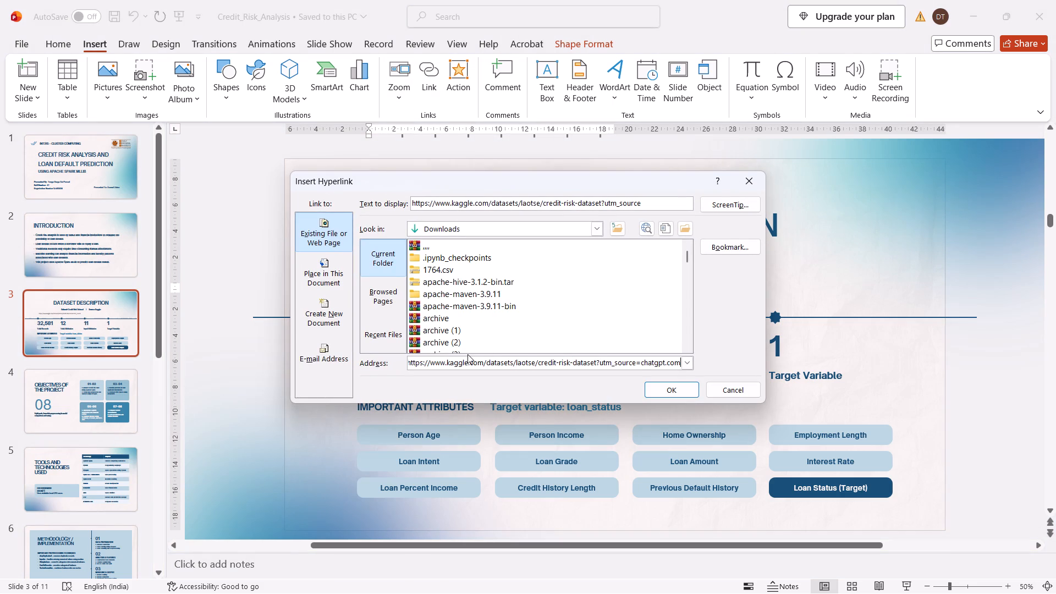
key("BackSpace")
key("BackSpace")
key("BackSpace")
key("BackSpace")
key("BackSpace")
key("BackSpace")
key("BackSpace")
key("BackSpace")
key("BackSpace")
key("BackSpace")
key("BackSpace")
key("BackSpace")
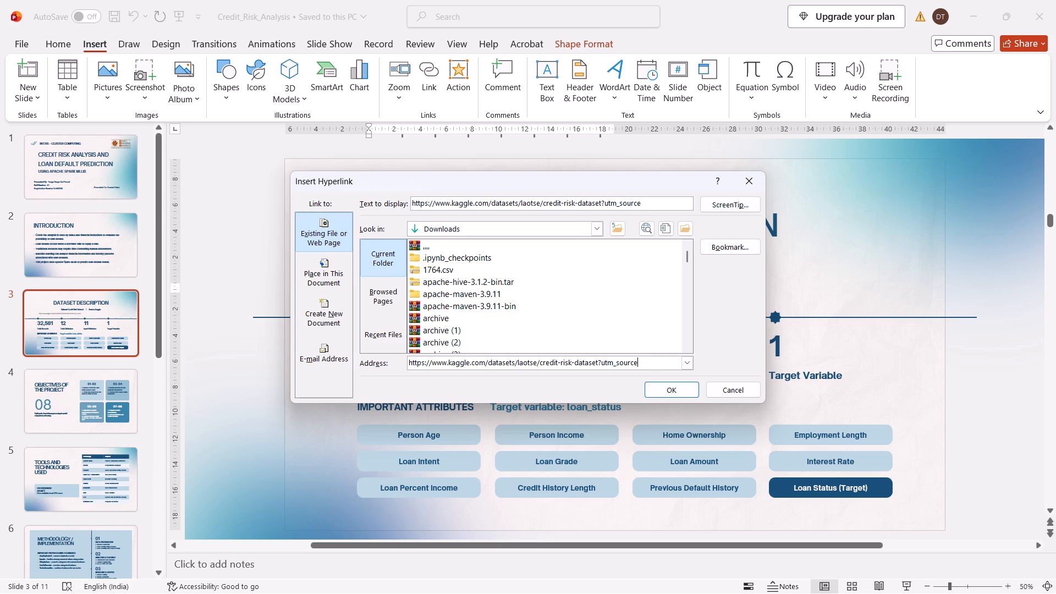
key("Return")
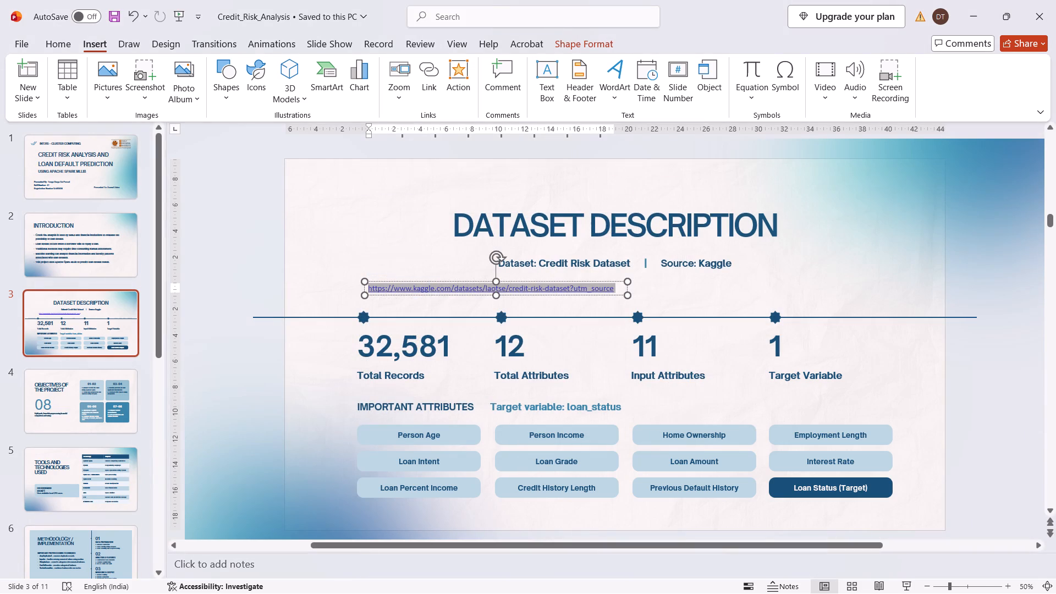
left_click(422, 263)
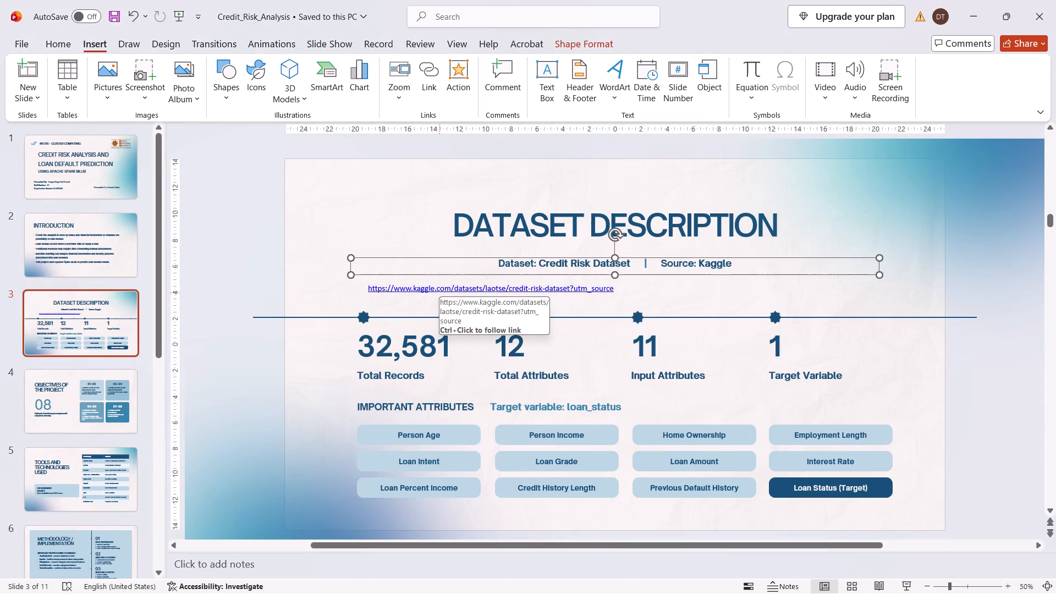
Follow the new link from the slide to Chrome and examine the expanded feature description table of the Credit Risk Dataset.
left_click(440, 293, "ctrl")
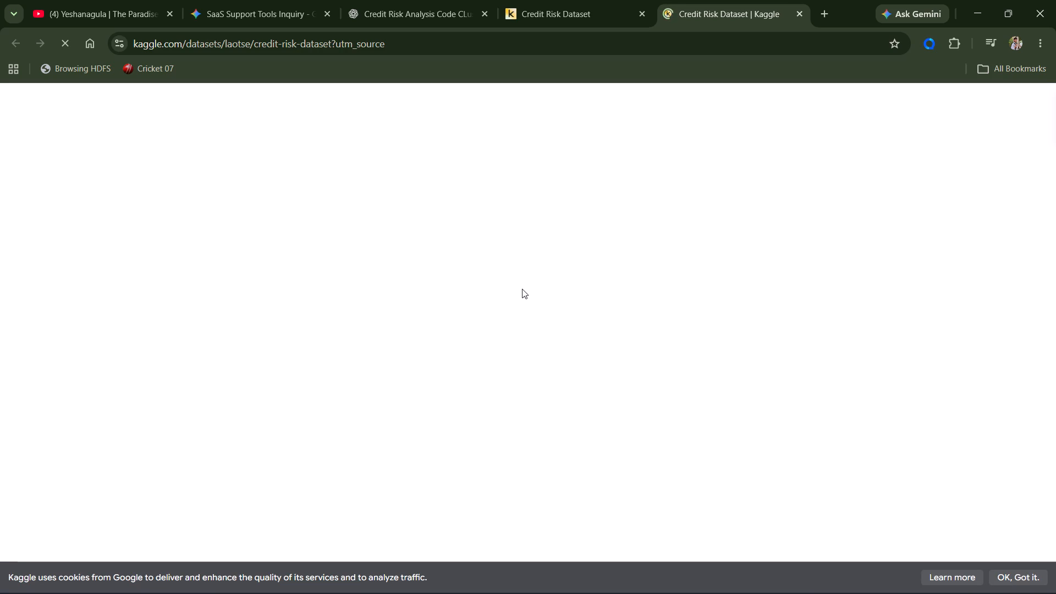
scroll(522, 289, "down", 1)
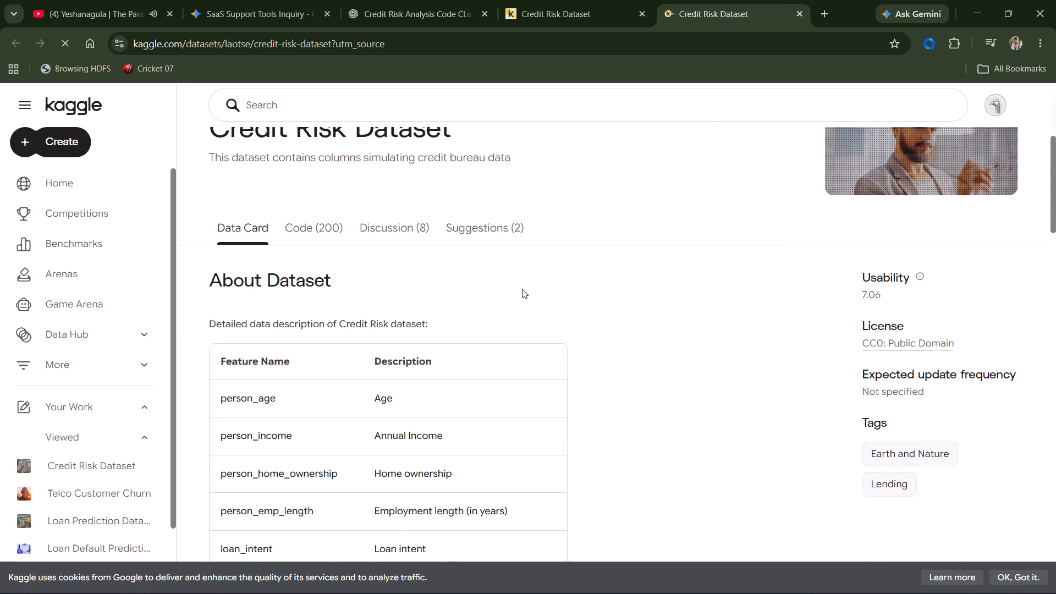
scroll(522, 289, "down", 4)
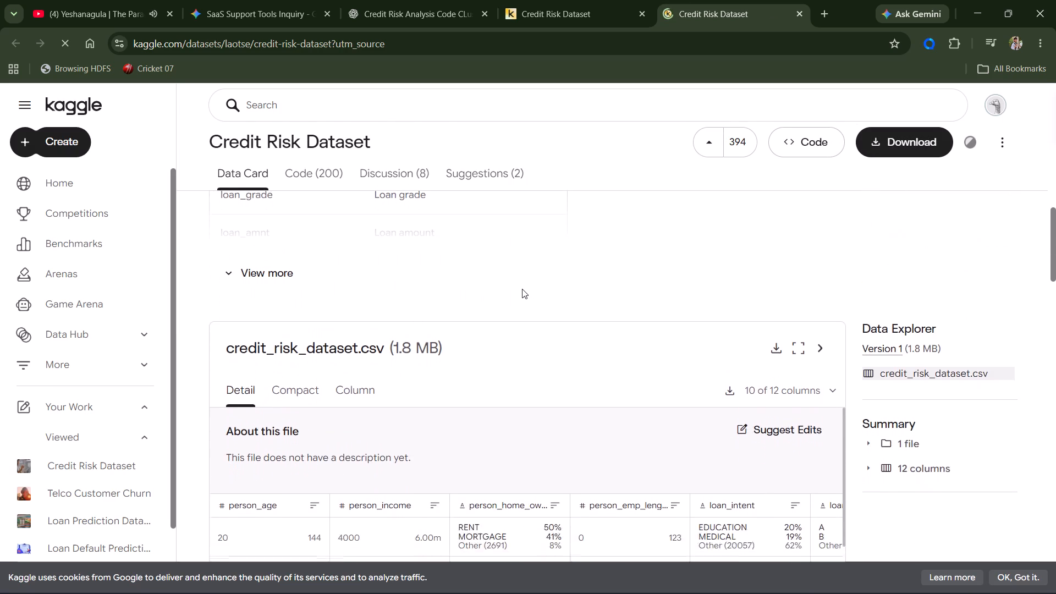
scroll(522, 289, "up", 1)
left_click(300, 296)
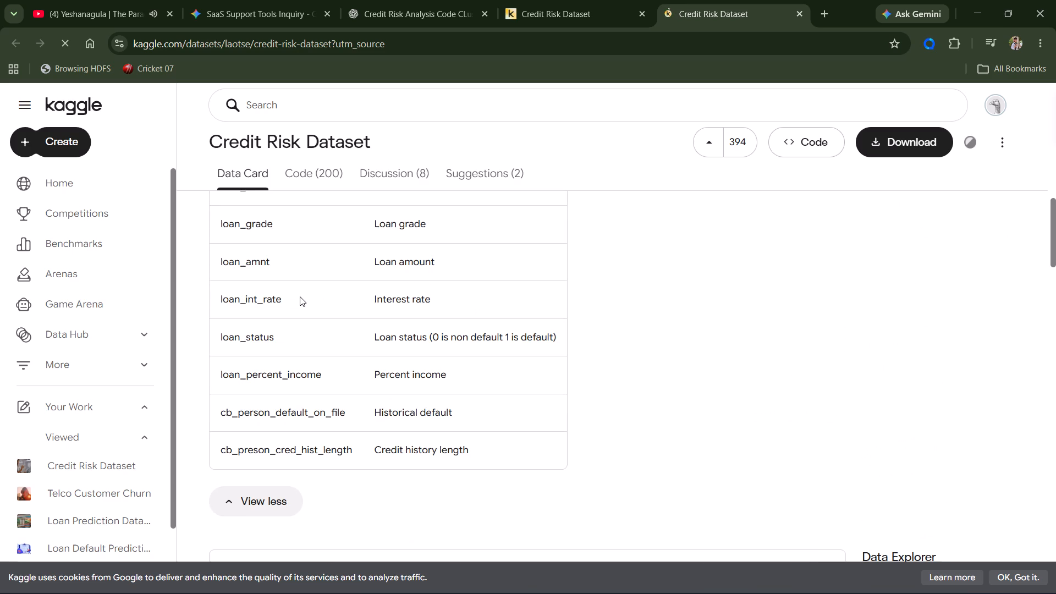
scroll(300, 296, "down", 2)
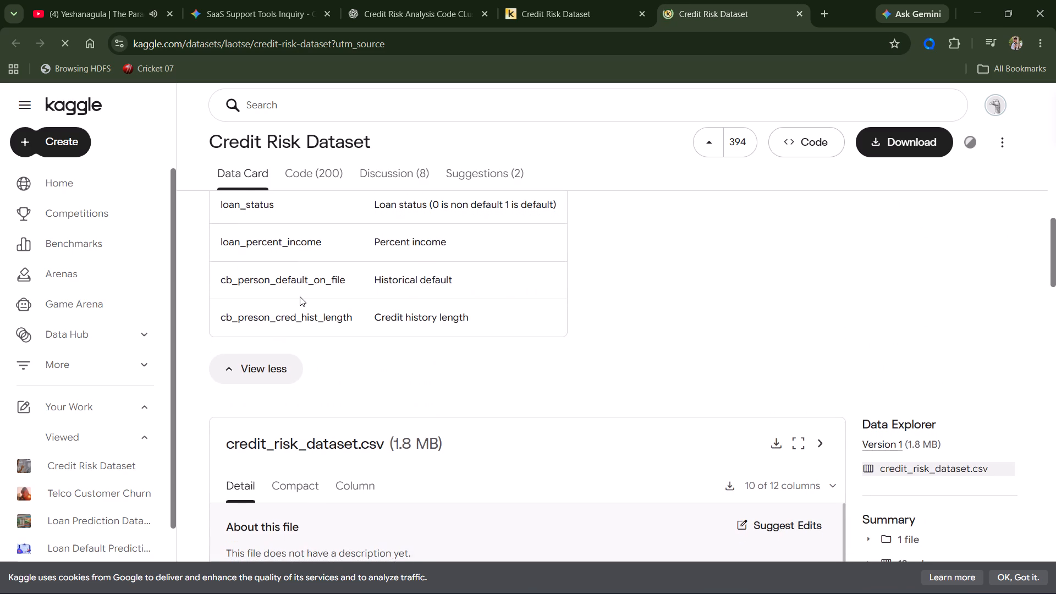
scroll(300, 296, "down", 1)
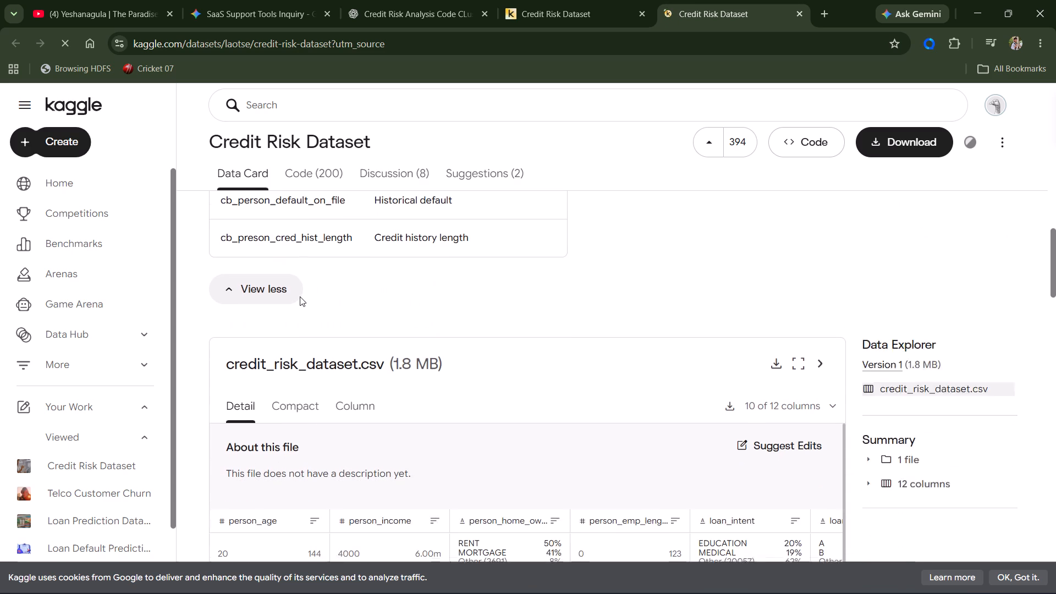
scroll(300, 296, "down", 1)
scroll(477, 377, "down", 3)
scroll(477, 377, "up", 1)
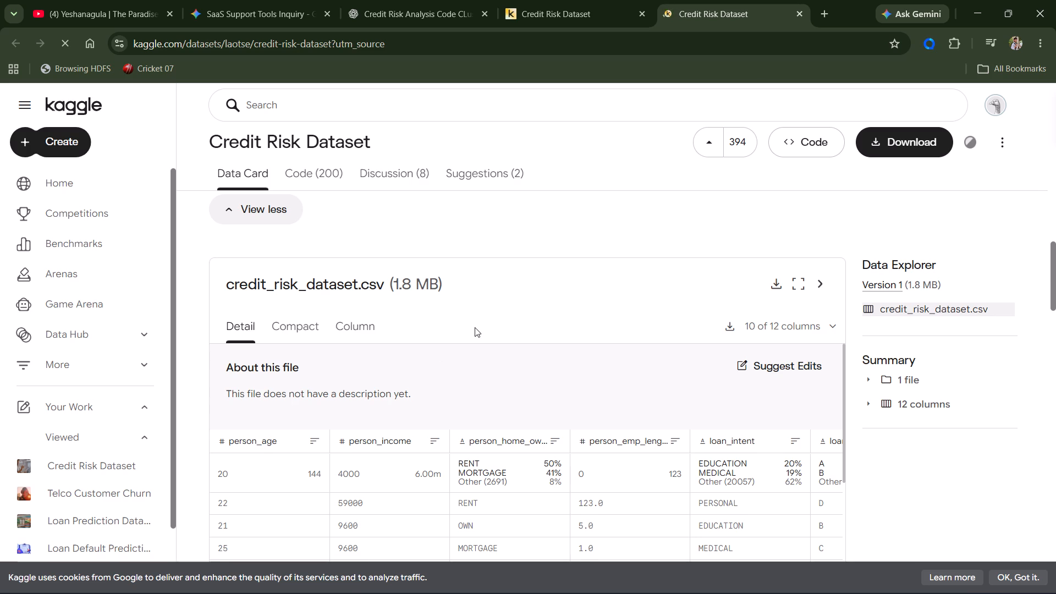
Examine the columns and sample rows of the credit_risk_dataset.csv preview, and look over the feature descriptions again.
scroll(475, 327, "down", 3)
scroll(475, 327, "left", 3)
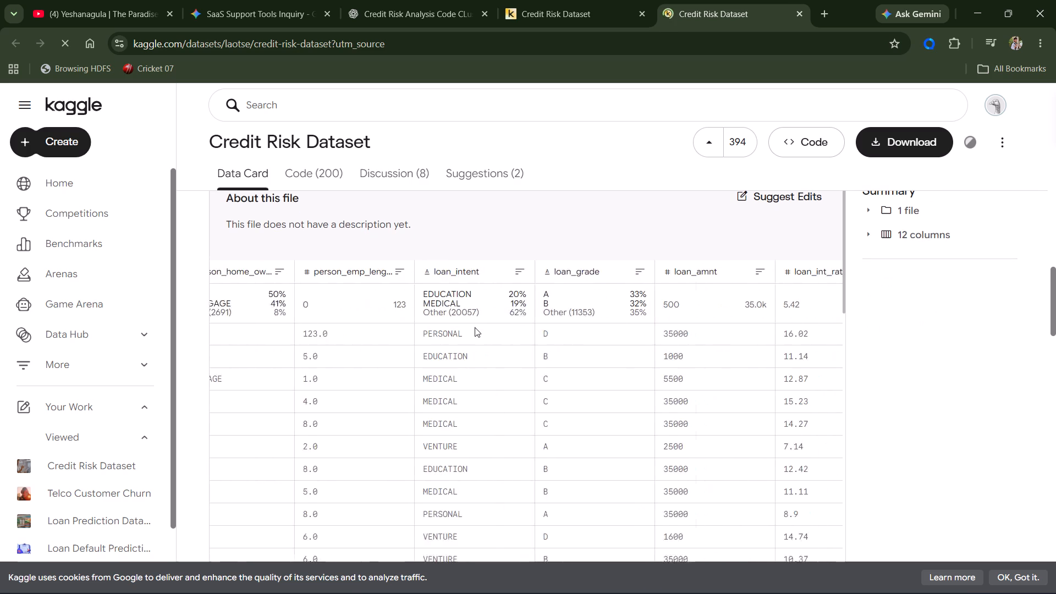
scroll(475, 327, "left", 2)
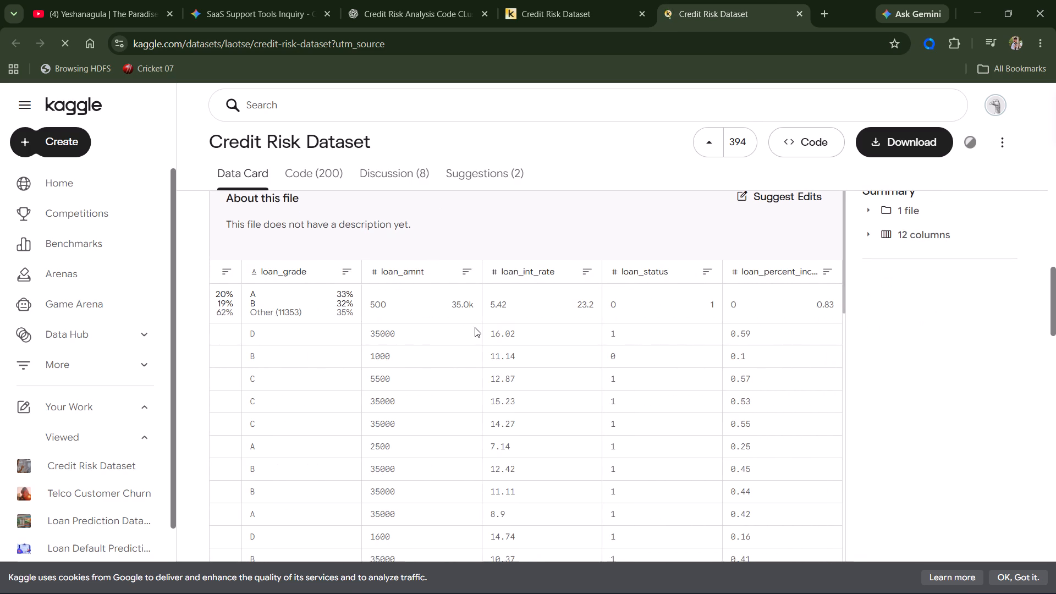
scroll(475, 327, "left", 4)
scroll(273, 292, "right", 6)
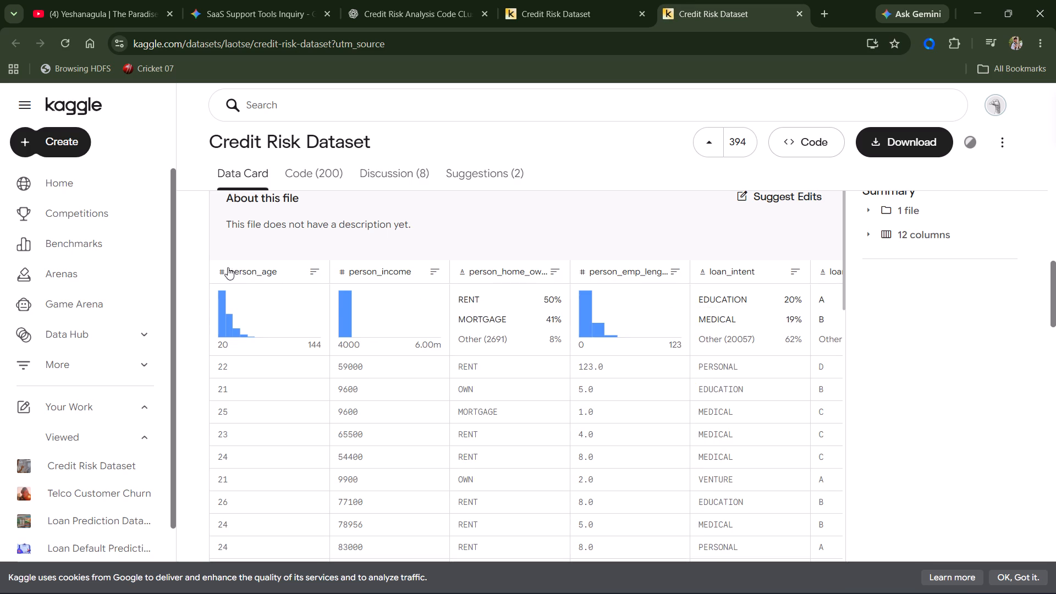
left_click_drag(216, 261, 805, 355)
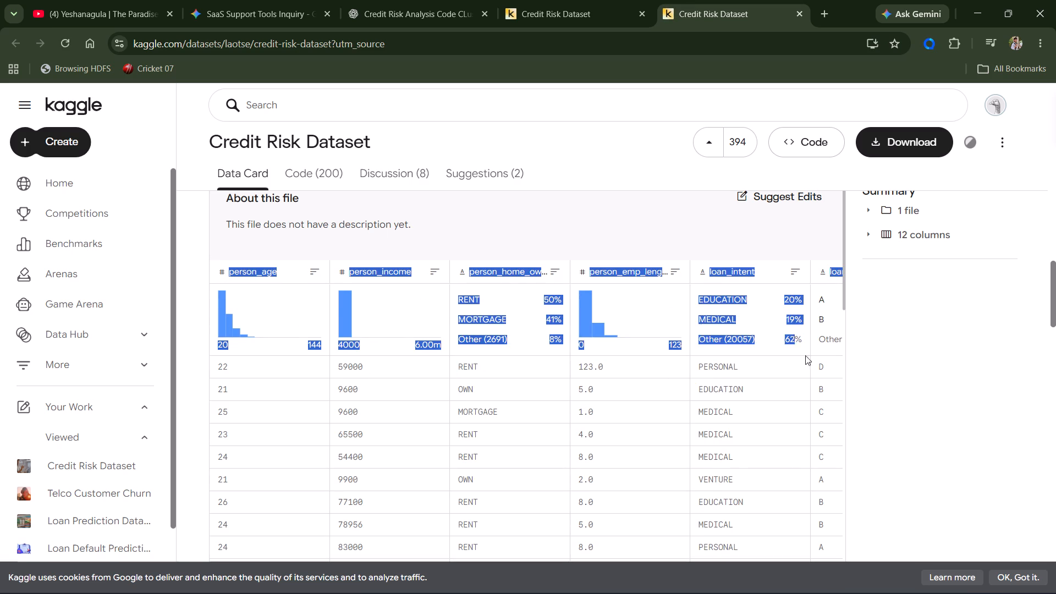
left_click_drag(805, 355, 821, 349)
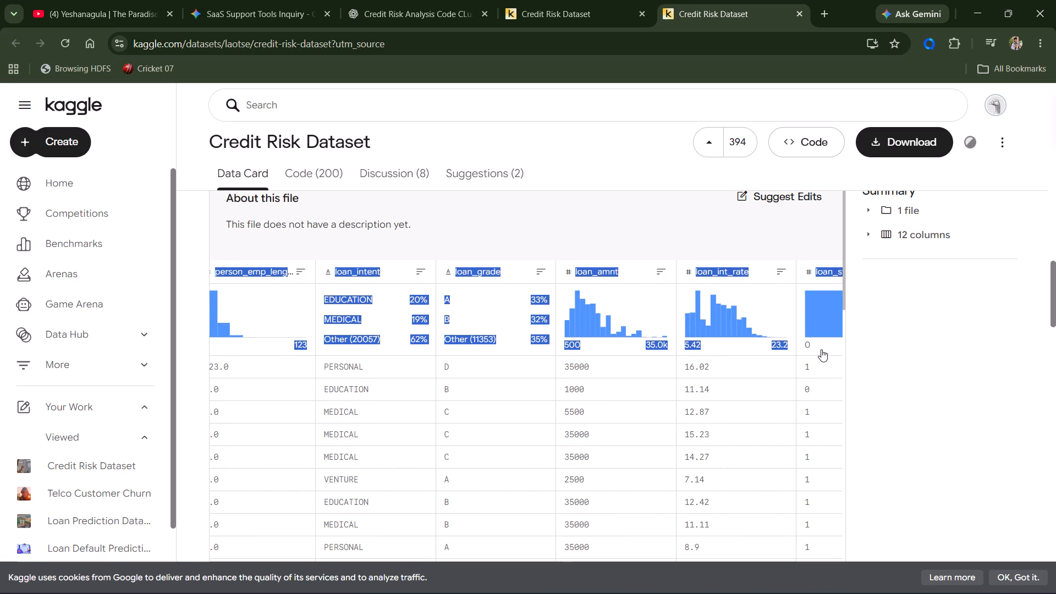
scroll(821, 349, "left", 4)
scroll(821, 349, "right", 4)
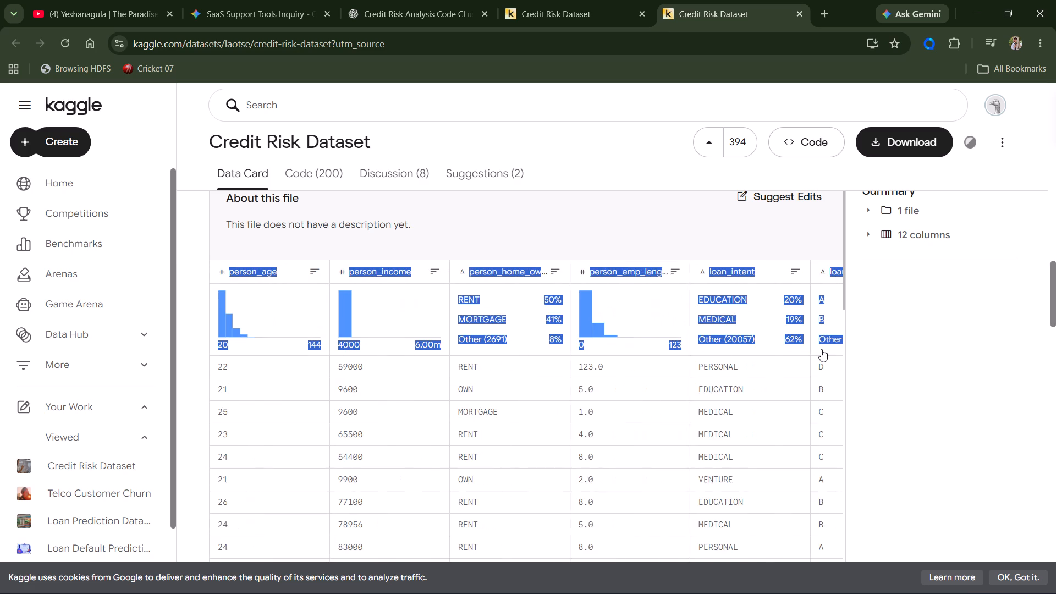
left_click(220, 242)
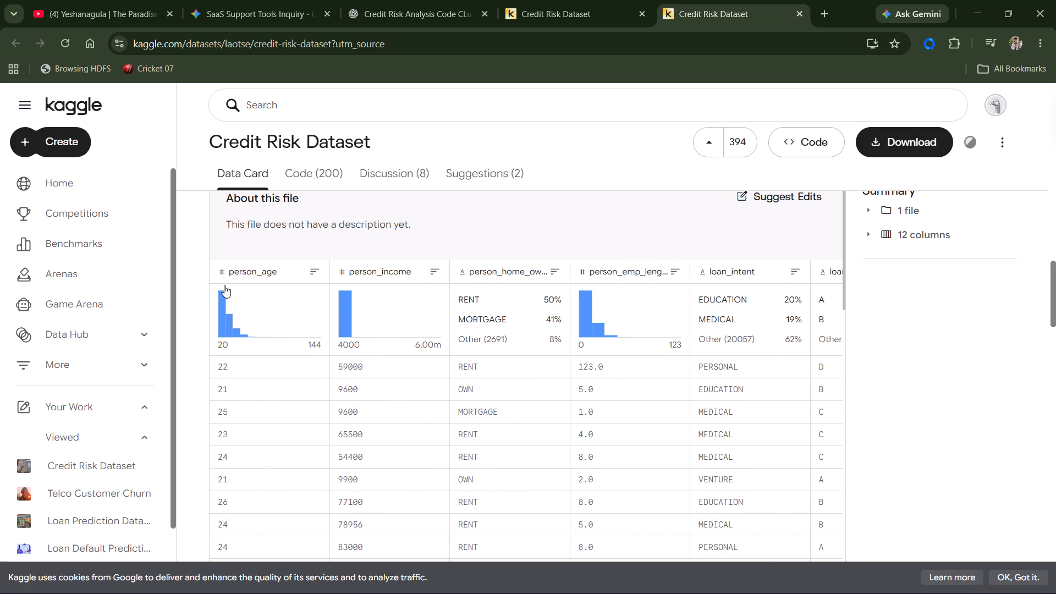
left_click_drag(219, 269, 788, 384)
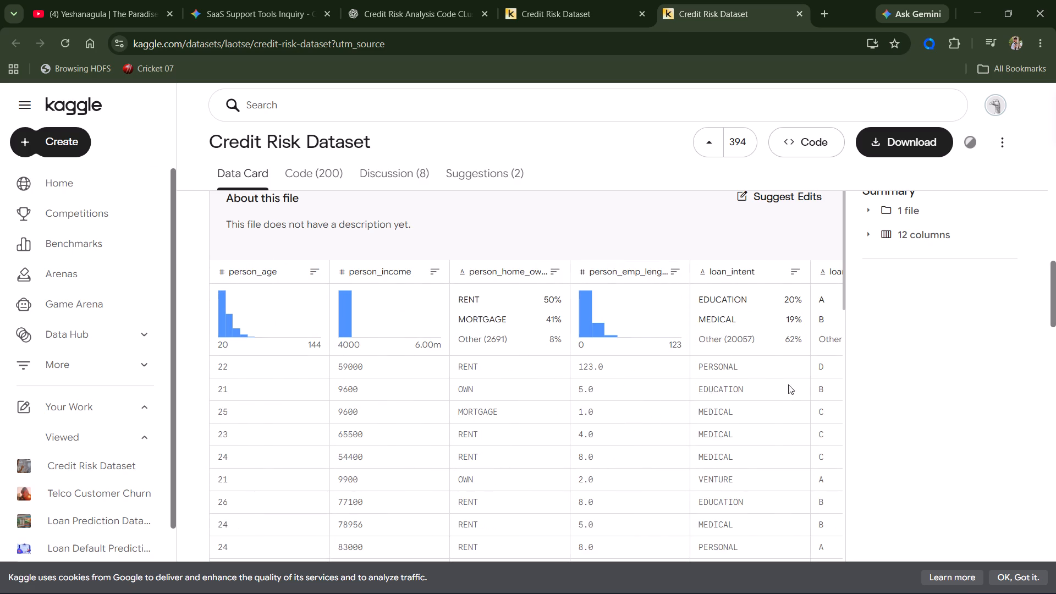
left_click_drag(788, 384, 836, 371)
left_click_drag(836, 371, 242, 309)
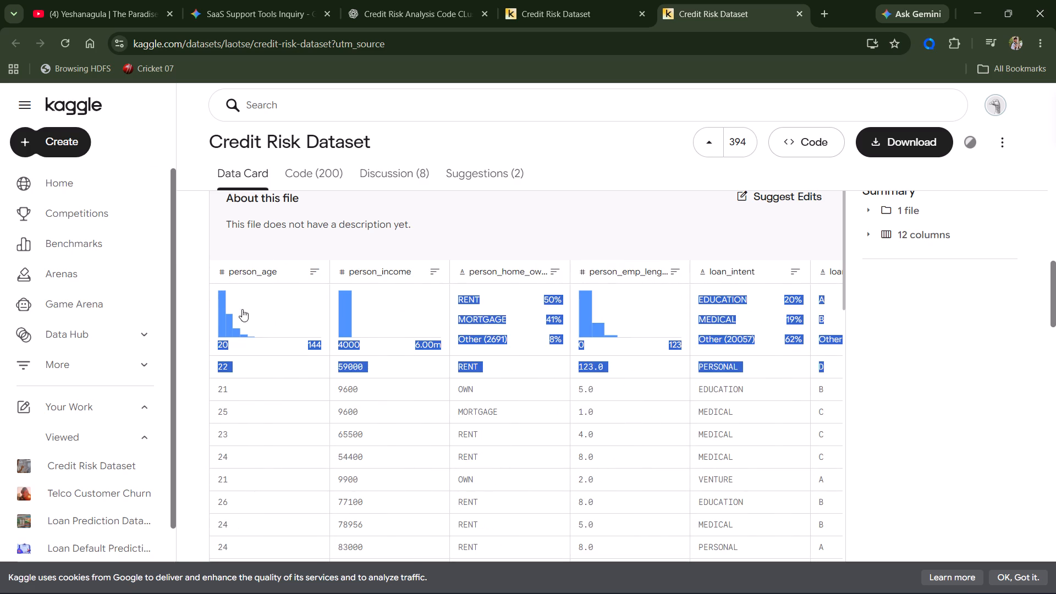
left_click_drag(242, 309, 195, 272)
left_click(648, 194)
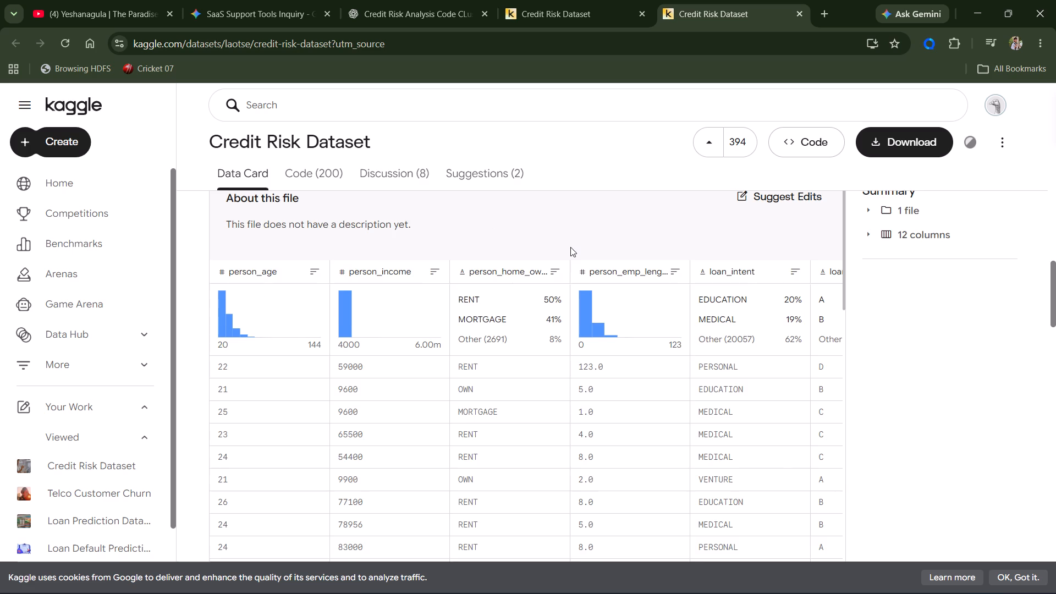
scroll(570, 247, "up", 2)
scroll(590, 361, "down", 3)
scroll(590, 361, "up", 4)
scroll(590, 361, "down", 2)
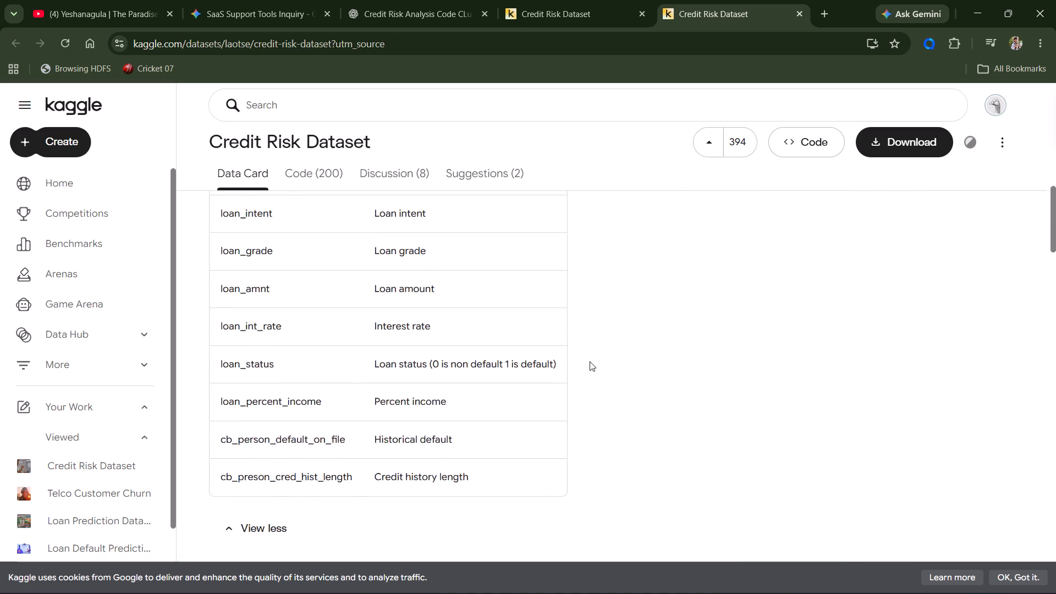
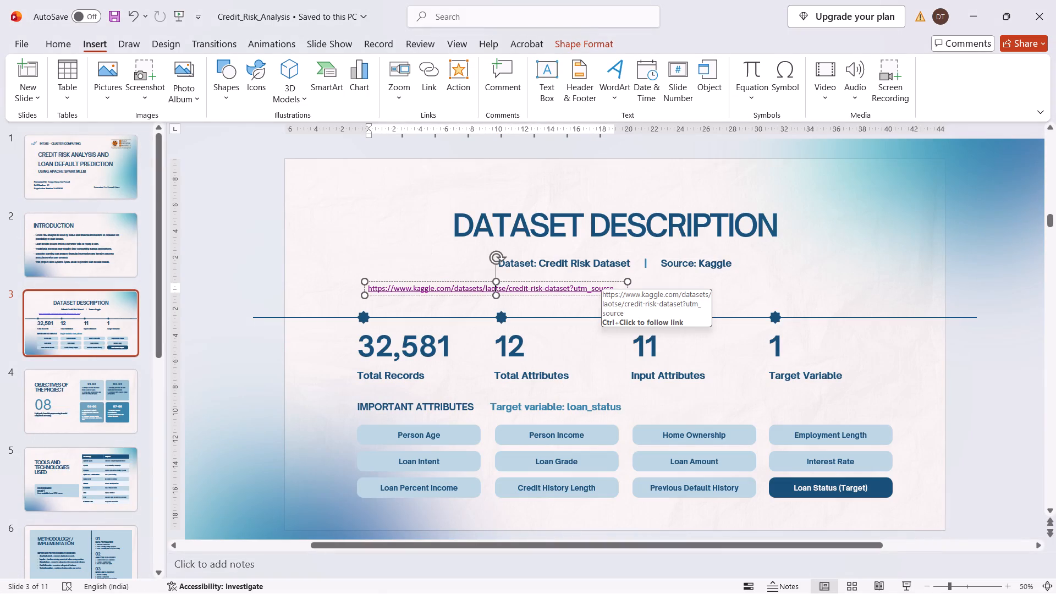
left_click(368, 287)
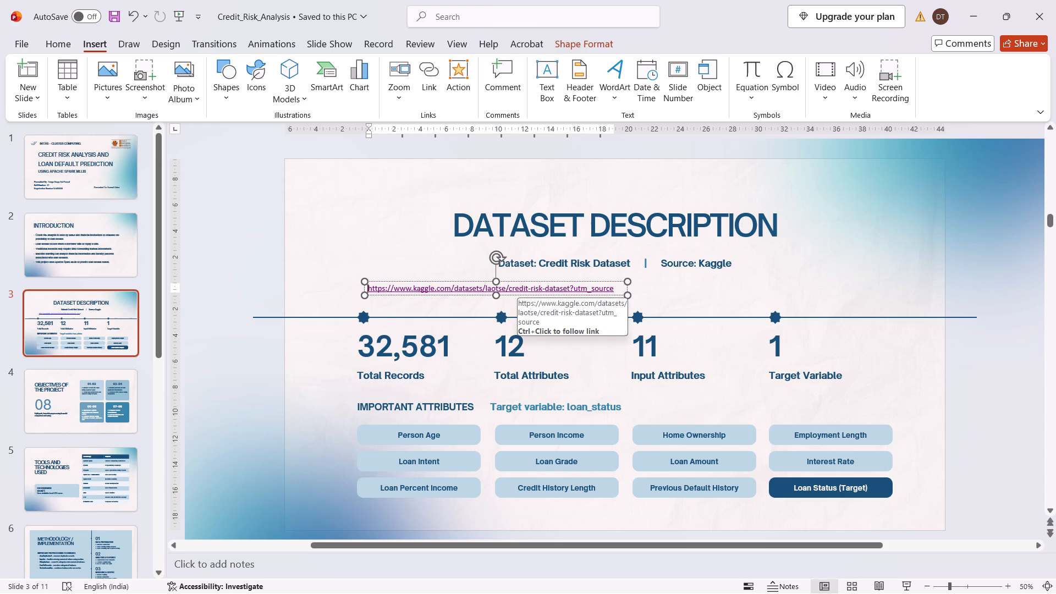
left_click(532, 264)
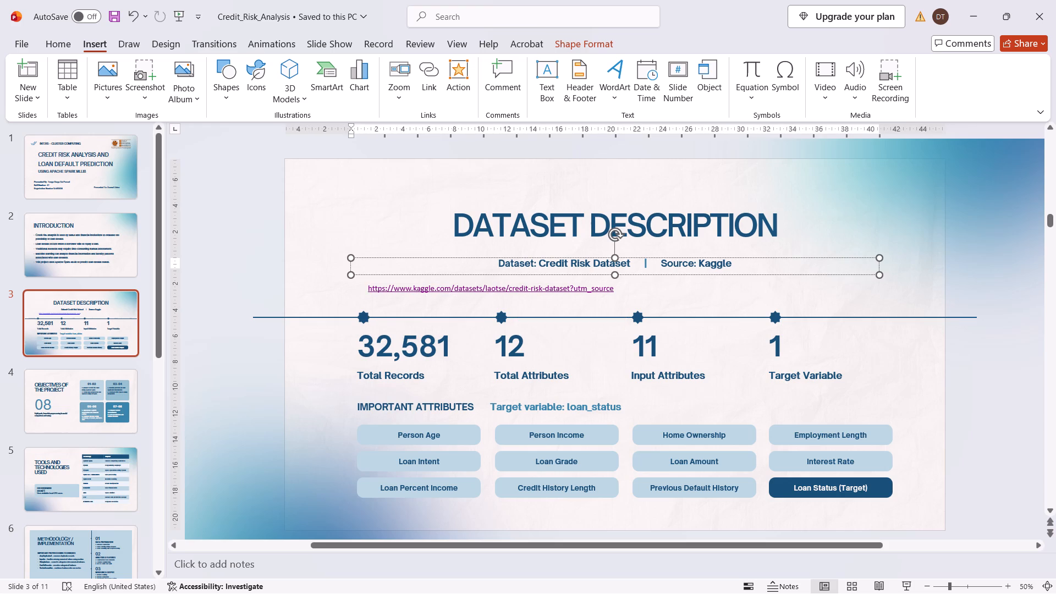
left_click_drag(536, 262, 490, 267)
key("ctrl+c")
key("ctrl+c")
left_click(370, 286)
key("Left")
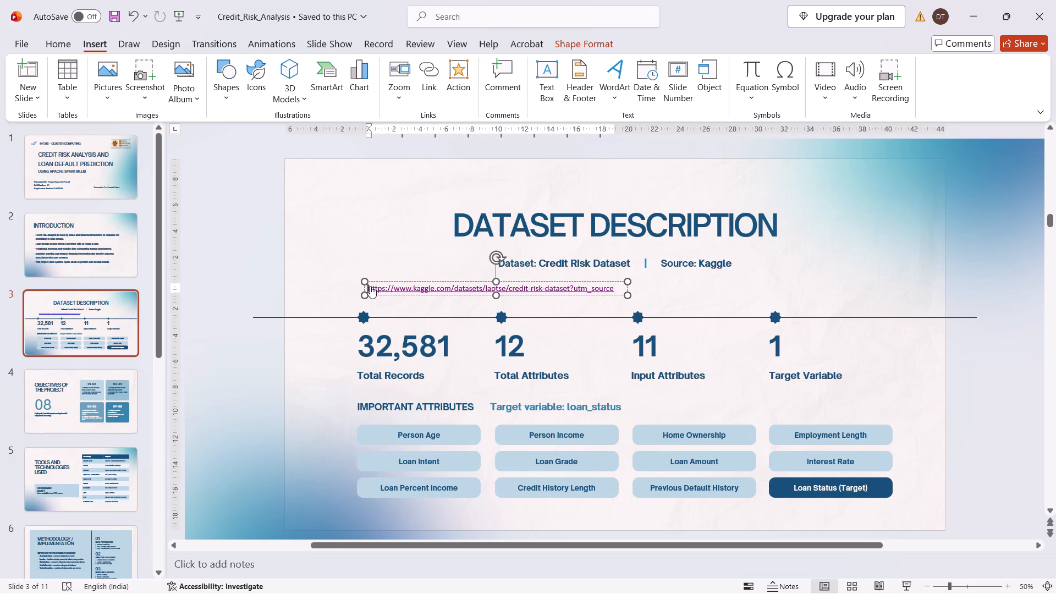
key("ctrl+v")
Change the pasted label in front of the Kaggle URL to read "Dataset Link:".
key("Left")
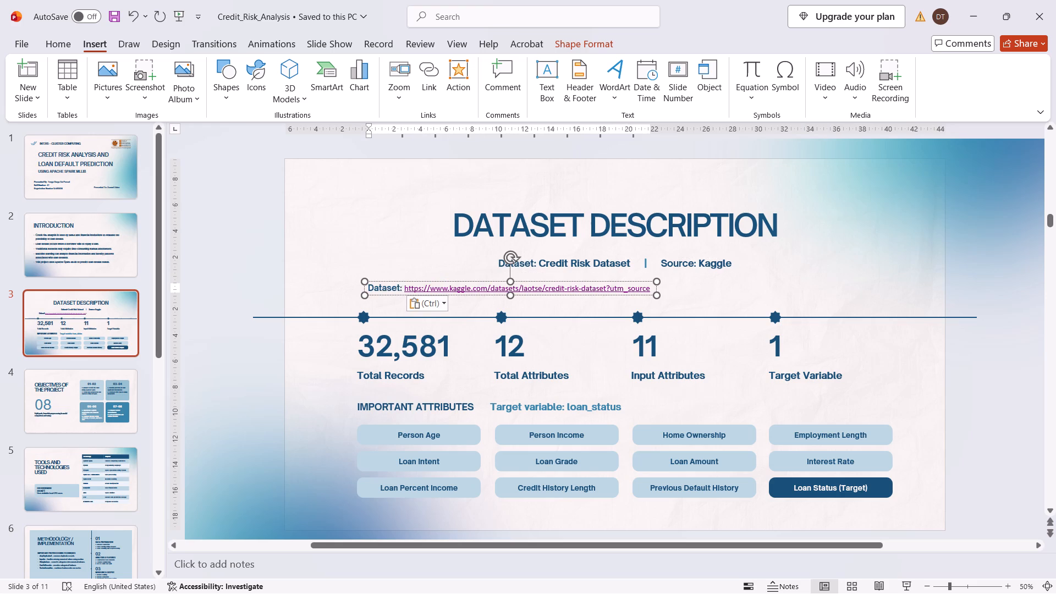
key("Left")
key("space")
type("LIN")
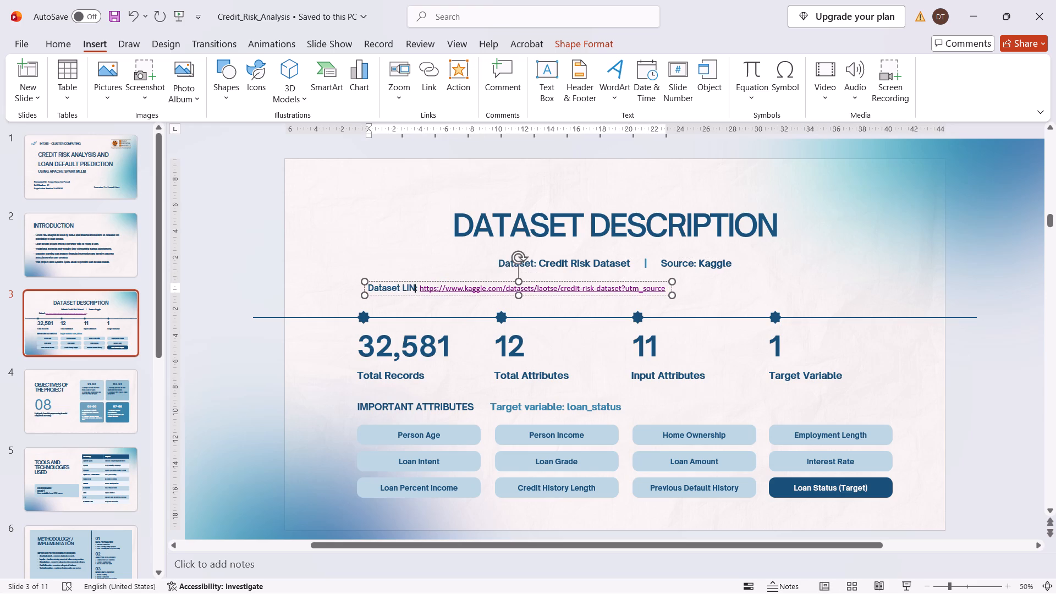
key("BackSpace")
key("BackSpace")
type("ink")
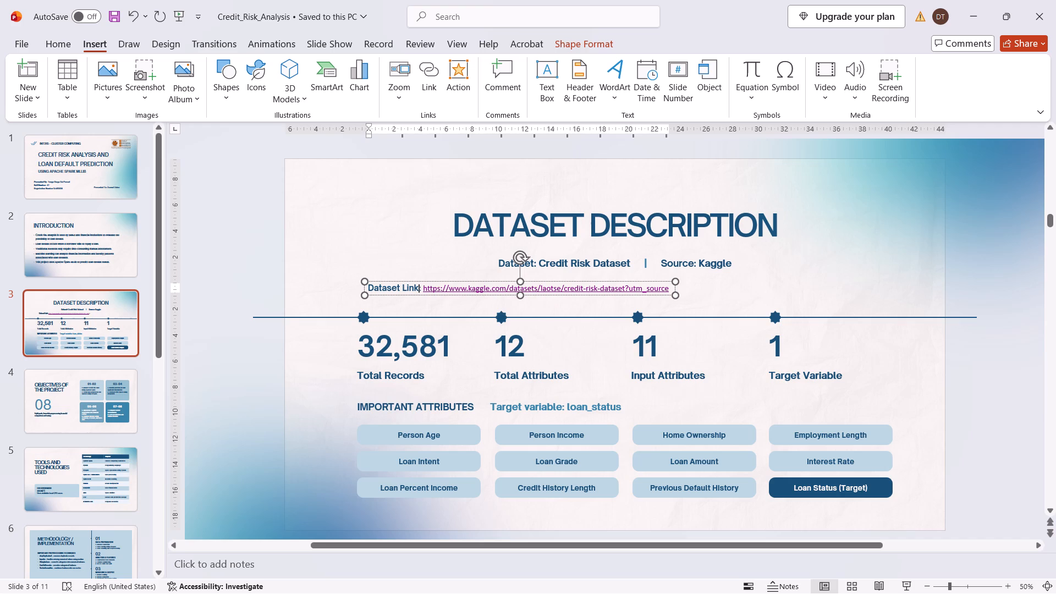
left_click(238, 410)
Move the dataset link text box so it sits centred beneath the dataset and source line, above the timeline.
left_click(396, 285)
left_click_drag(403, 280, 466, 284)
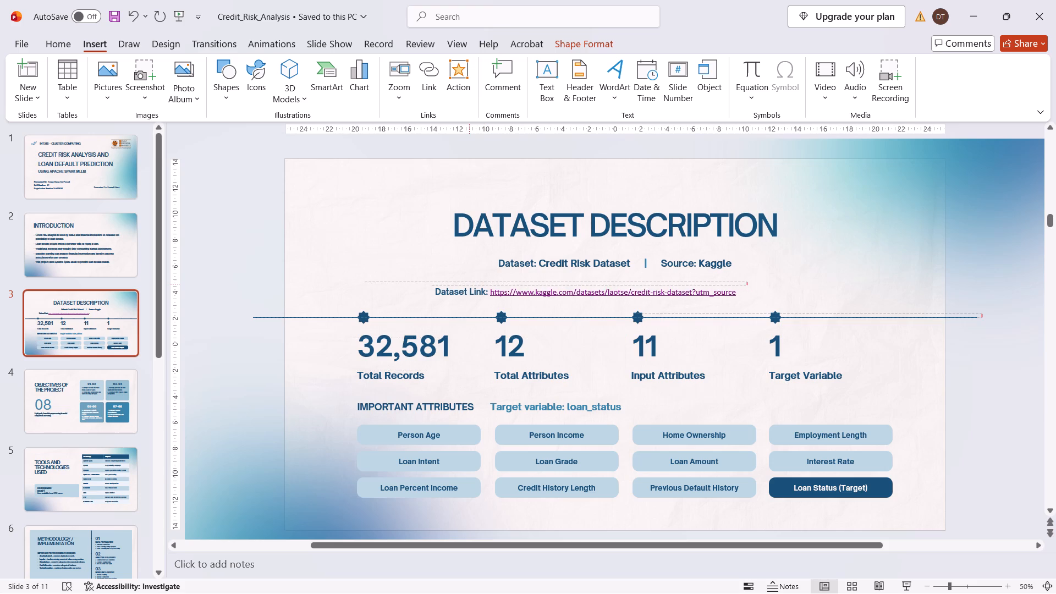
left_click_drag(466, 284, 485, 283)
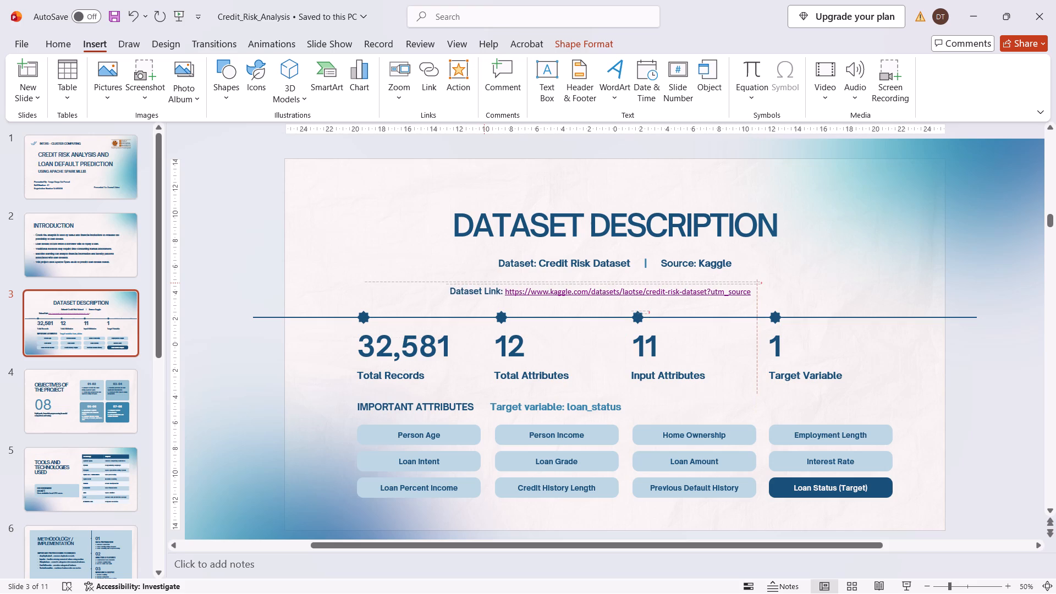
left_click_drag(485, 283, 492, 283)
left_click(415, 231)
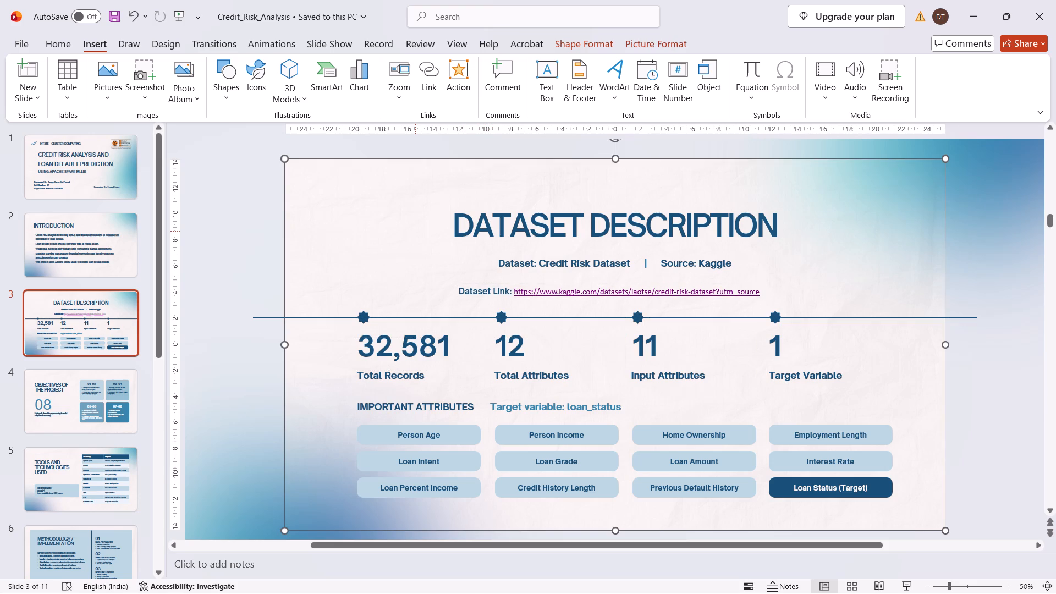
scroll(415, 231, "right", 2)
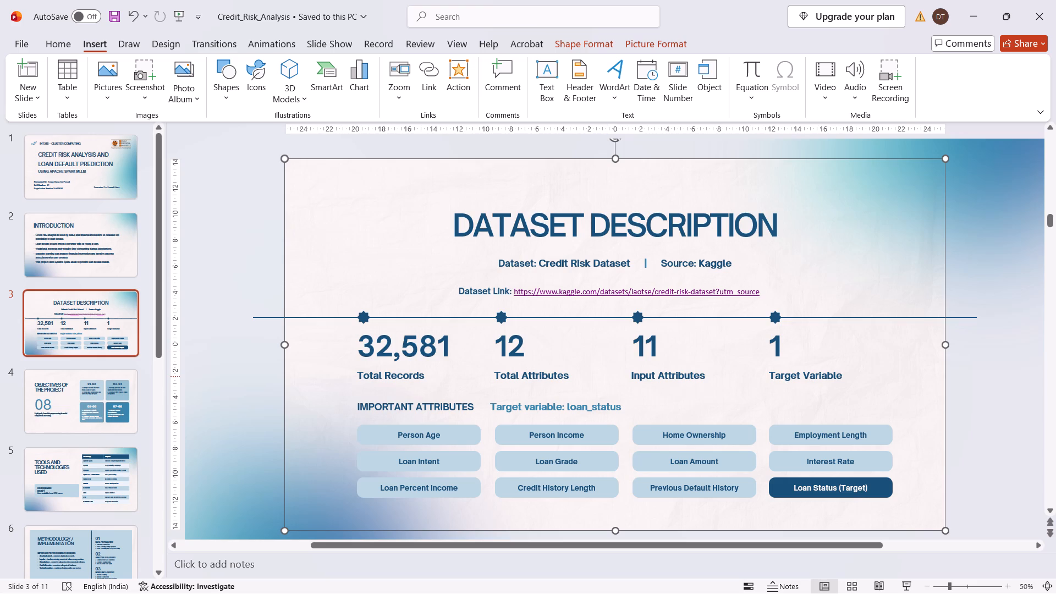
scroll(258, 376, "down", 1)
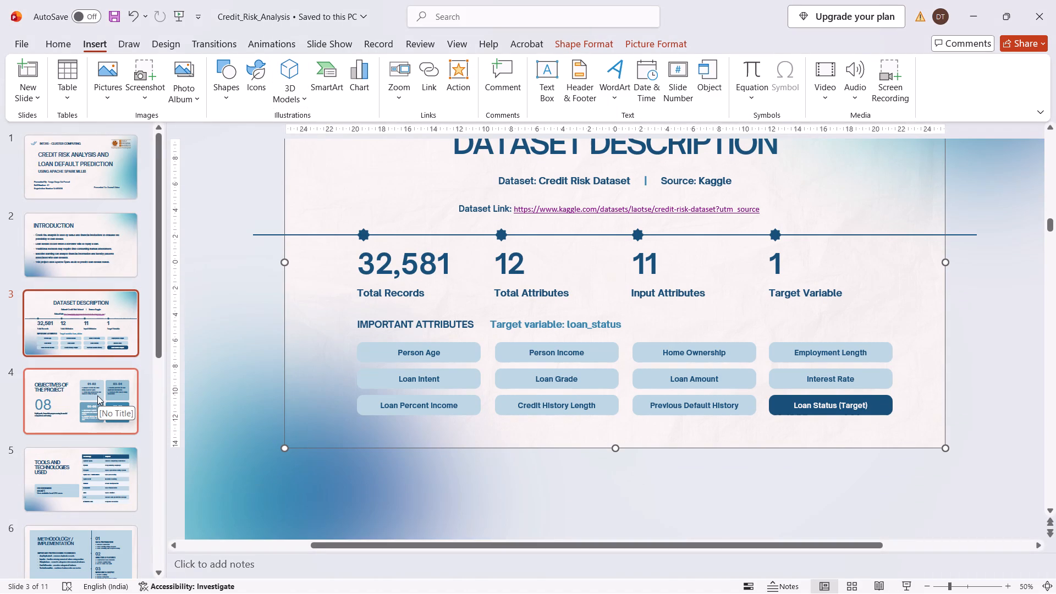
scroll(97, 403, "up", 1)
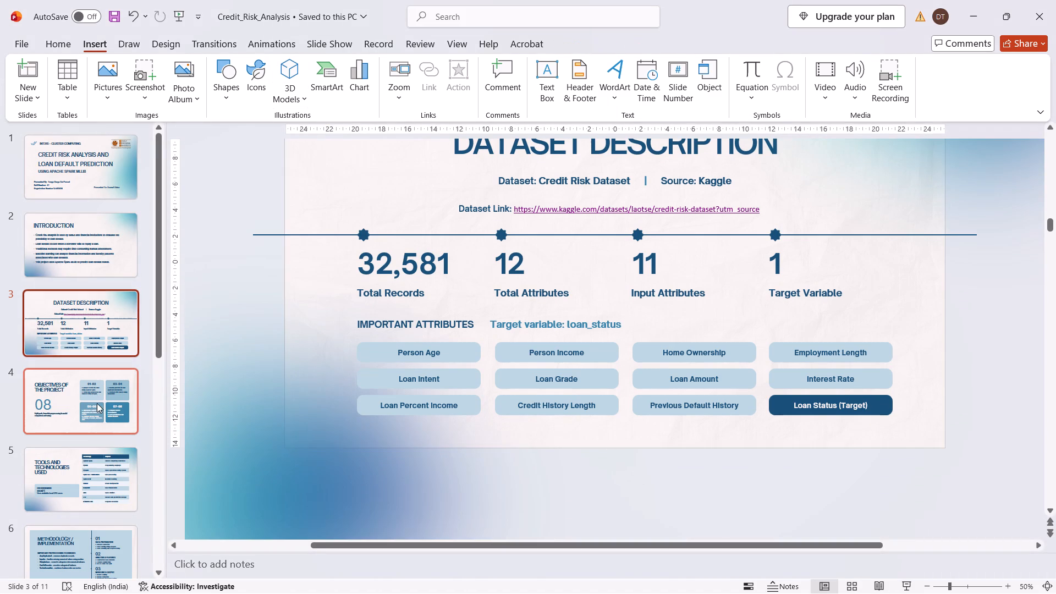
scroll(211, 399, "up", 1)
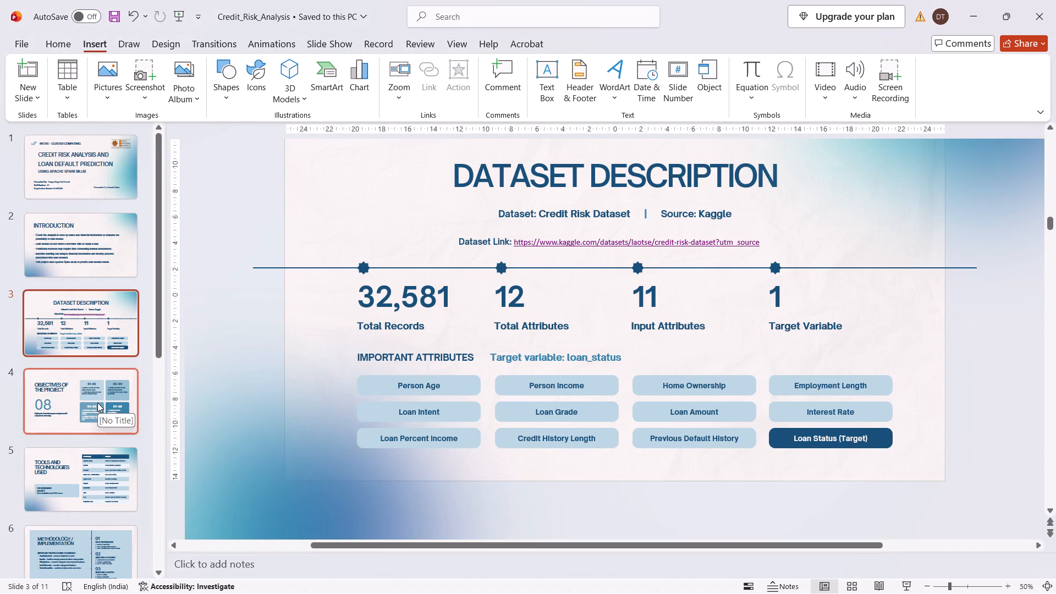
left_click(97, 403)
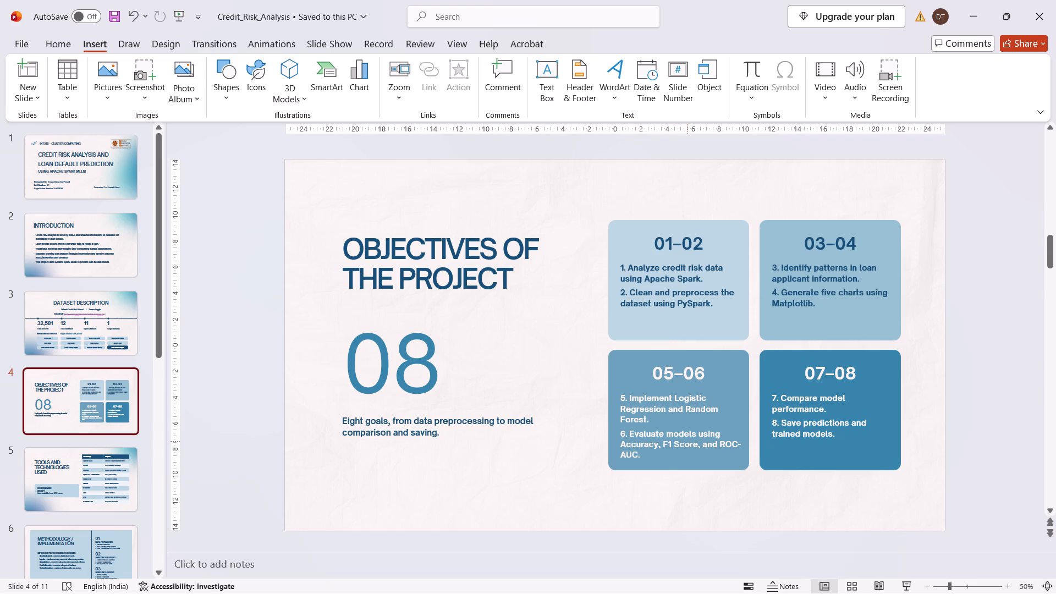
left_click(653, 269)
left_click(623, 221)
left_click(630, 268)
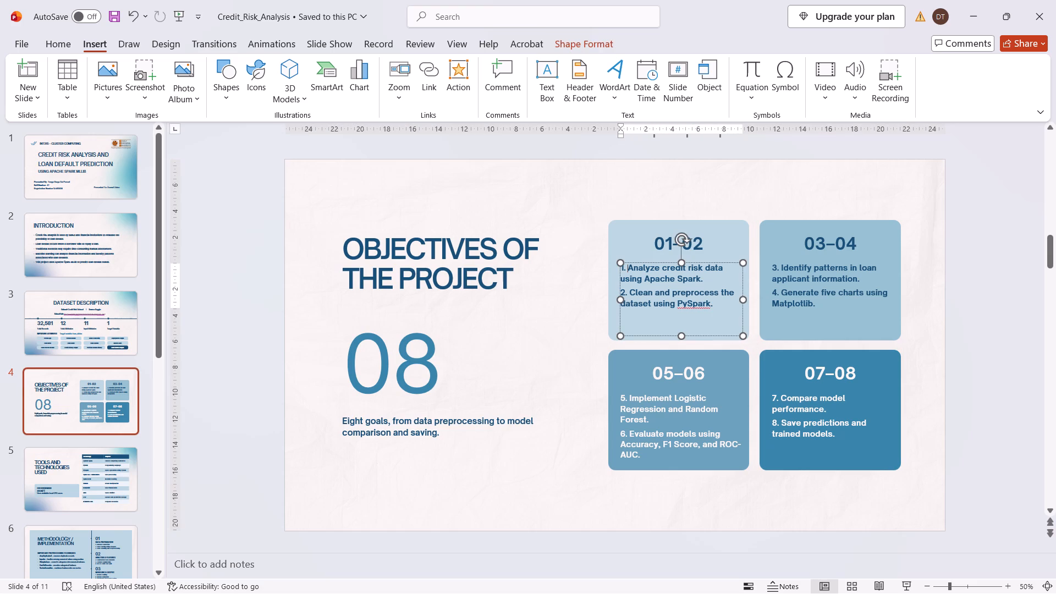
left_click(719, 311)
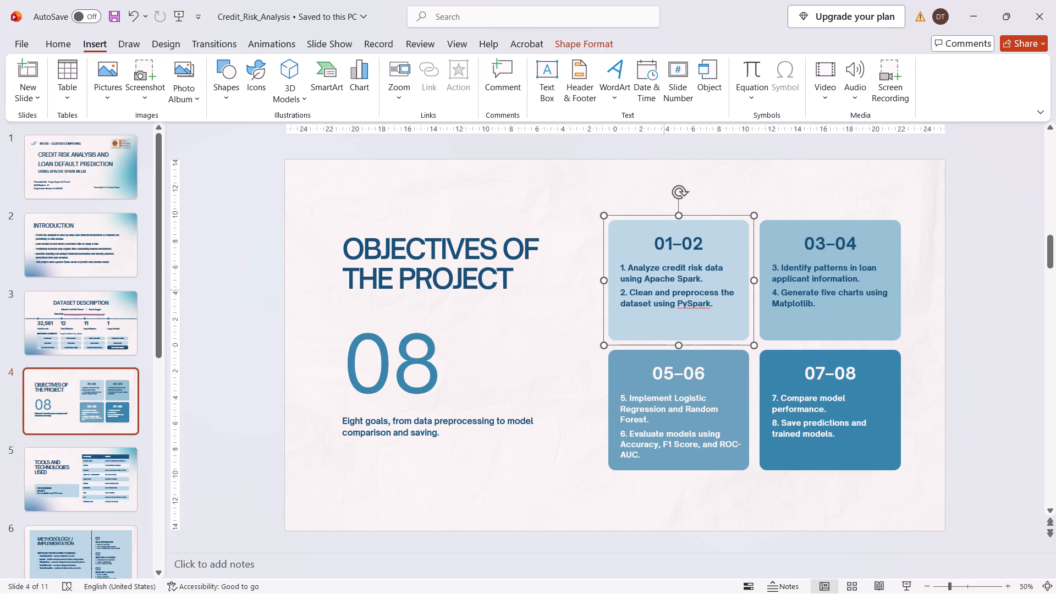
left_click(663, 290)
key("ctrl+a")
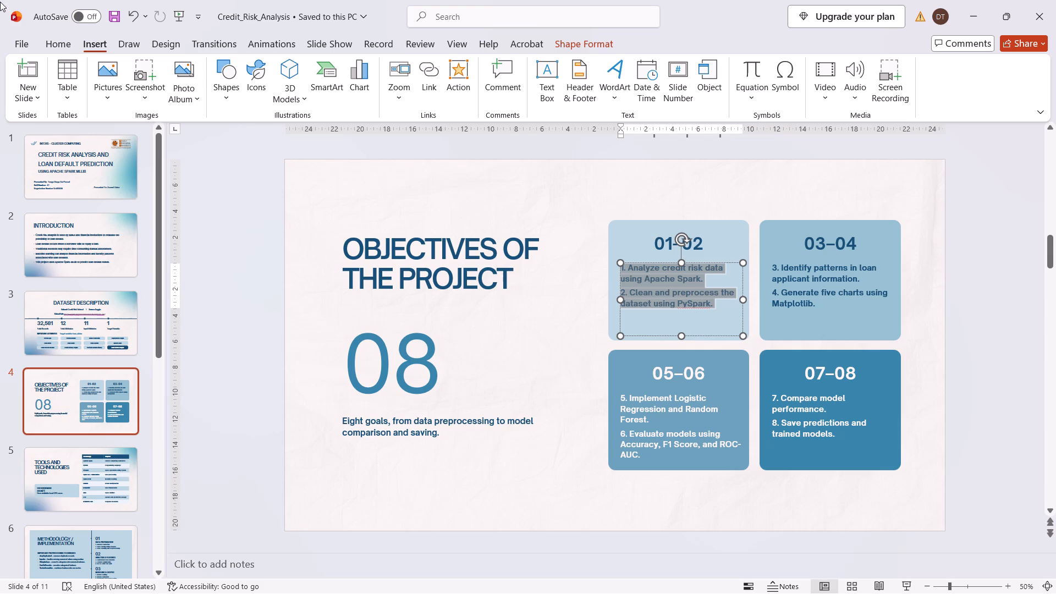
left_click(62, 56)
left_click(59, 46)
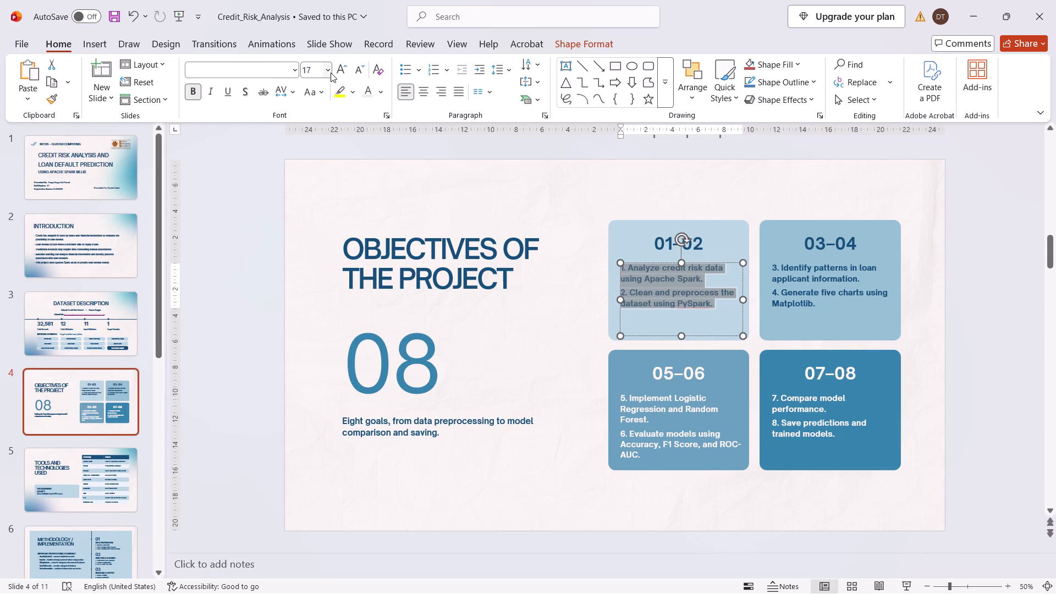
left_click(331, 73)
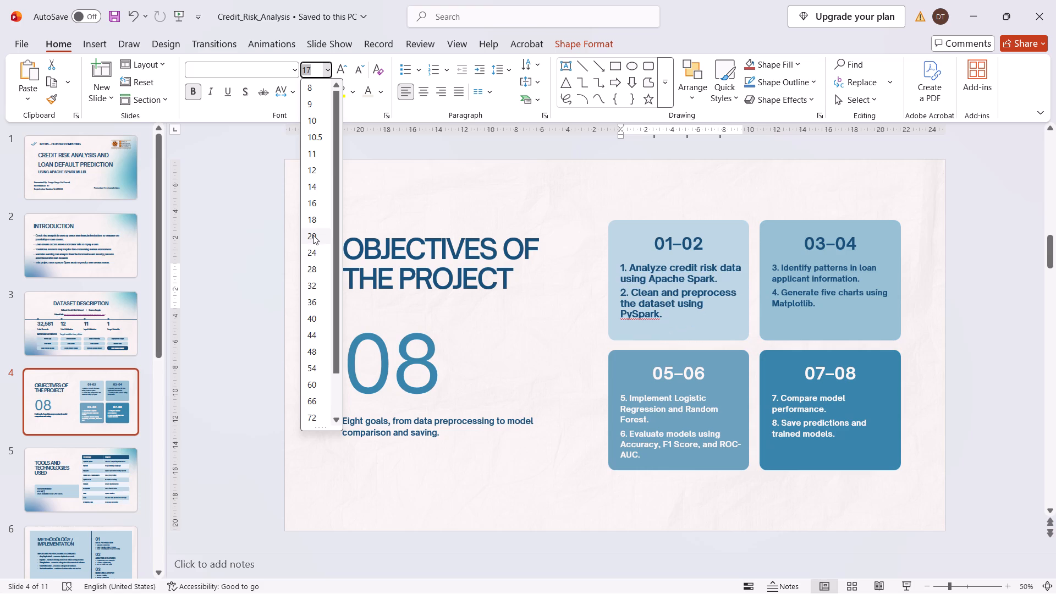
left_click(313, 235)
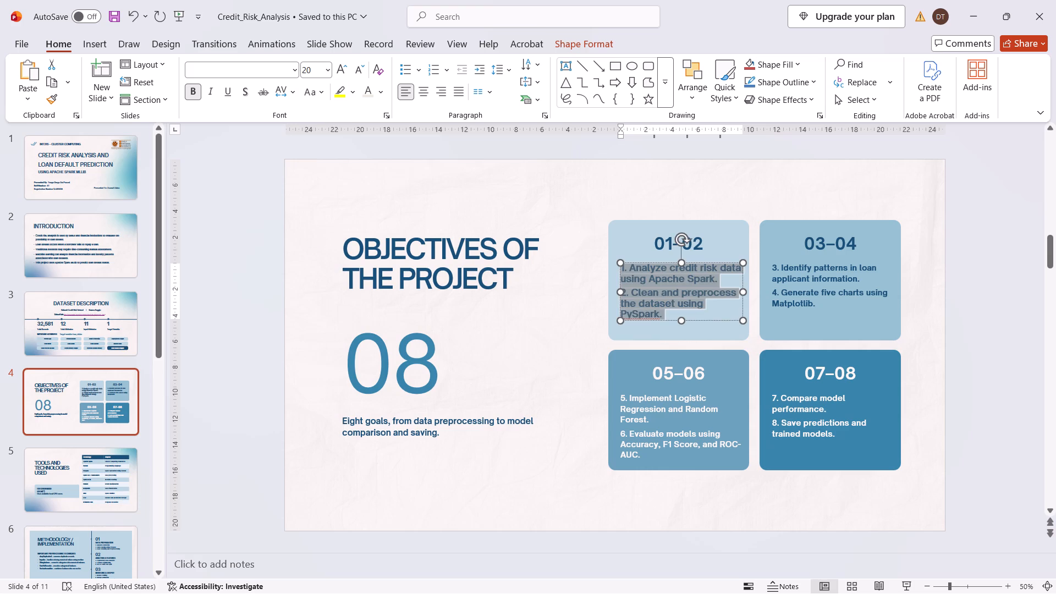
Set the font size of the objectives text in the 03–04 card to 20.
left_click(789, 306)
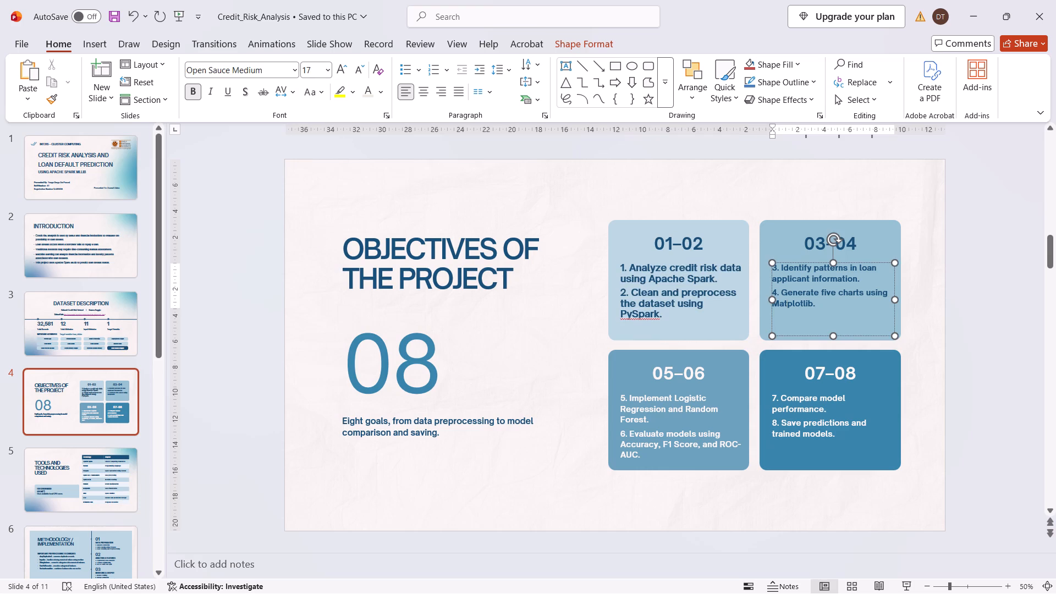
key("ctrl+a")
left_click(324, 63)
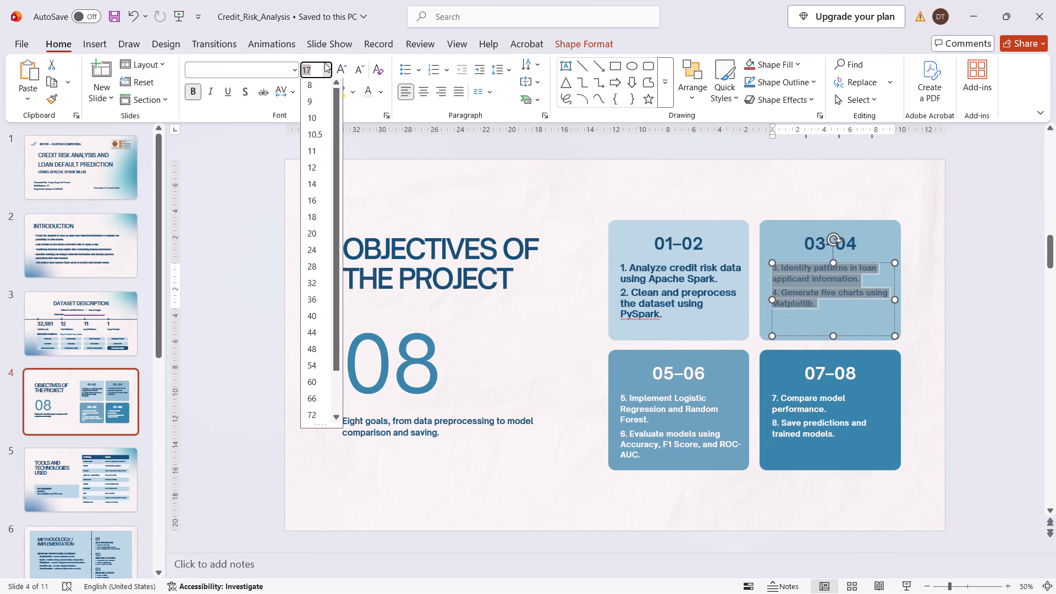
left_click(316, 238)
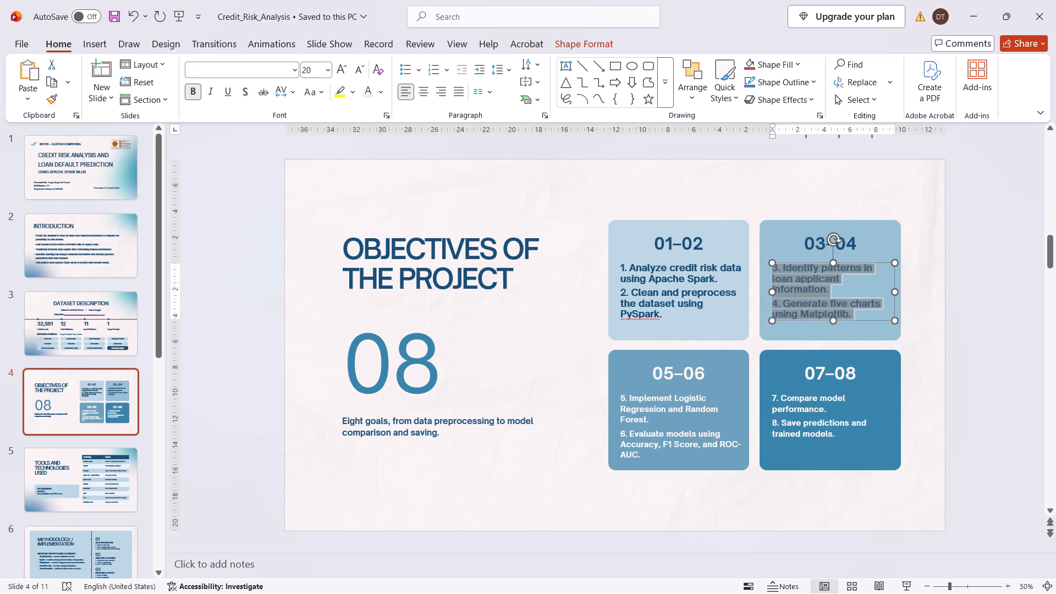
On the Objectives of the Project slide, set the font size of the objectives text in the 05–06 card to 20.
left_click(736, 411)
left_click(721, 437)
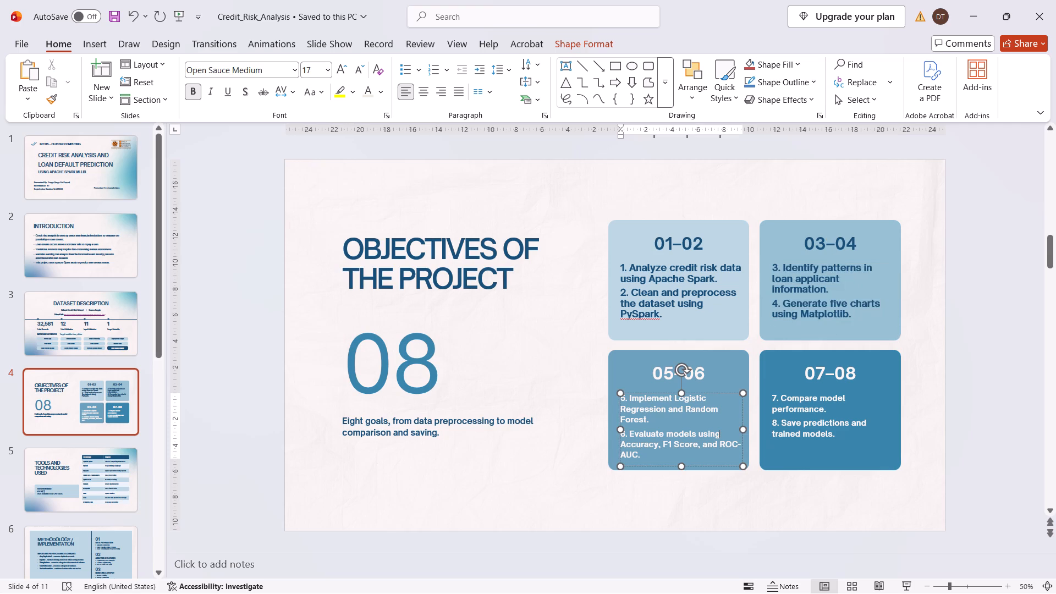
key("ctrl+a")
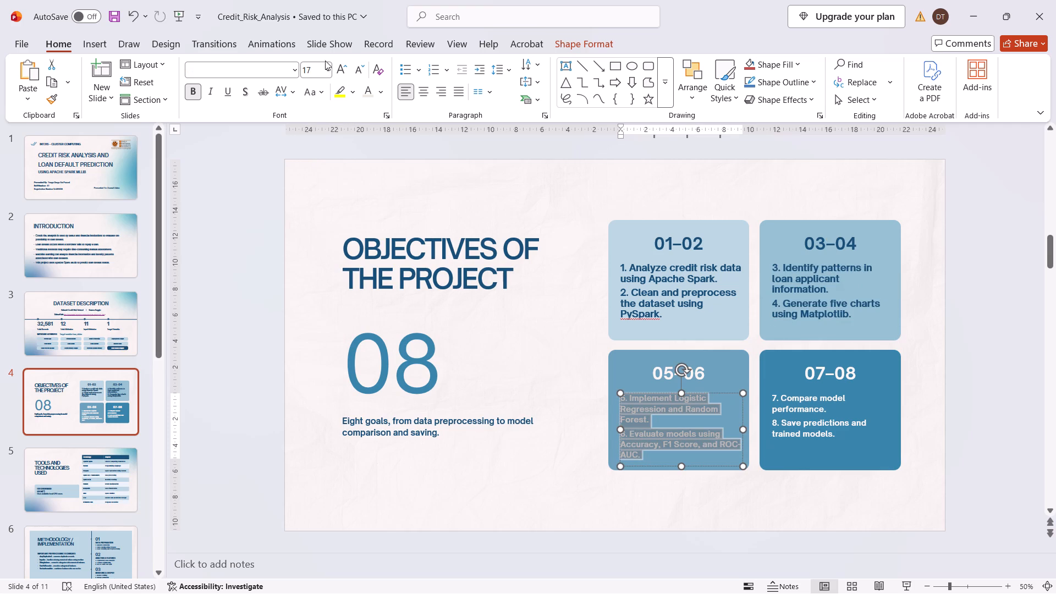
left_click(328, 70)
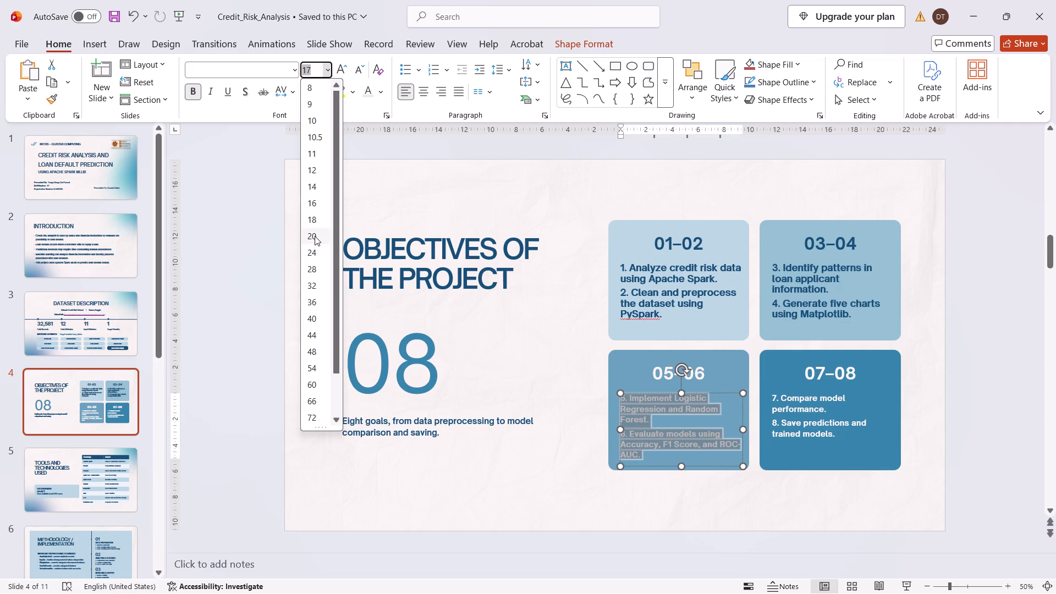
left_click(315, 236)
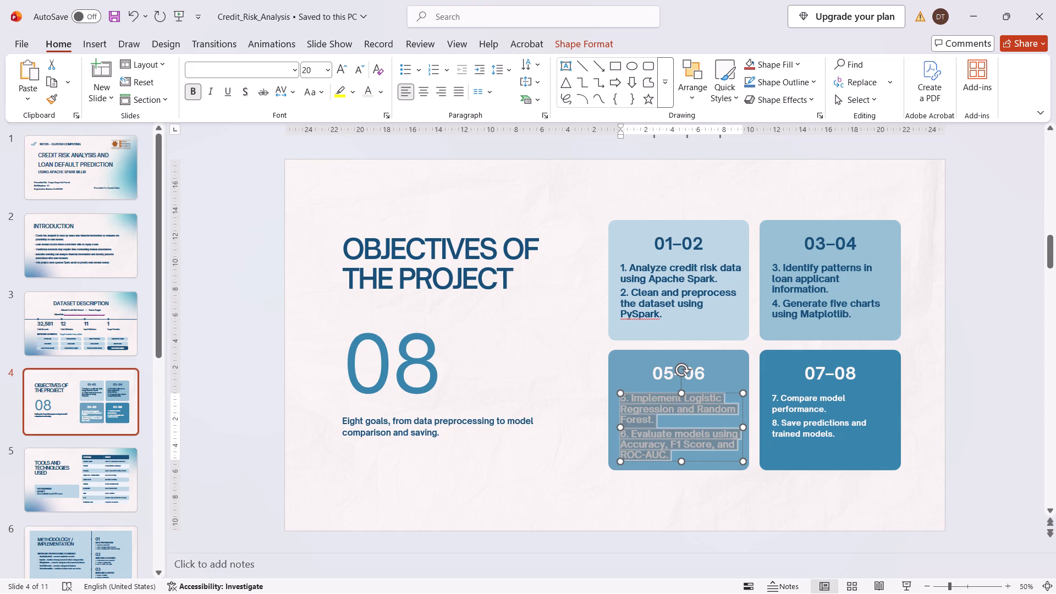
Set the font size of the objectives text in the 07–08 card to 20.
left_click(824, 410)
key("ctrl+a")
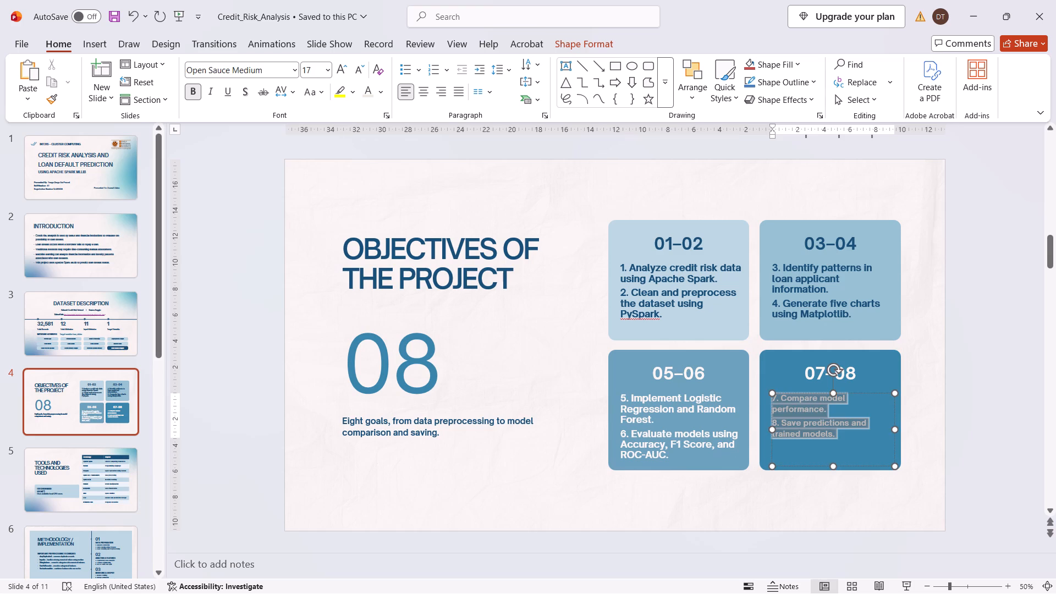
left_click(328, 68)
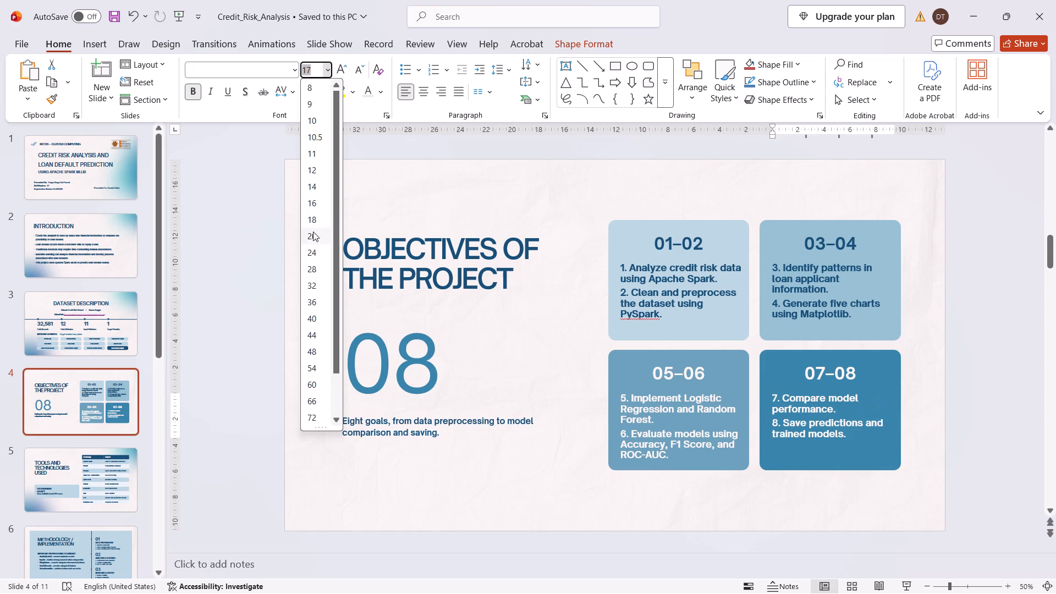
left_click(313, 232)
left_click(557, 361)
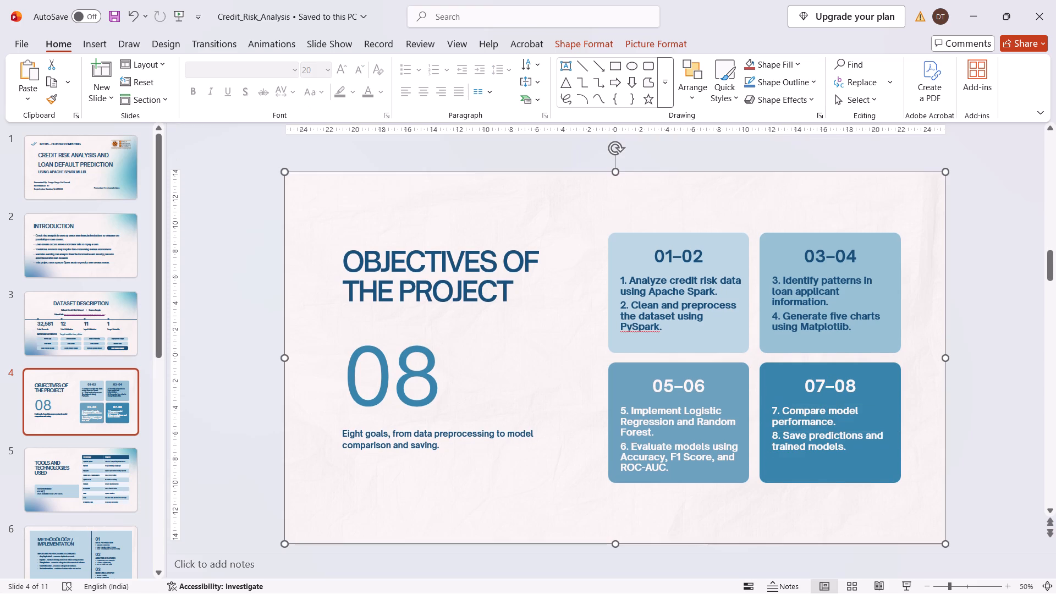
Set the font size of the "Eight goals, from data preprocessing to model comparison and saving." text below the large 08 to 20.
scroll(546, 382, "down", 1)
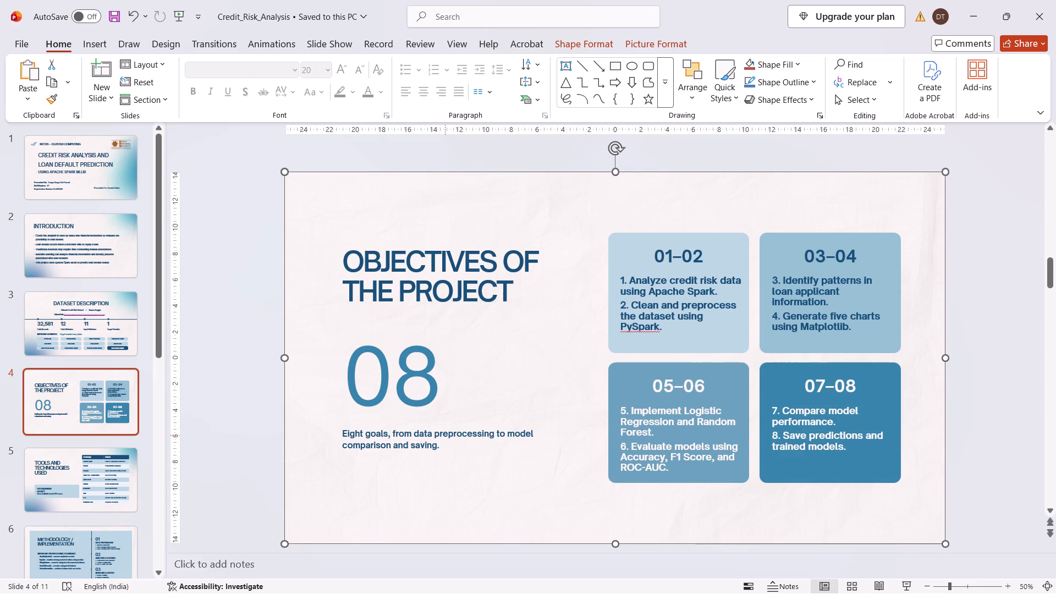
left_click(445, 435)
left_click_drag(445, 435, 344, 426)
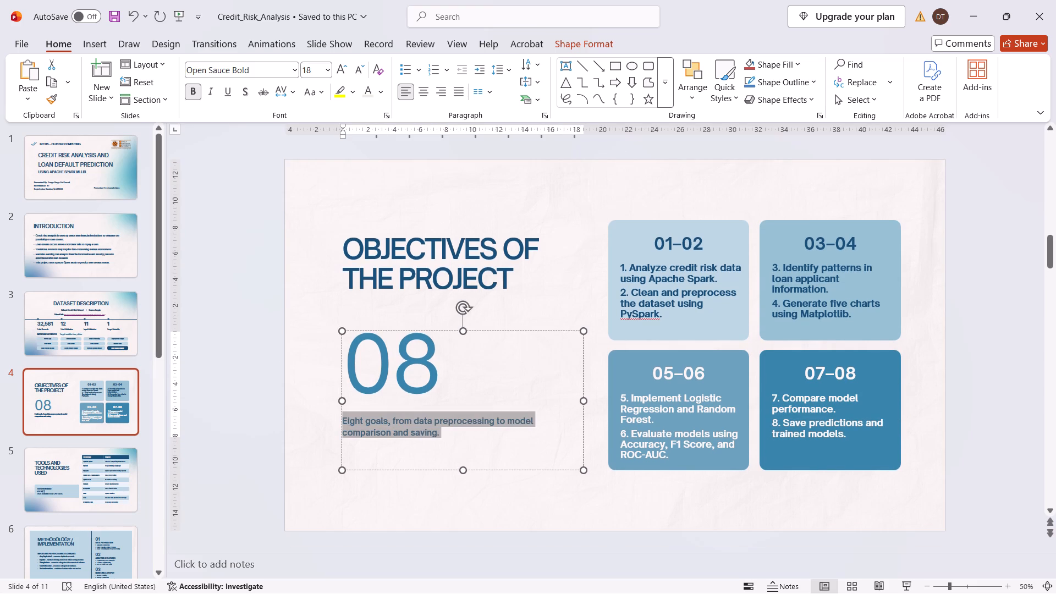
left_click_drag(344, 426, 344, 425)
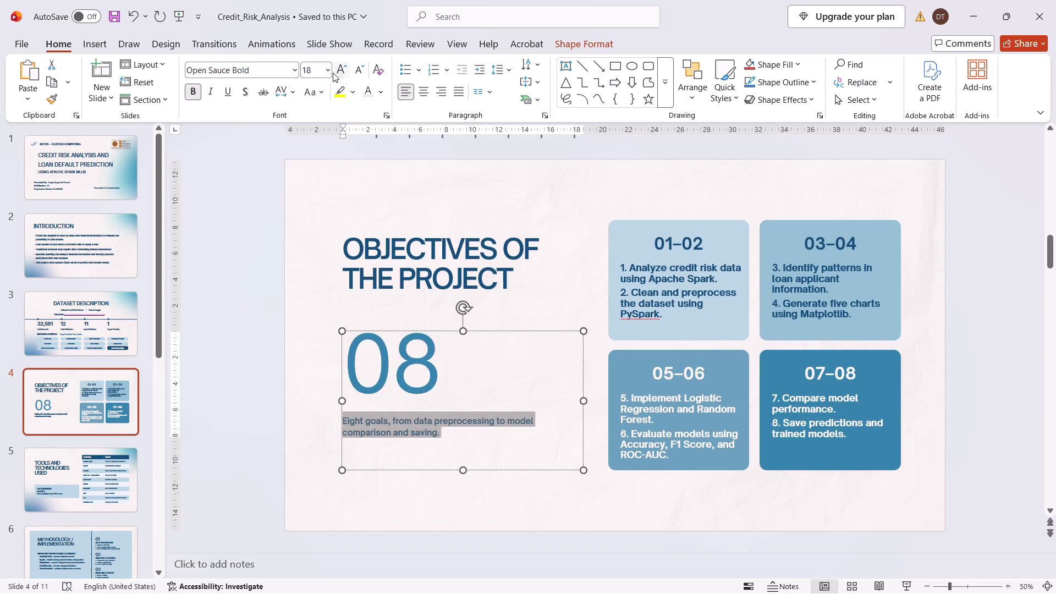
double_click(324, 74)
left_click(324, 74)
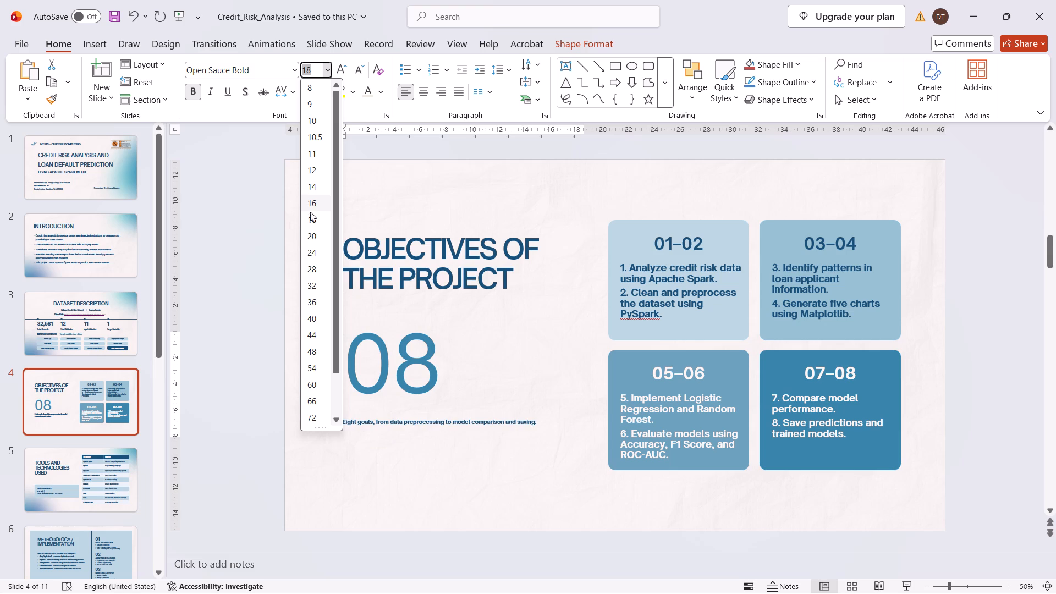
left_click(313, 235)
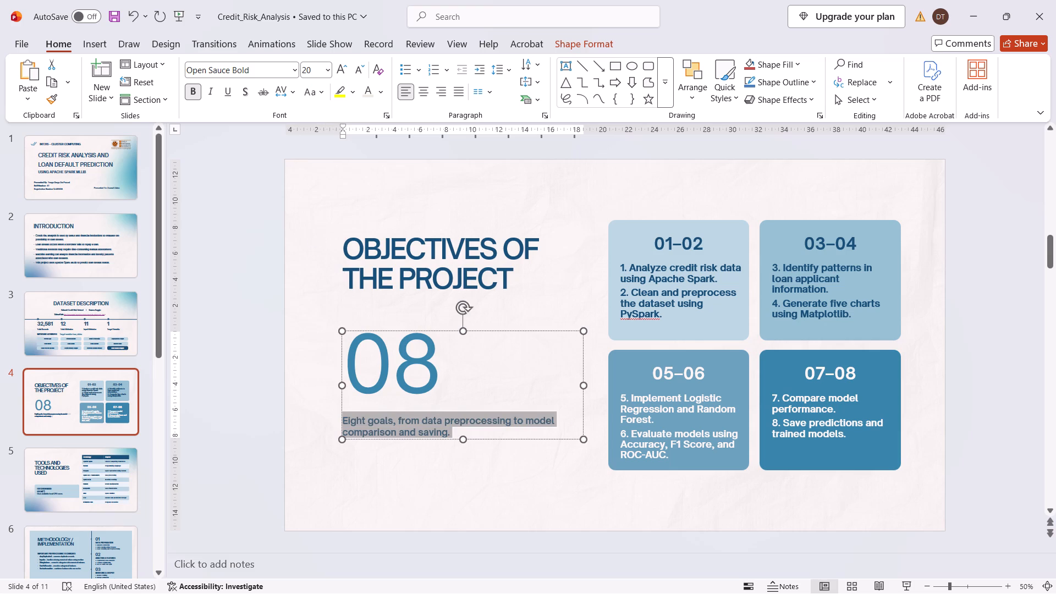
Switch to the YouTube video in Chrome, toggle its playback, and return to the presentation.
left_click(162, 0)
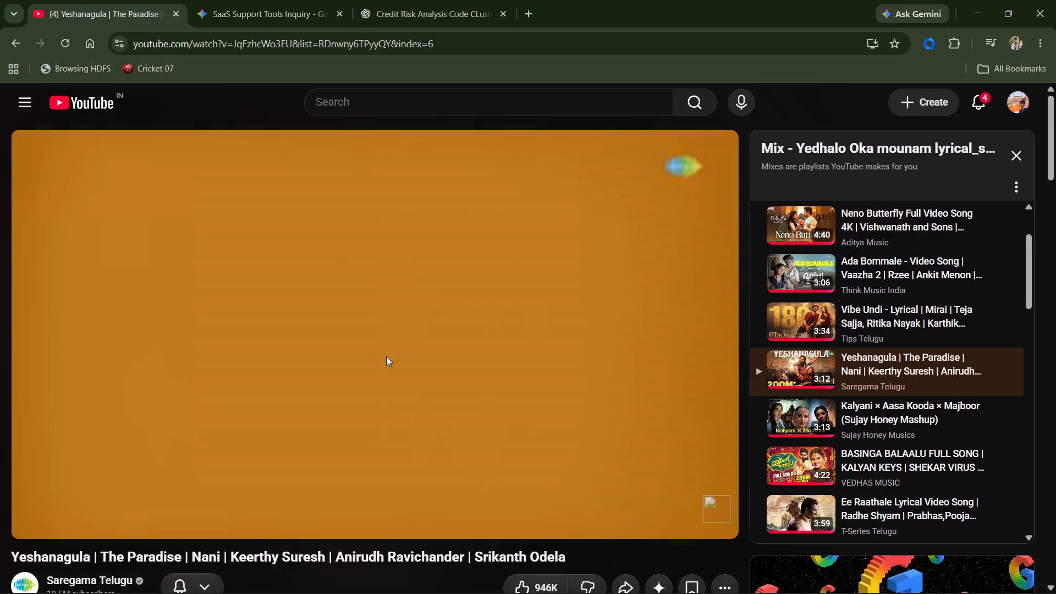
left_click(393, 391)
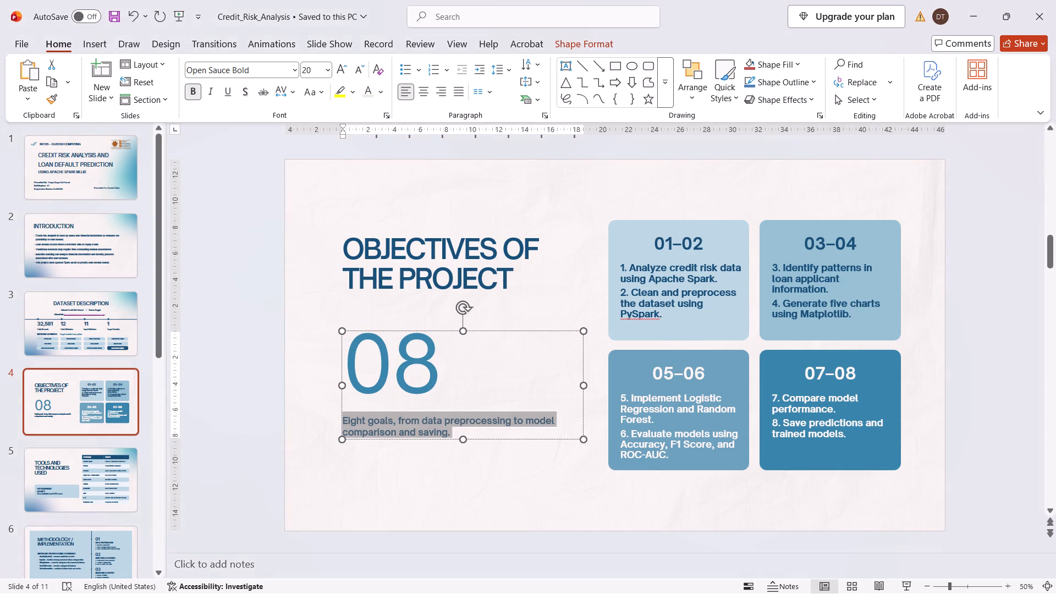
Ignore all spelling flags for the word PySpark in the 01–02 card.
left_click(550, 505)
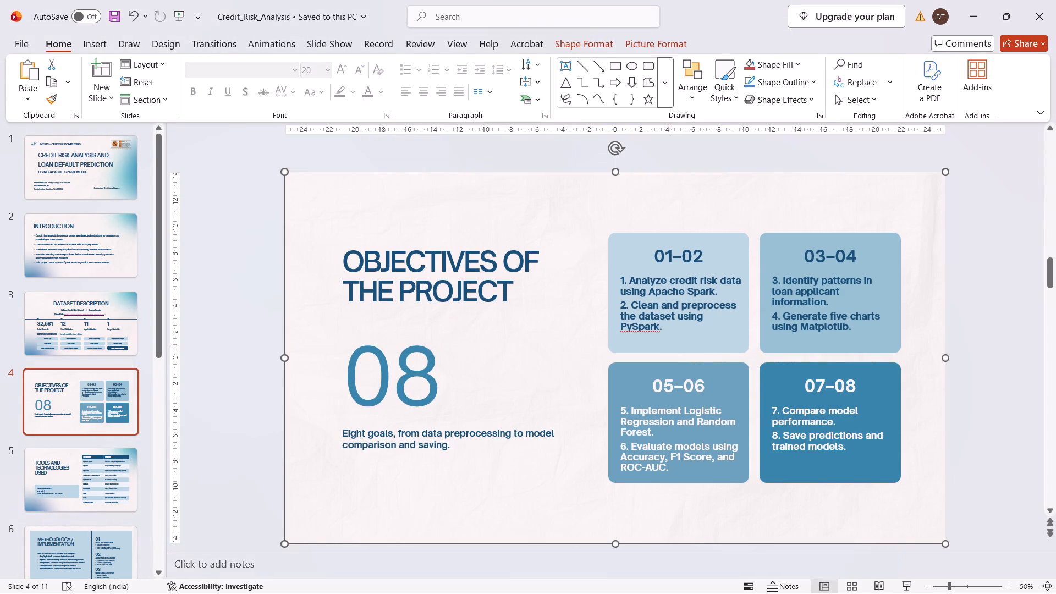
right_click(648, 329)
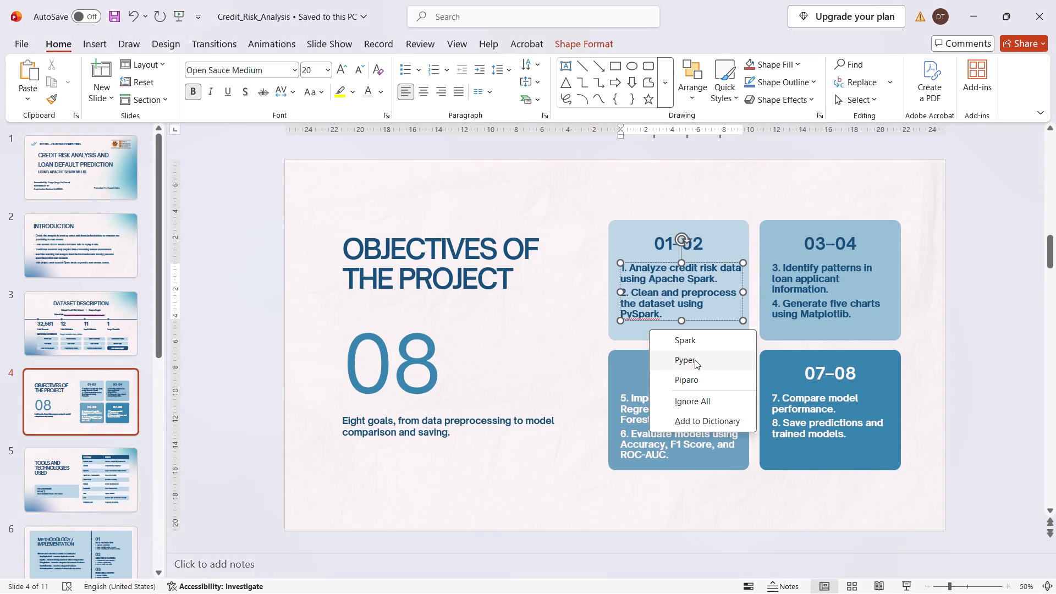
left_click(715, 410)
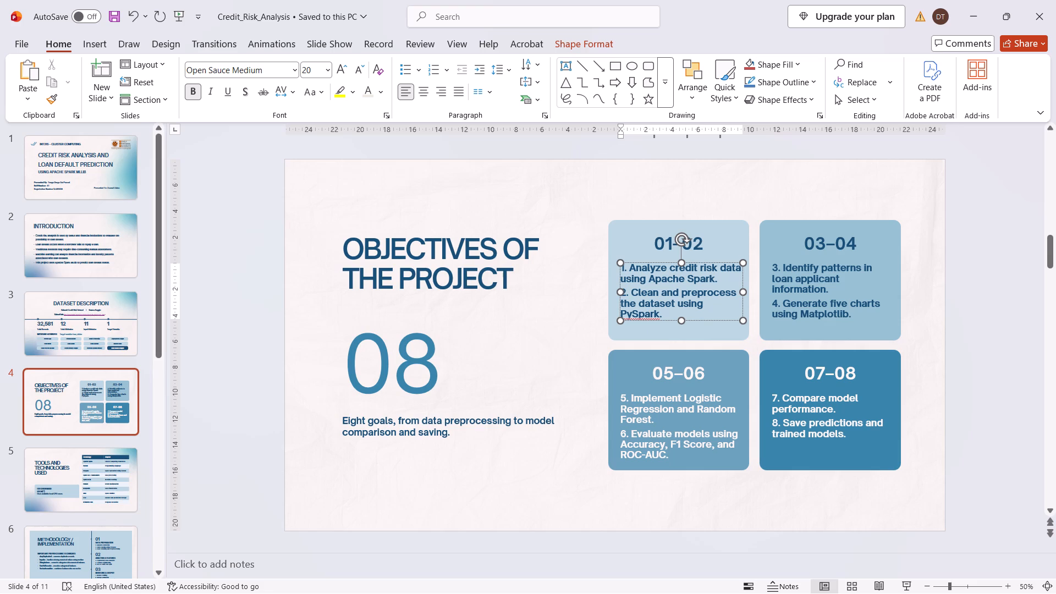
right_click(642, 317)
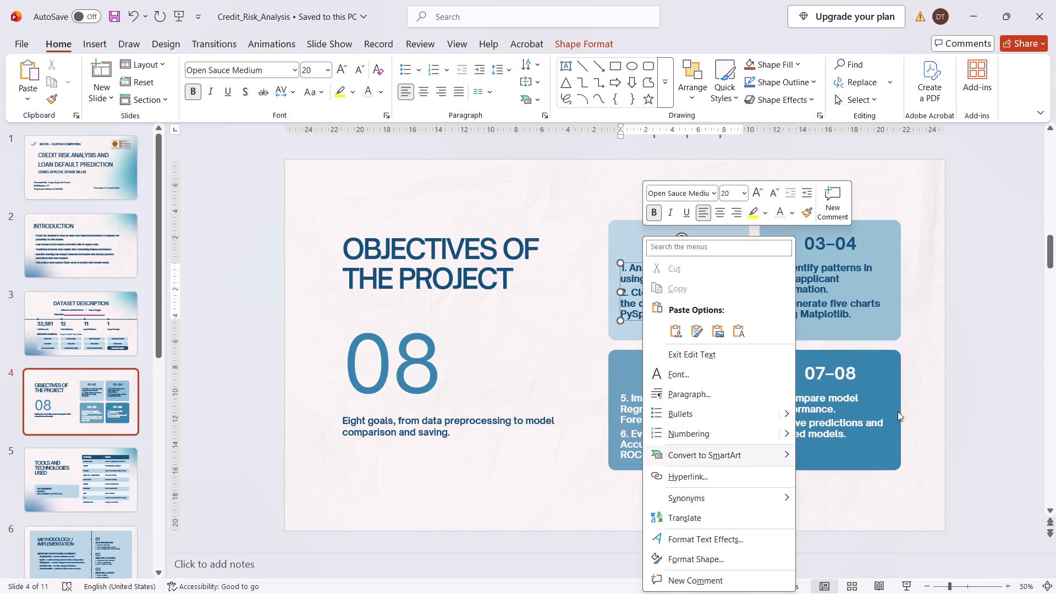
left_click(926, 419)
left_click(978, 360)
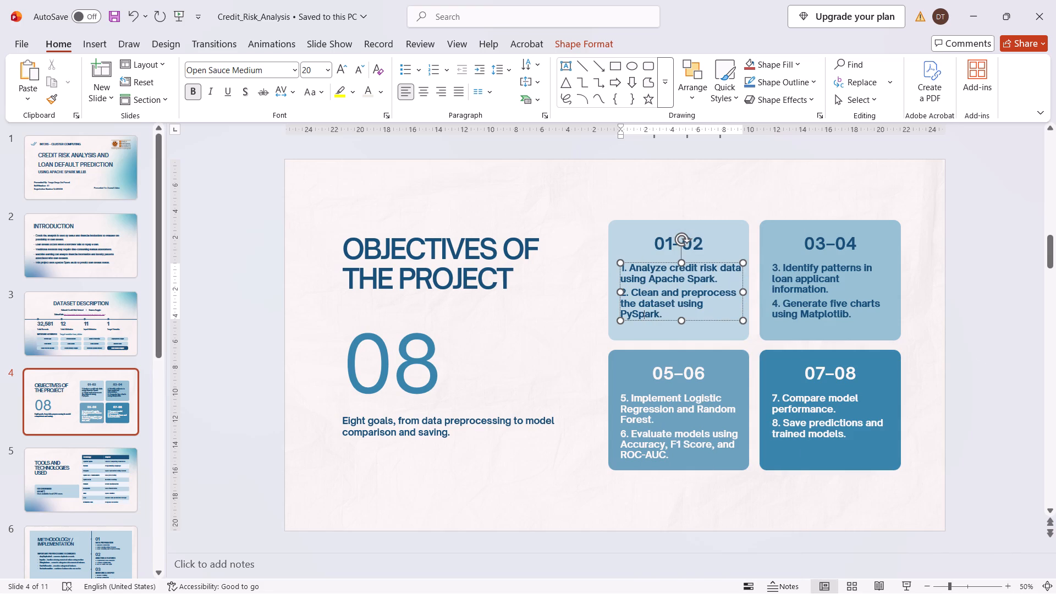
left_click(637, 316)
left_click(524, 307)
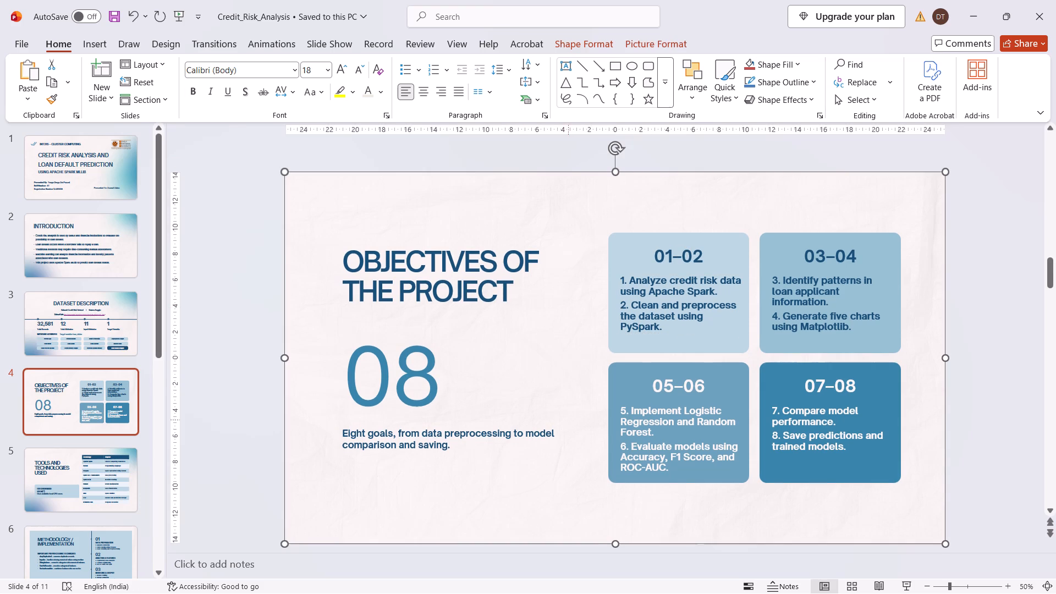
Go to slide 5, Tools and Technologies Used, and delete it from the presentation.
scroll(557, 428, "down", 1)
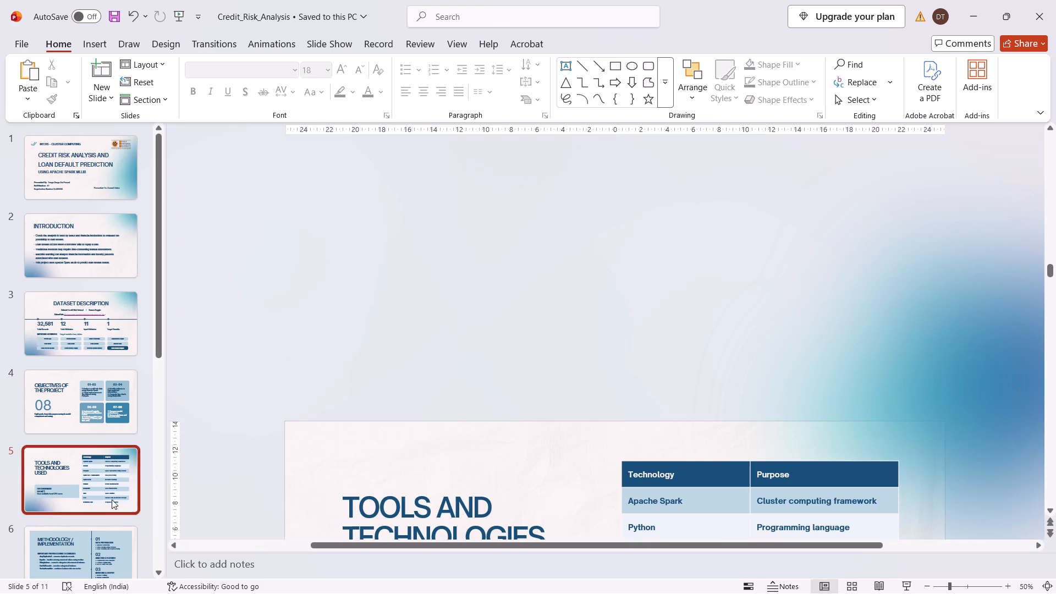
left_click(97, 490)
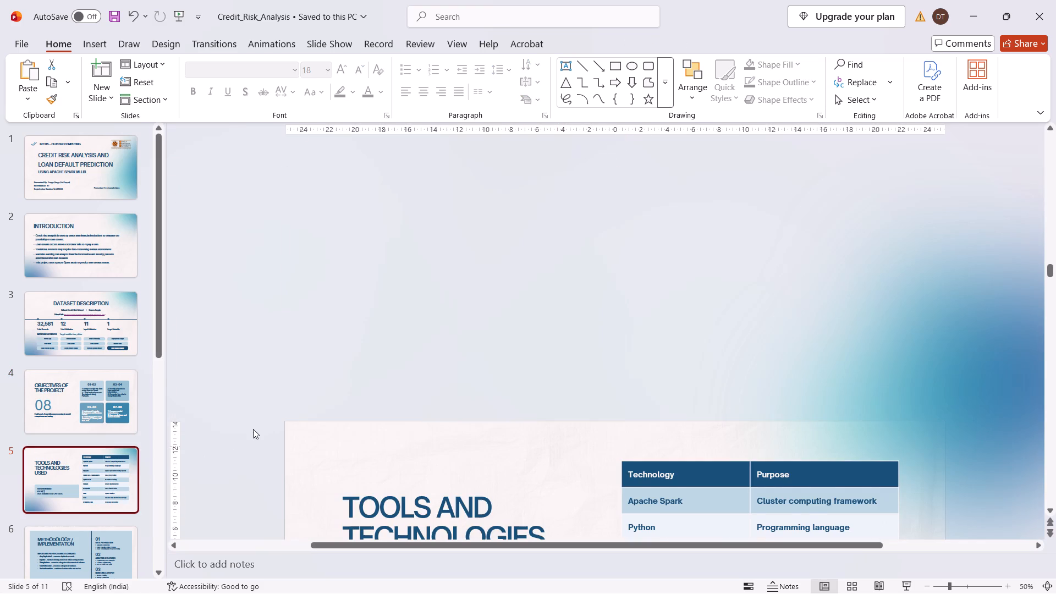
scroll(258, 425, "down", 3)
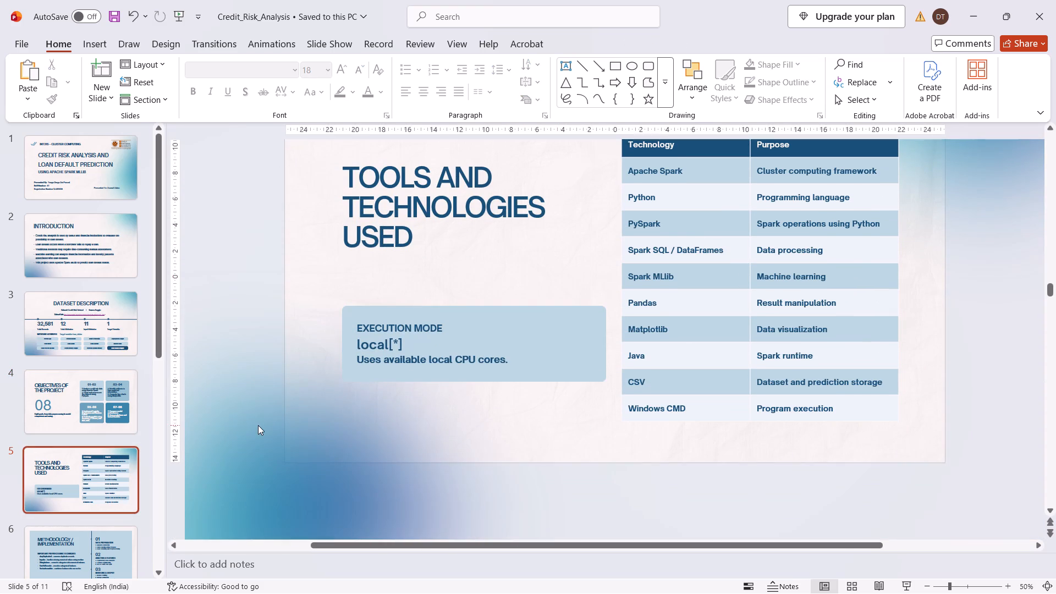
scroll(258, 425, "down", 1)
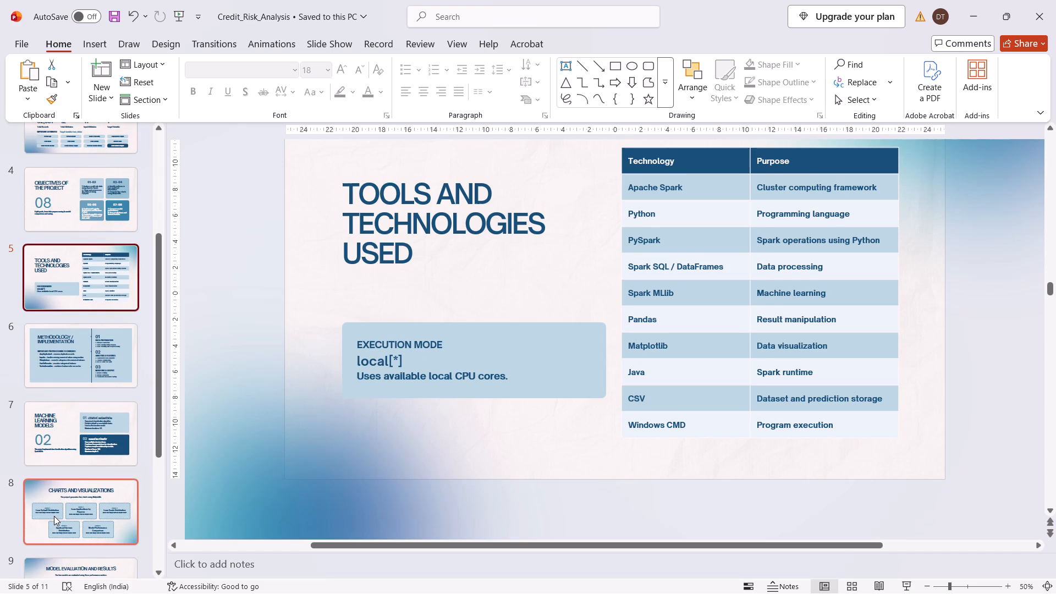
scroll(330, 458, "up", 1)
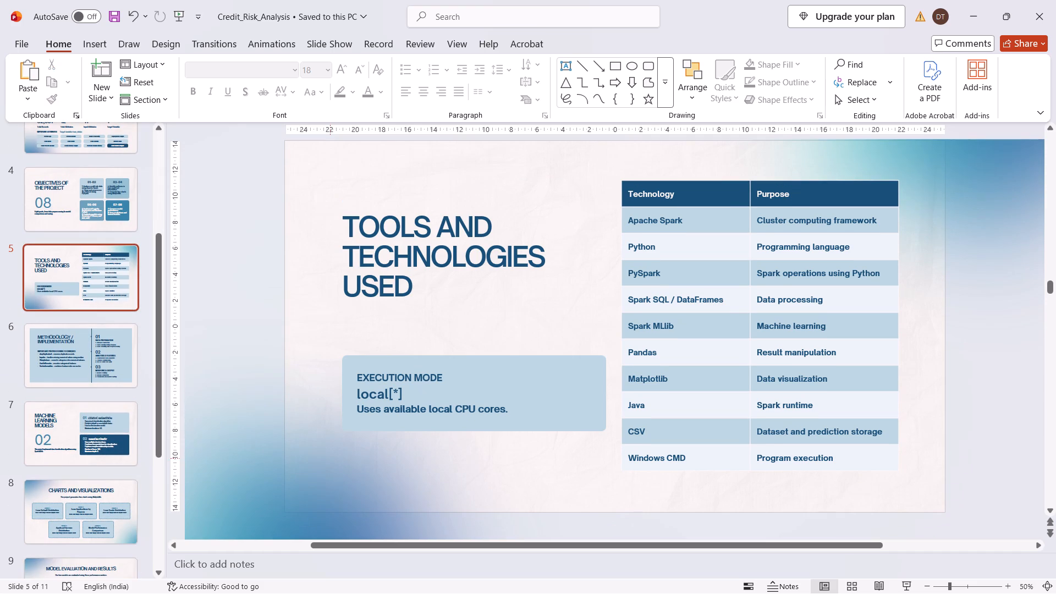
right_click(96, 291)
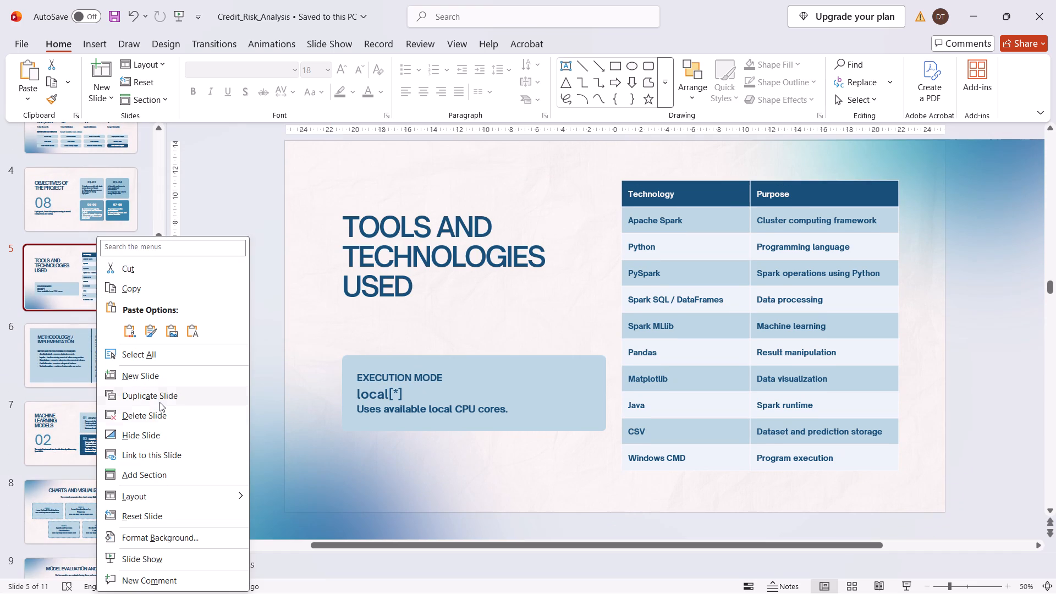
left_click(161, 420)
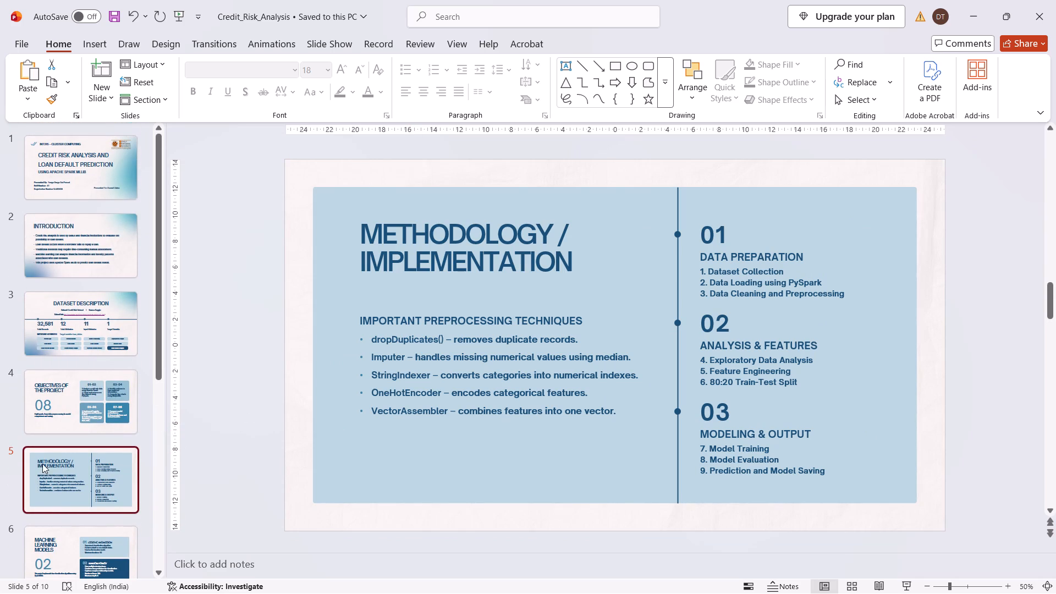
On the Methodology / Implementation slide, set the font size of the Important Preprocessing Techniques heading and bullets to 20.
scroll(17, 457, "down", 1)
scroll(17, 457, "up", 1)
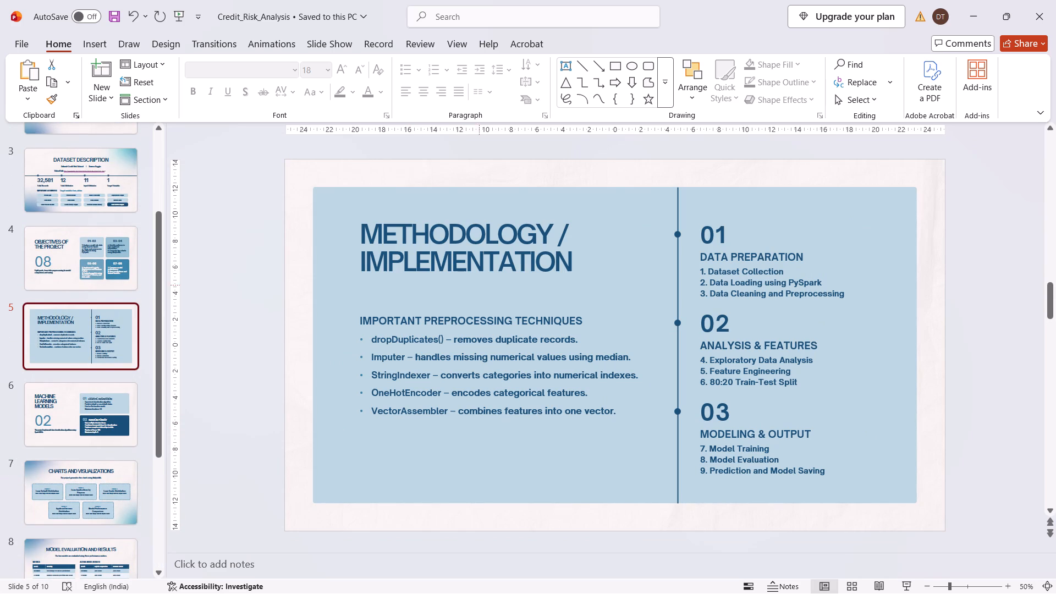
left_click(570, 365)
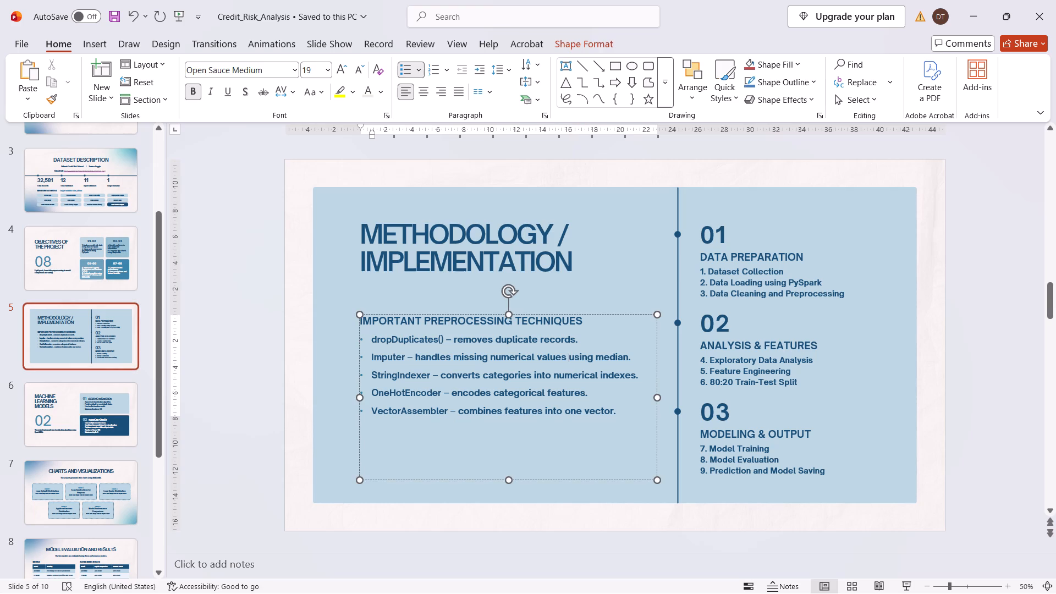
key("ctrl+a")
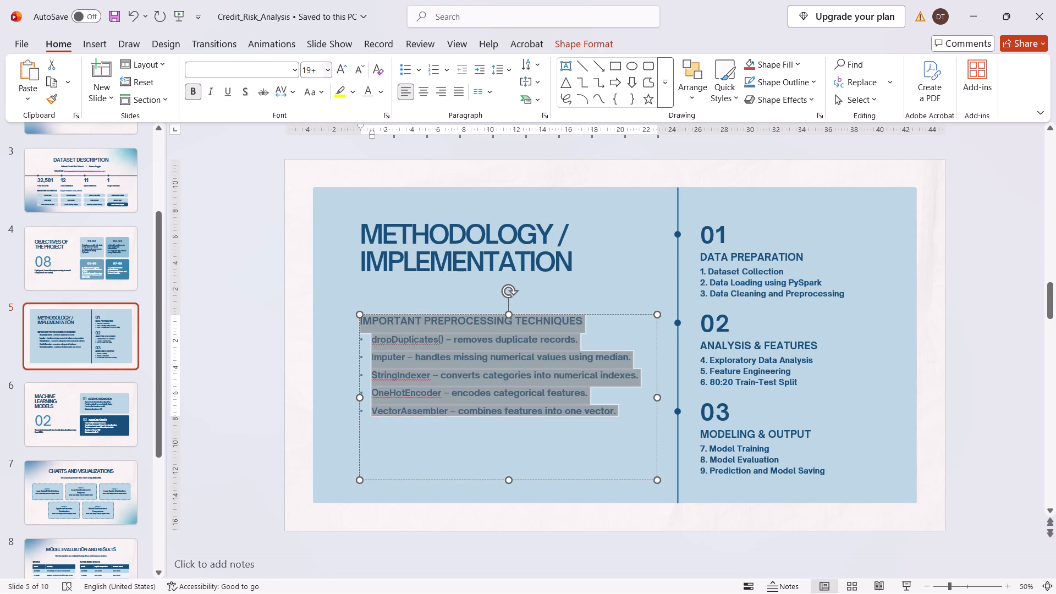
left_click(322, 69)
left_click(327, 76)
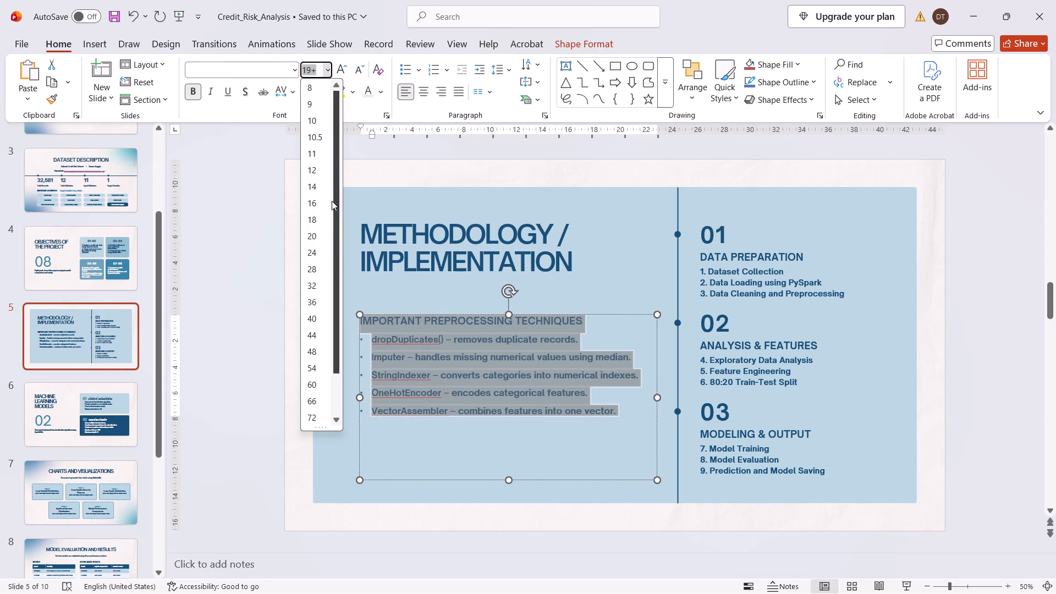
left_click(316, 237)
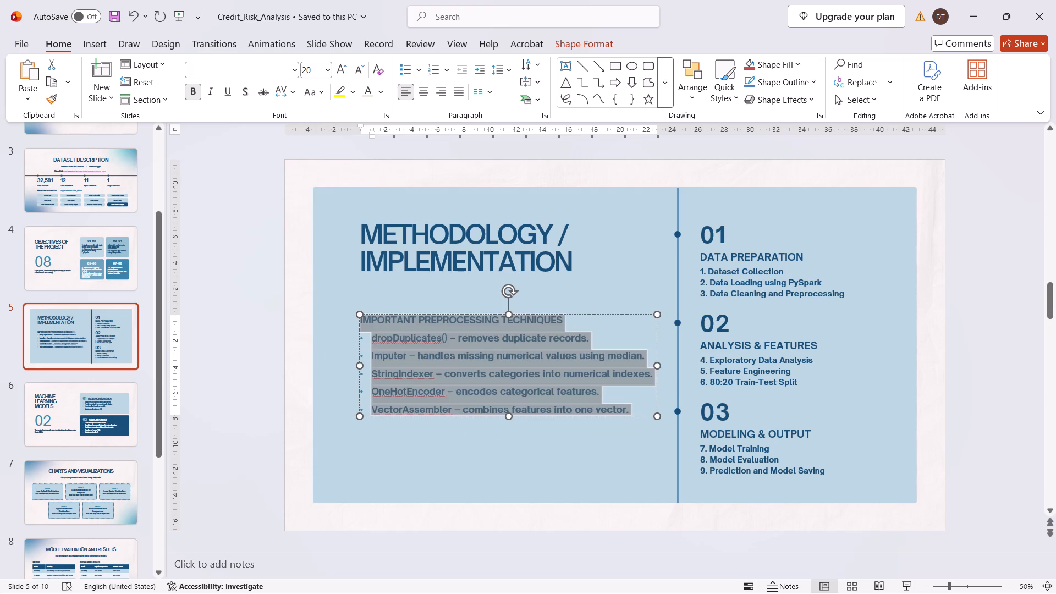
left_click(637, 402)
left_click(883, 345)
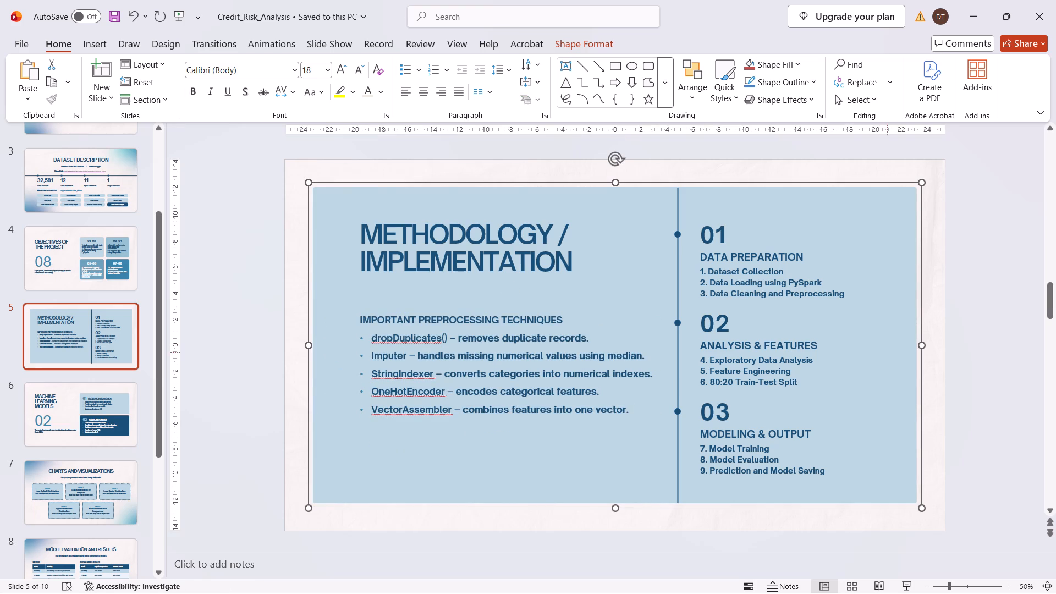
Add dropDuplicates, StringIndexer, OneHotEncoder and VectorAssembler in the preprocessing bullets to the spelling dictionary.
left_click(424, 342)
right_click(391, 337)
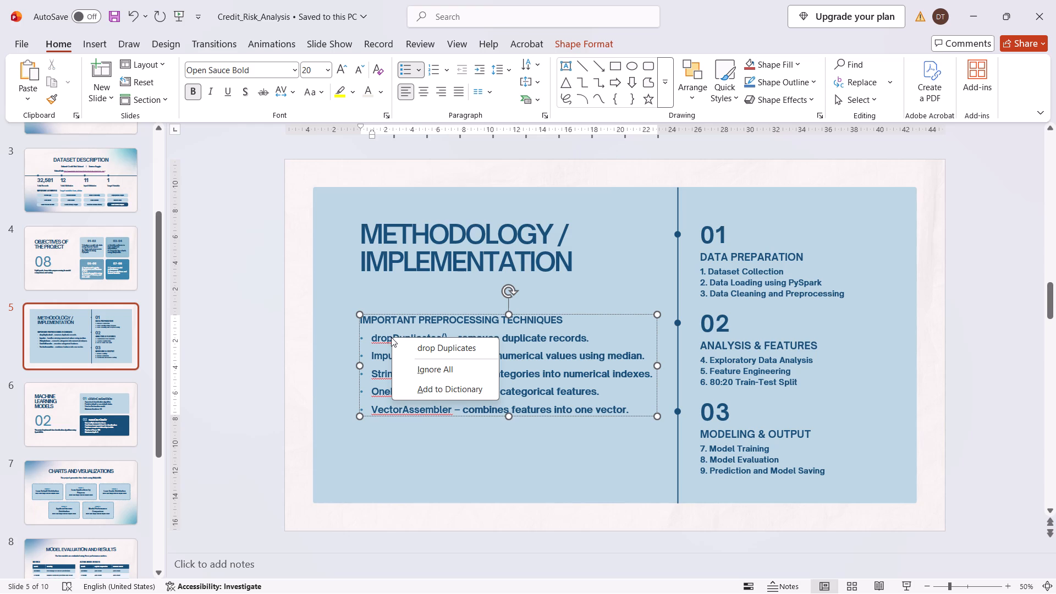
left_click(419, 395)
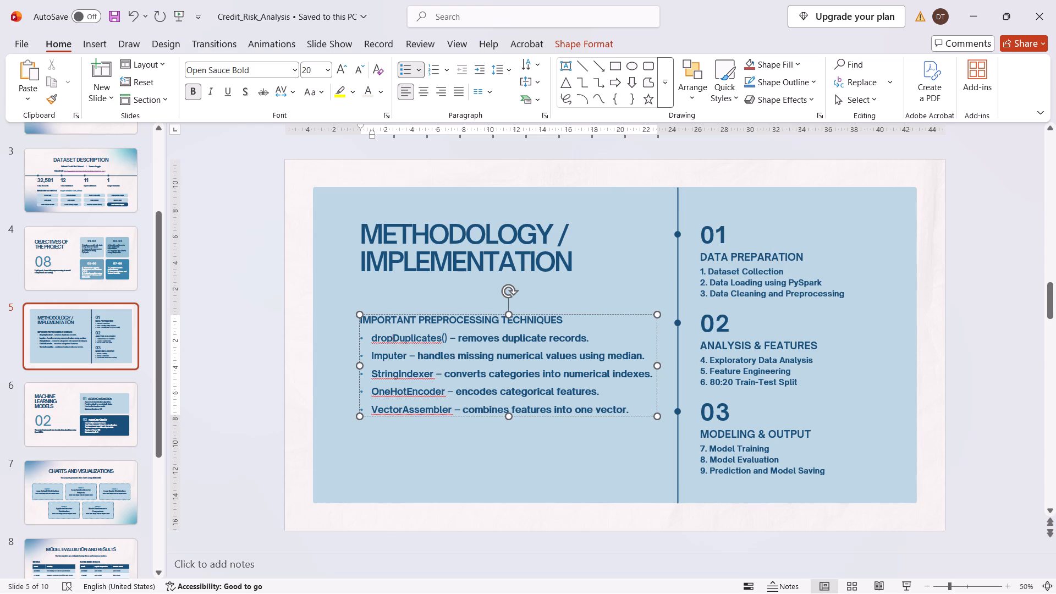
left_click(398, 375)
right_click(398, 375)
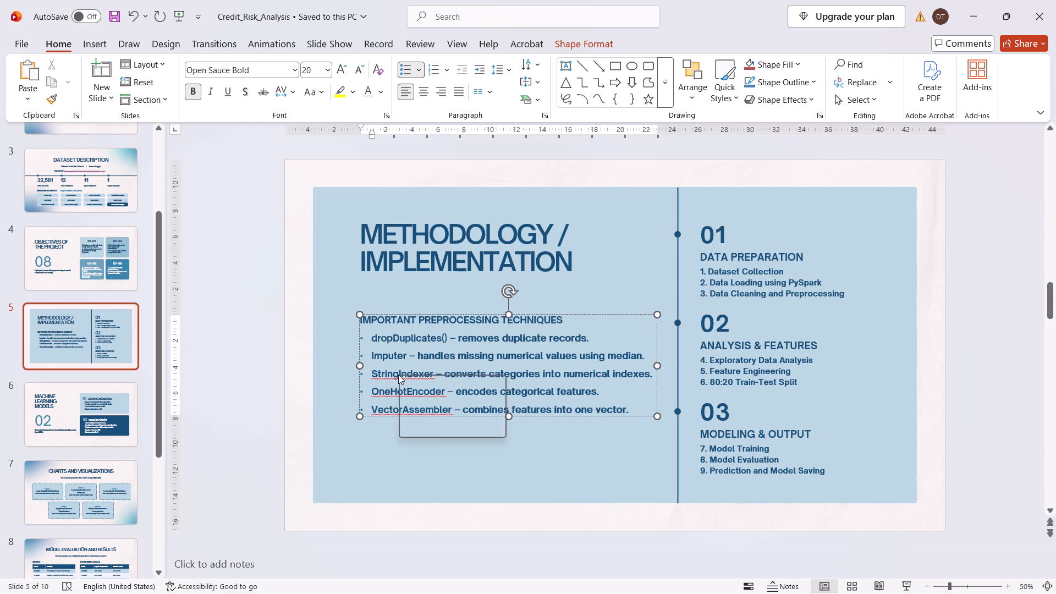
left_click(435, 425)
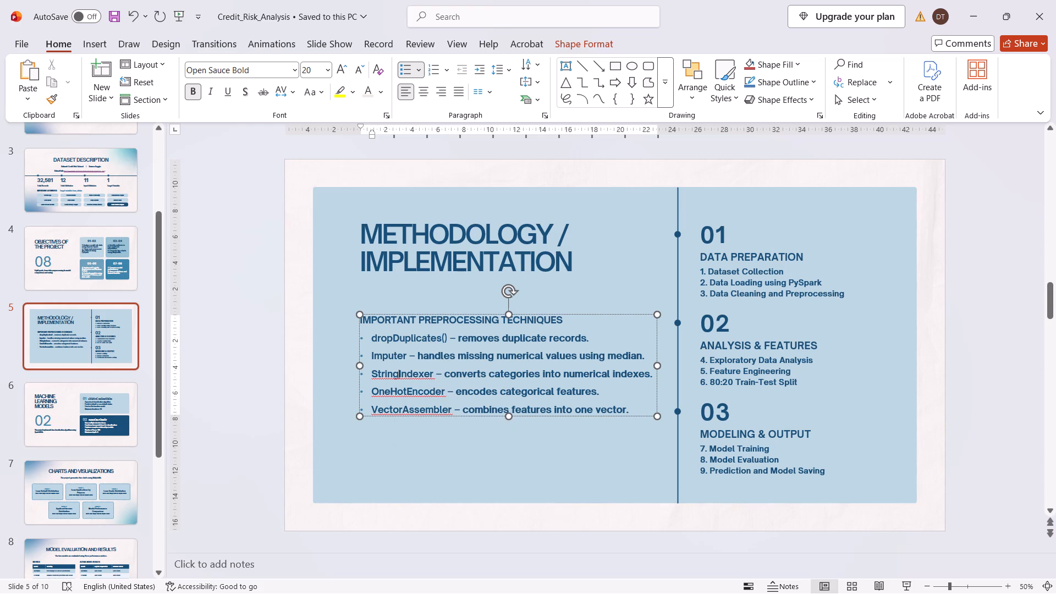
left_click(399, 398)
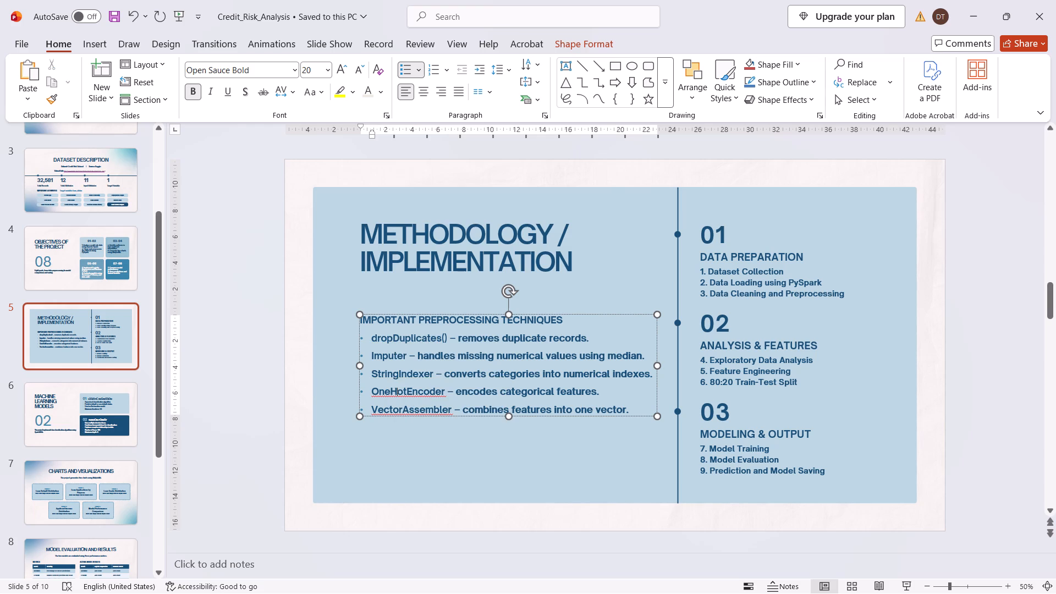
right_click(399, 398)
left_click(445, 450)
left_click(408, 411)
right_click(408, 411)
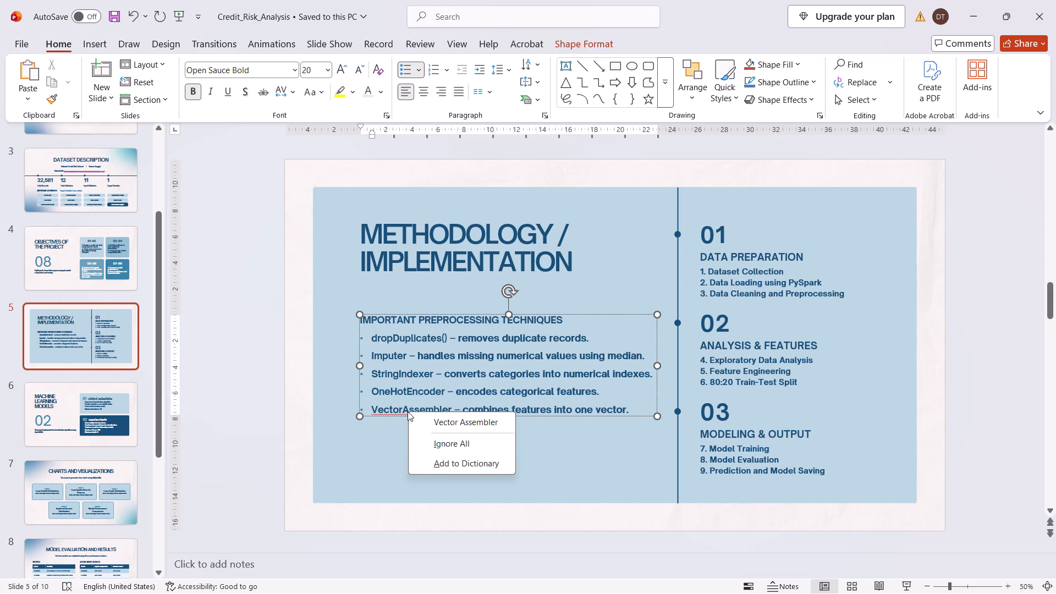
left_click(446, 464)
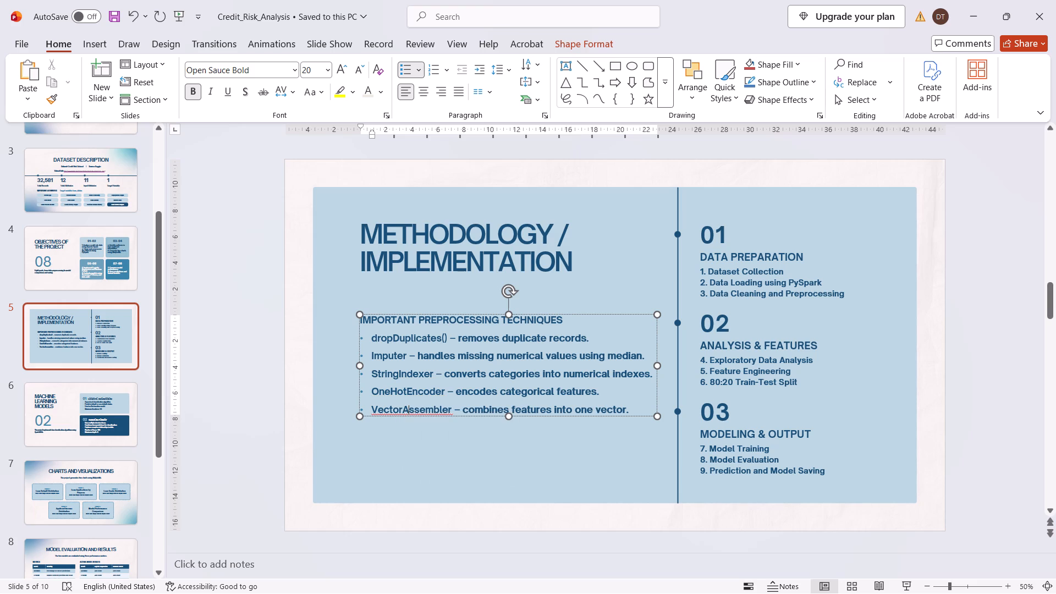
left_click(730, 515)
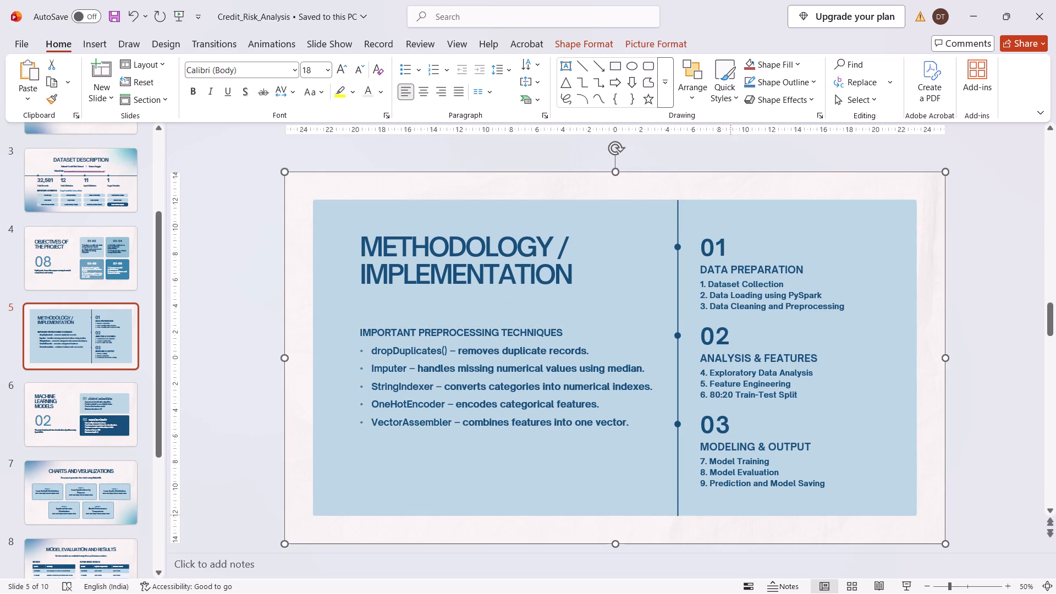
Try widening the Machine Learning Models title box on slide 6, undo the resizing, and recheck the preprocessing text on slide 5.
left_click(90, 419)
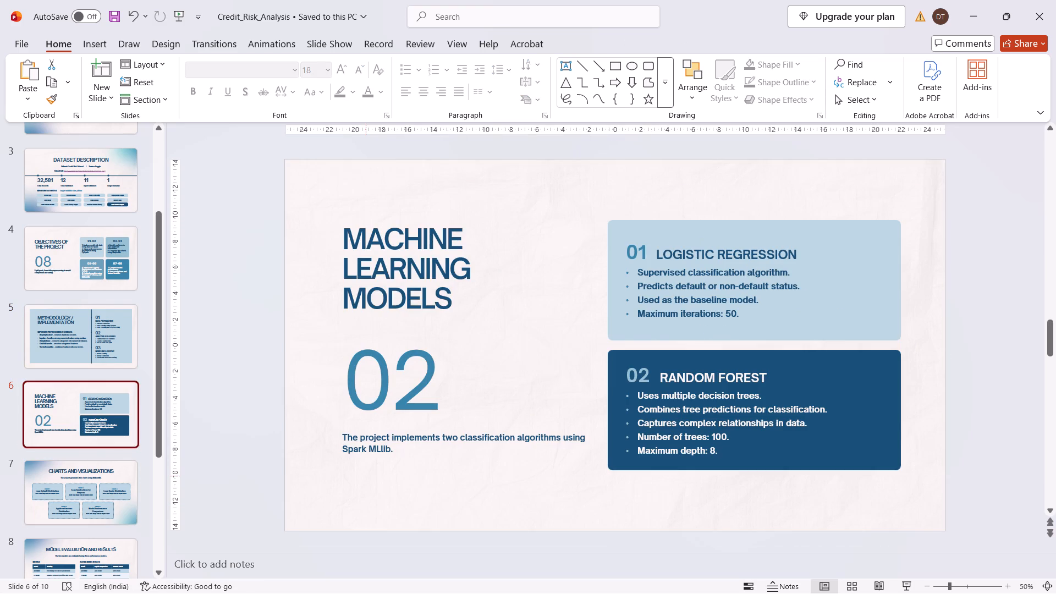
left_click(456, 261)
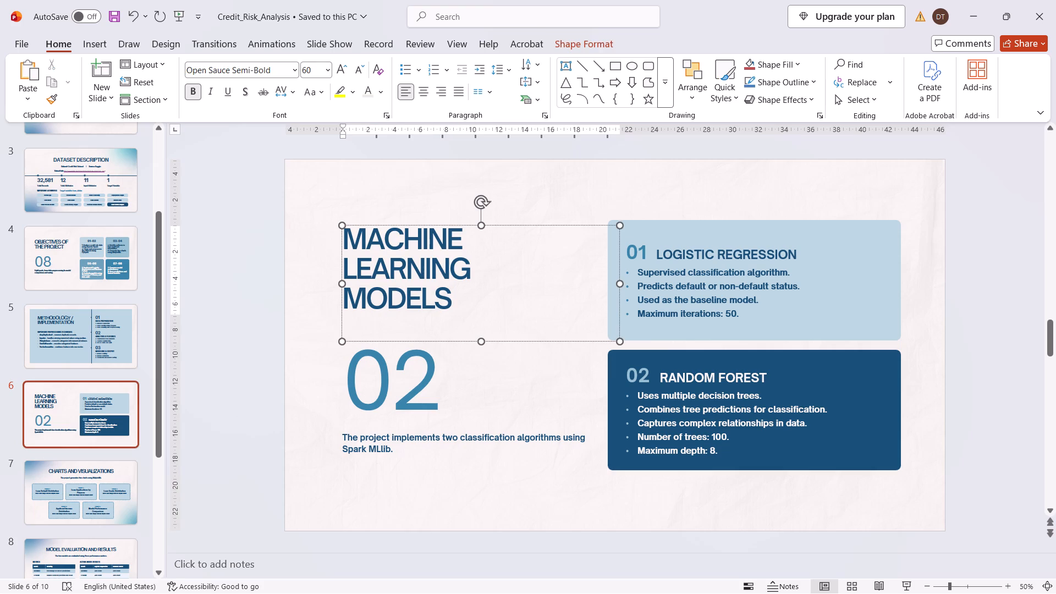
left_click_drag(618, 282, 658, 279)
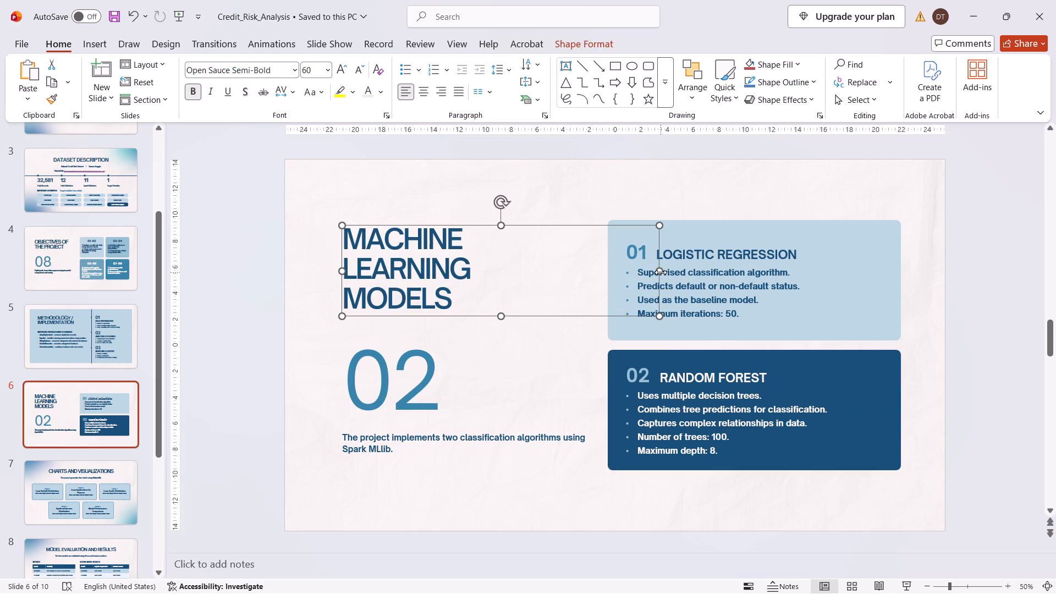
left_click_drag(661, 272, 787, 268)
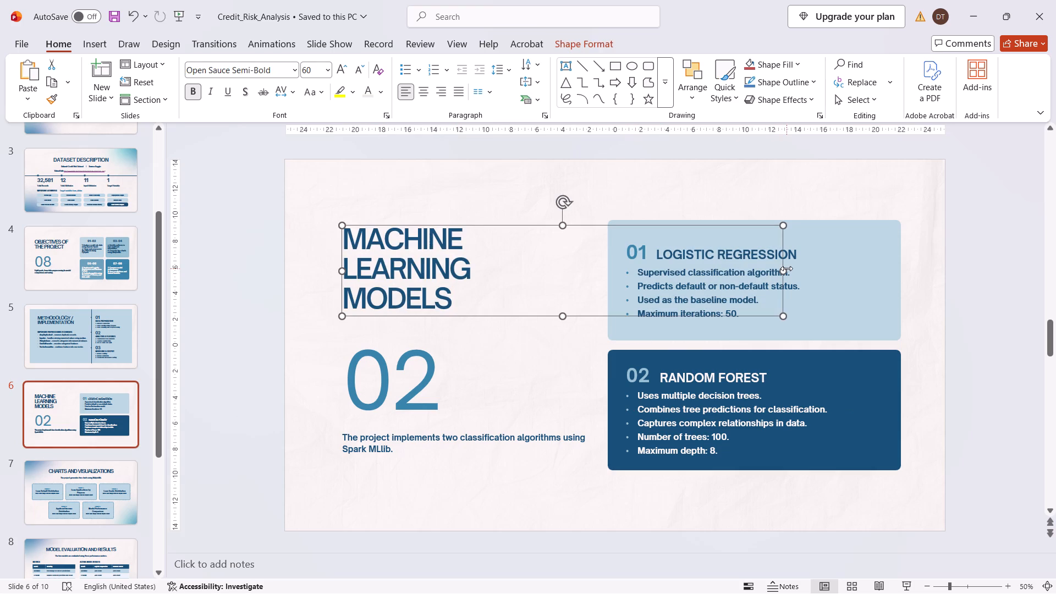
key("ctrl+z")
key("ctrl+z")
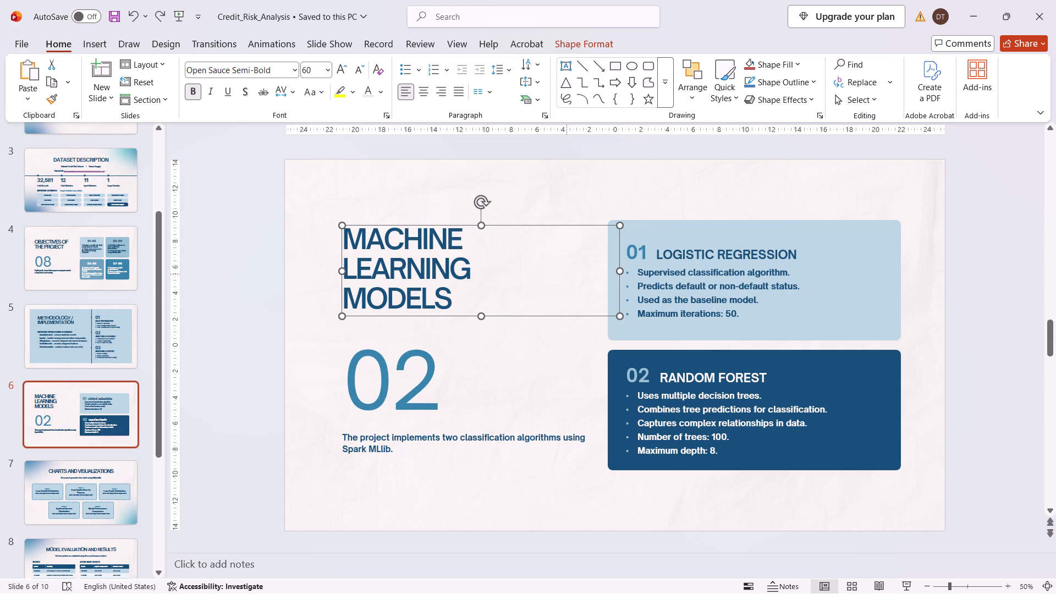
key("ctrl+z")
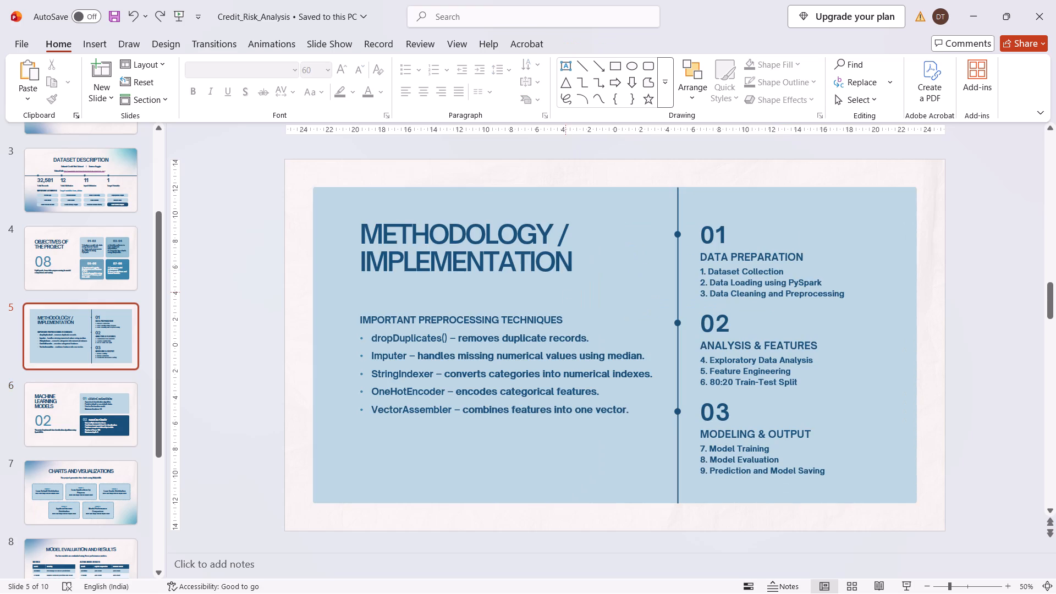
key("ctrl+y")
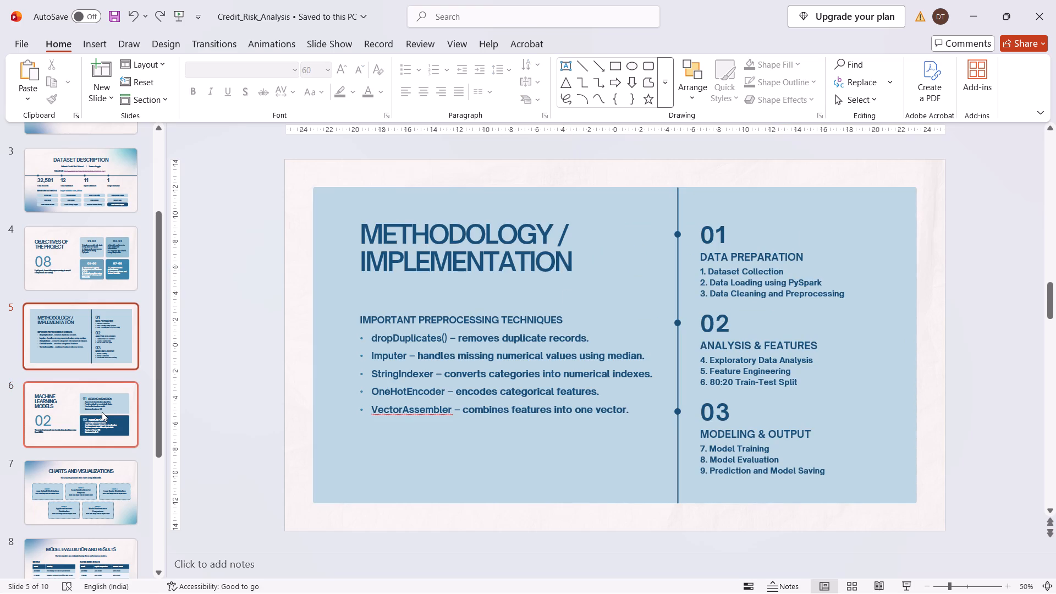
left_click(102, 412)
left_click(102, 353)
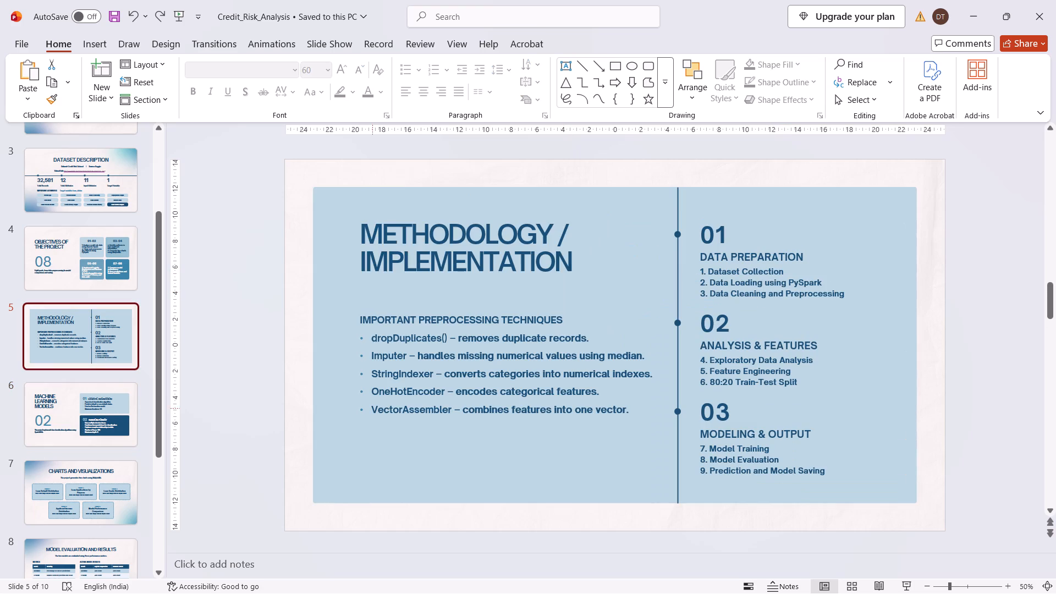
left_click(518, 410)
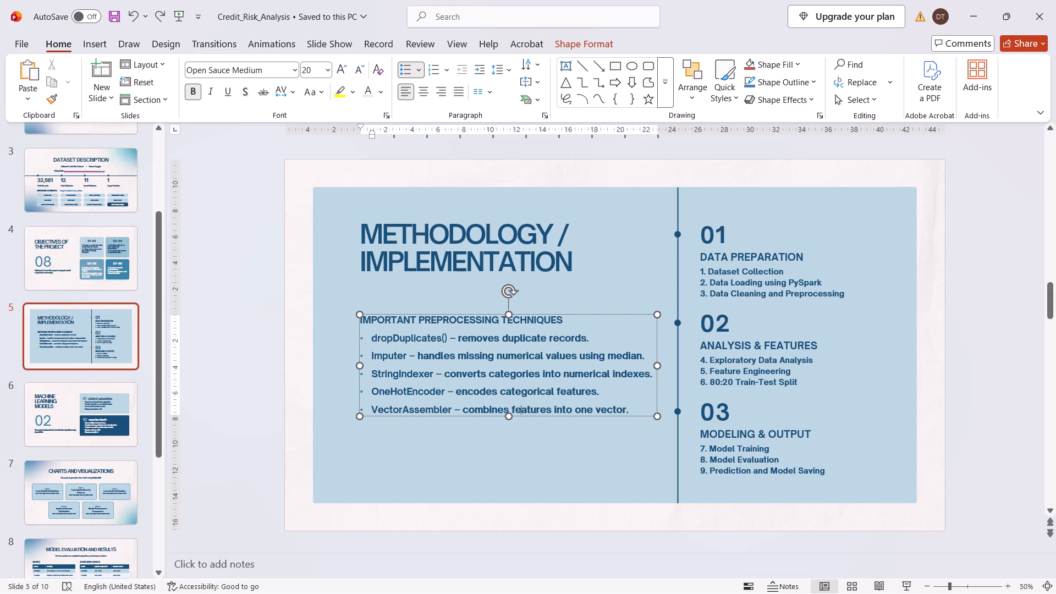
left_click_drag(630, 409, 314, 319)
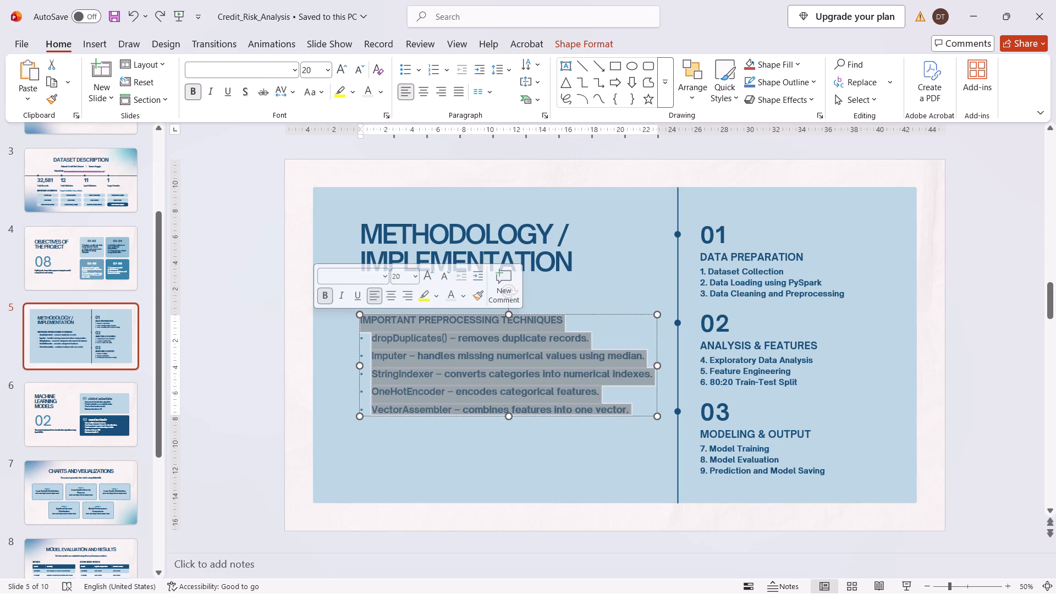
On slide 6, remove the line break in the title so that MACHINE LEARNING sits on one line, separated by a space.
left_click(101, 387)
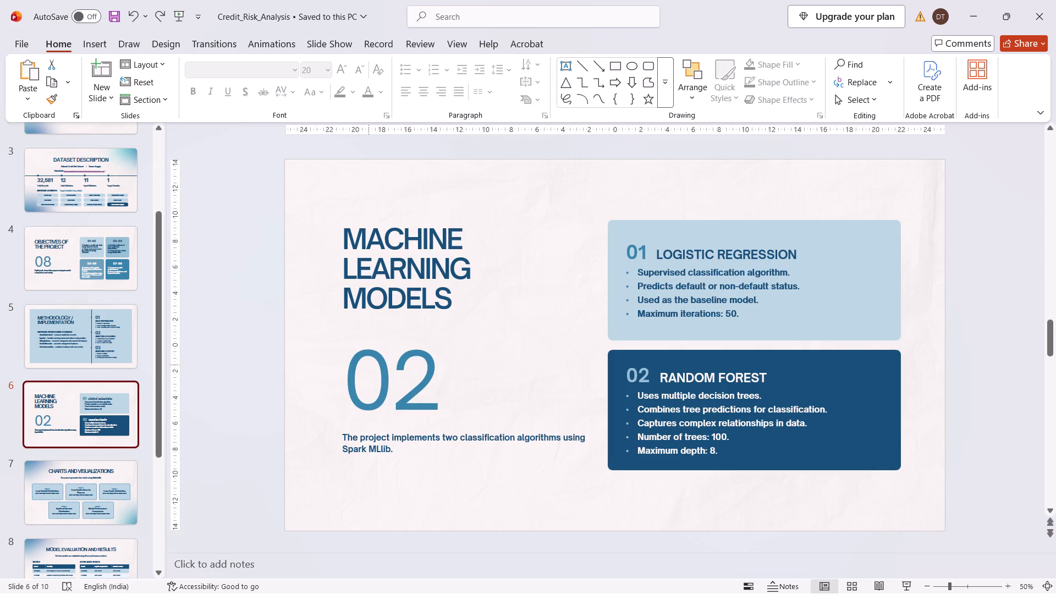
left_click(422, 261)
left_click(342, 267)
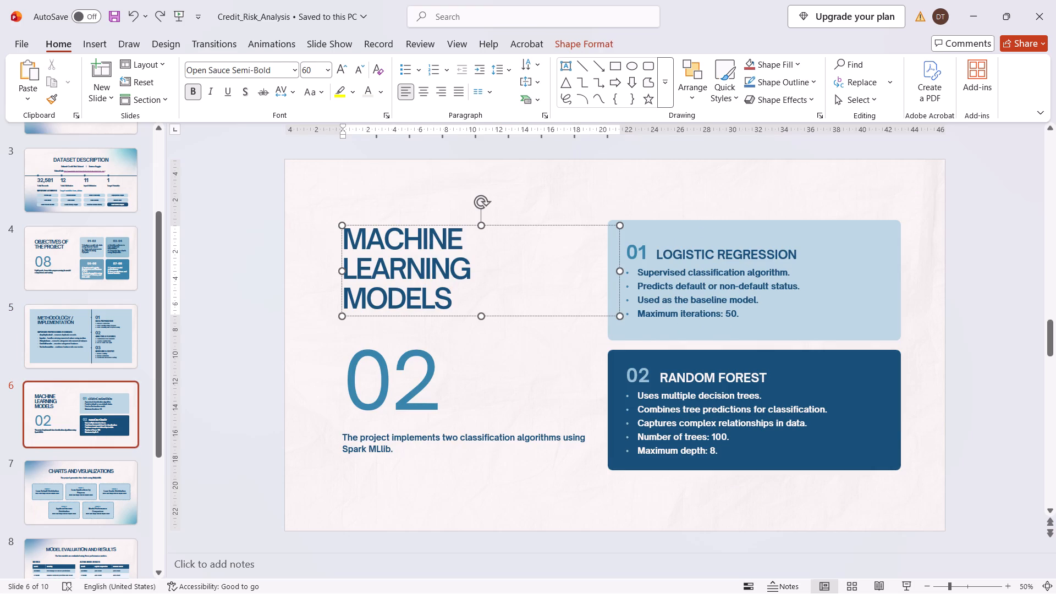
left_click(343, 267)
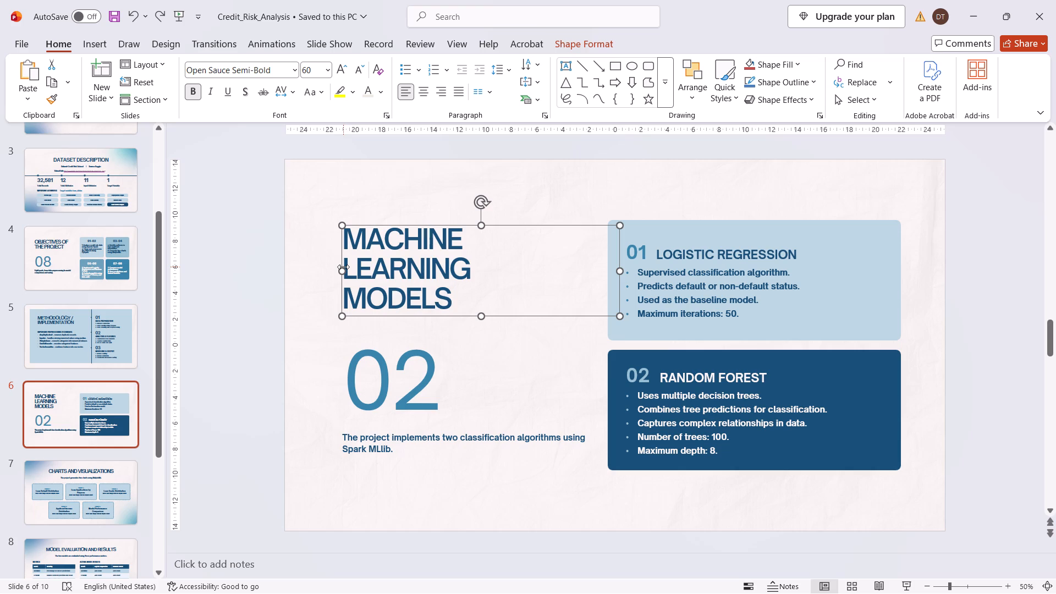
left_click(346, 267)
key("BackSpace")
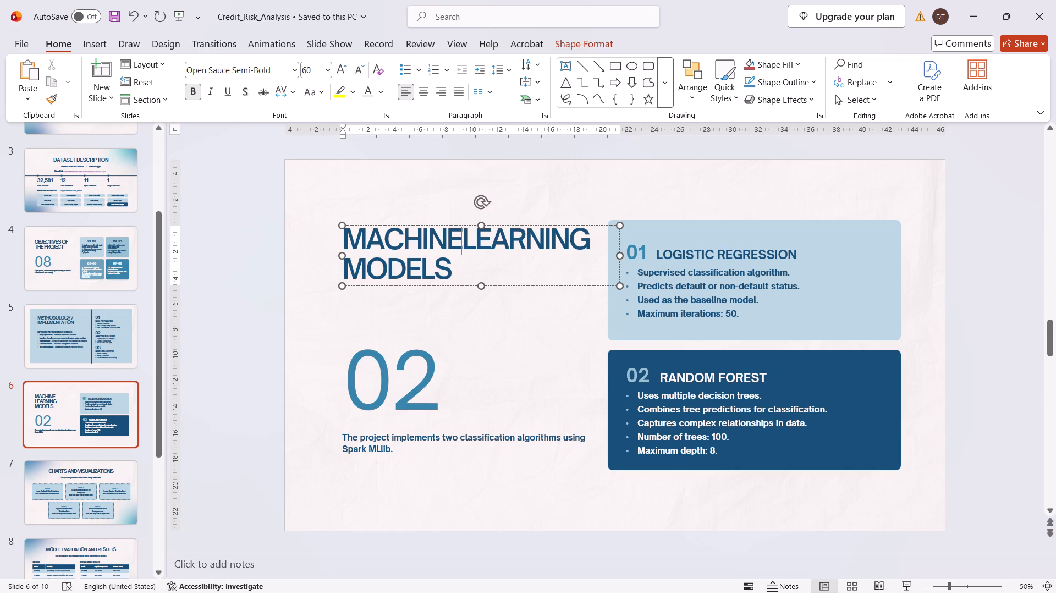
key("space")
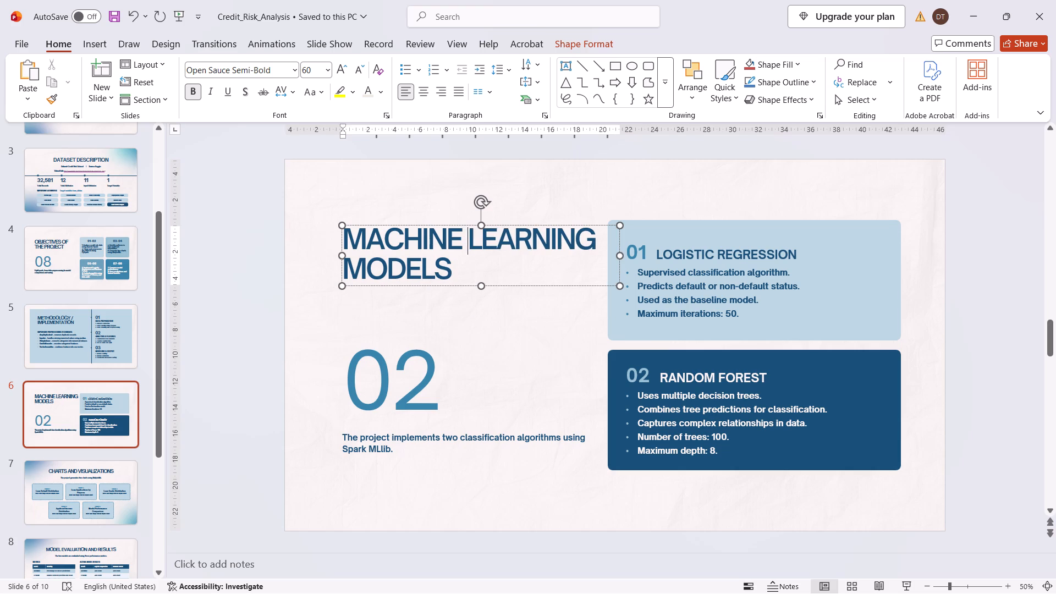
left_click(348, 334)
left_click(487, 246)
Narrow the Logistic Regression and Random Forest cards equally from their left edges to clear space beside the title.
left_click(664, 246)
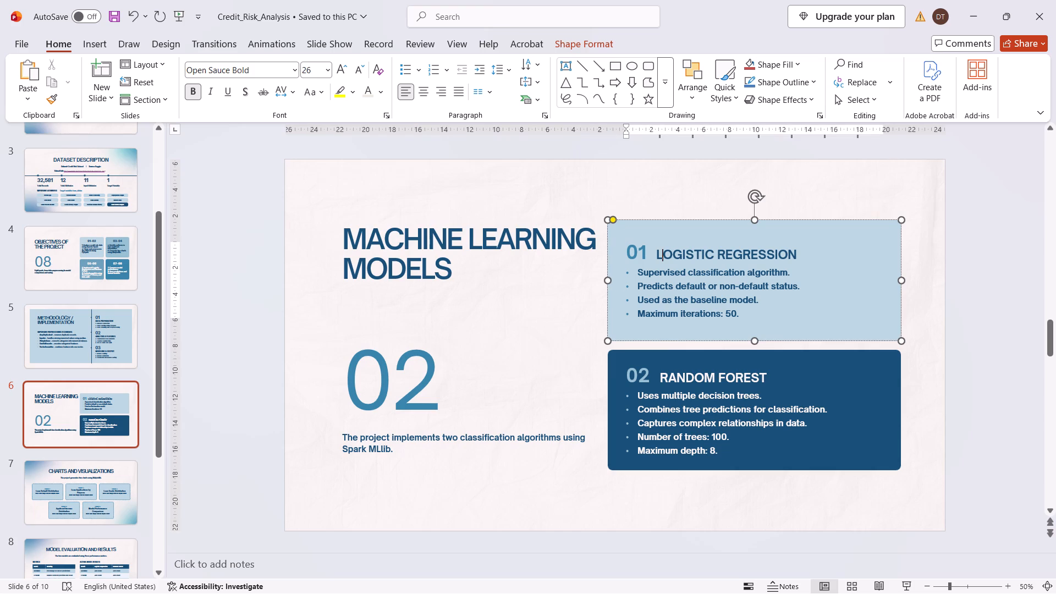
left_click(683, 238)
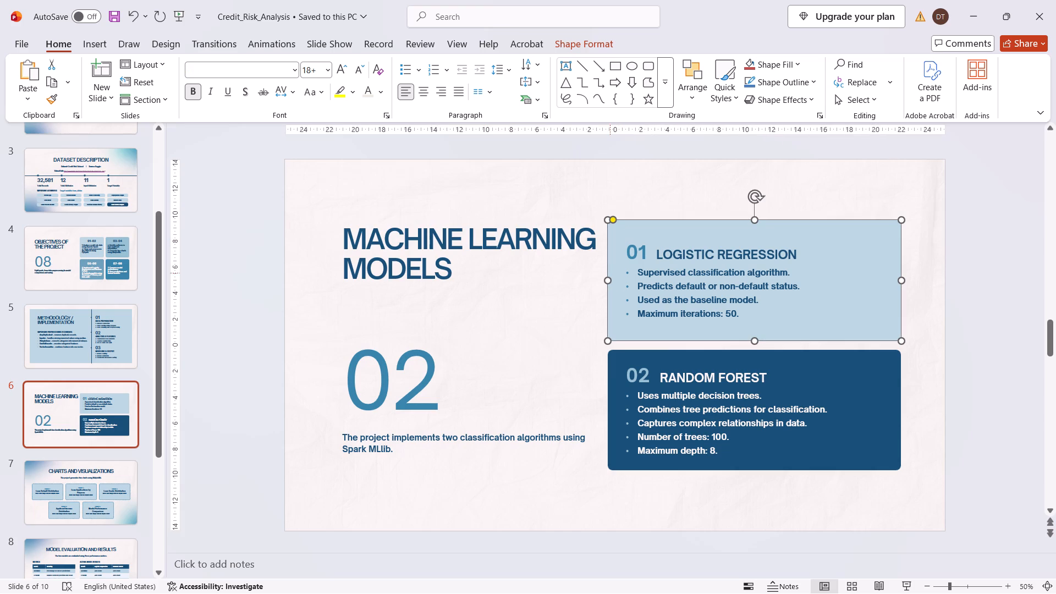
left_click_drag(610, 280, 640, 281)
left_click(652, 363)
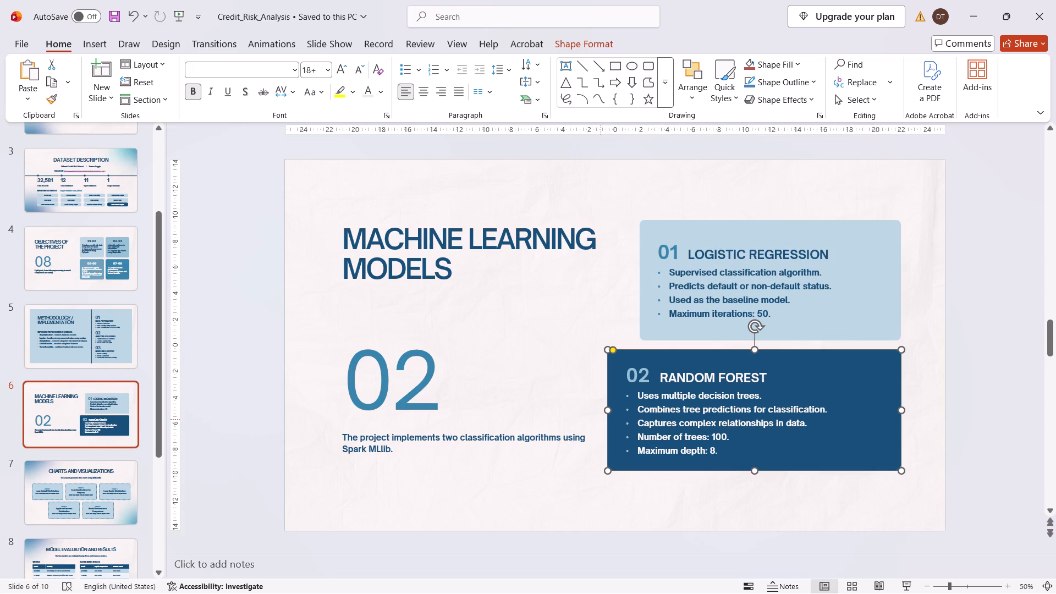
left_click_drag(606, 411, 637, 408)
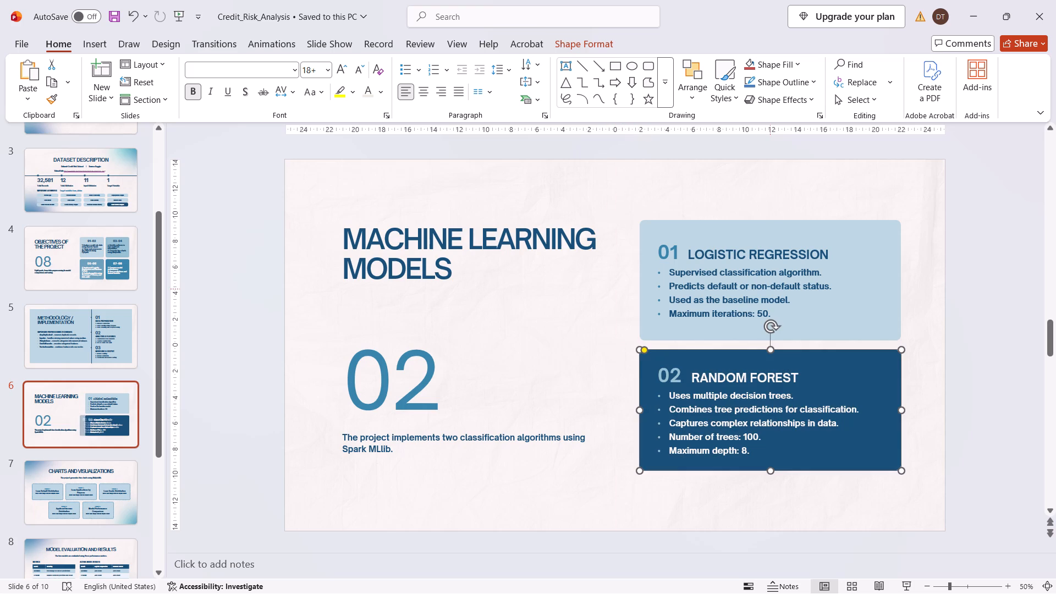
Set the font size of the four Logistic Regression bullets to 20.
left_click(770, 288)
left_click(781, 307)
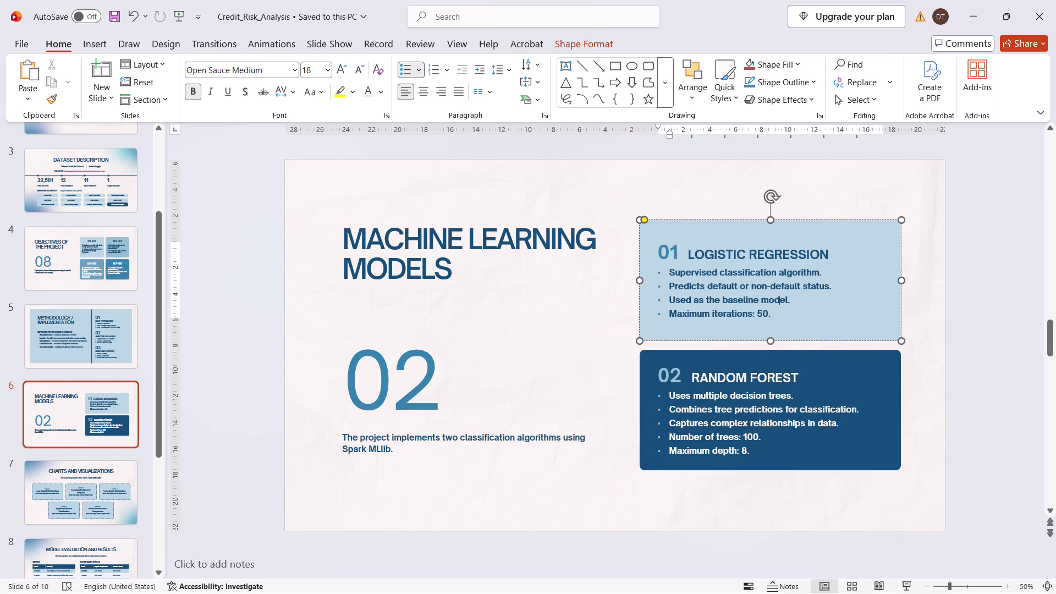
left_click_drag(778, 315, 663, 273)
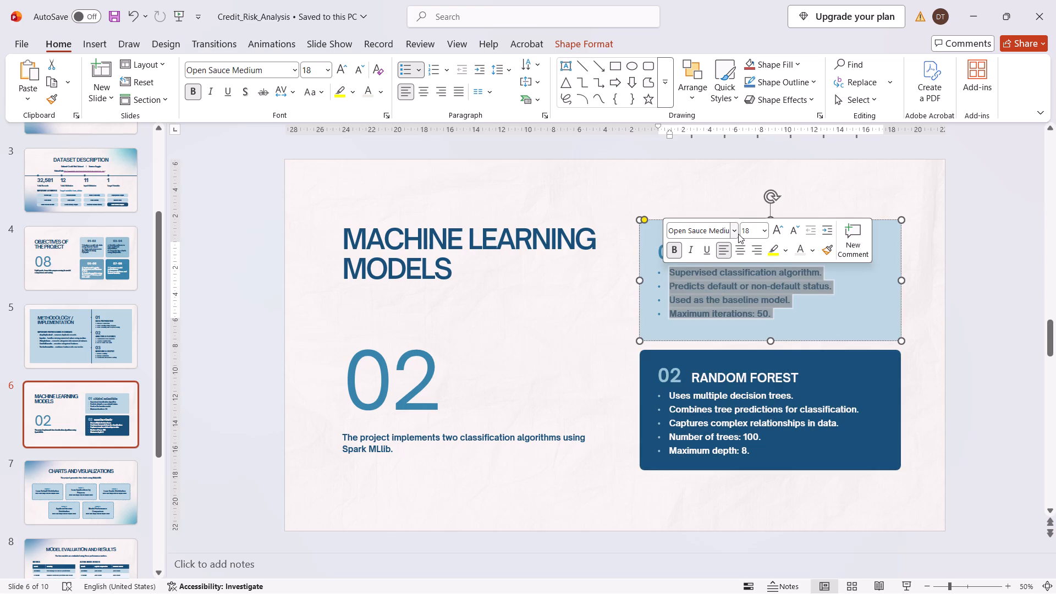
left_click(763, 235)
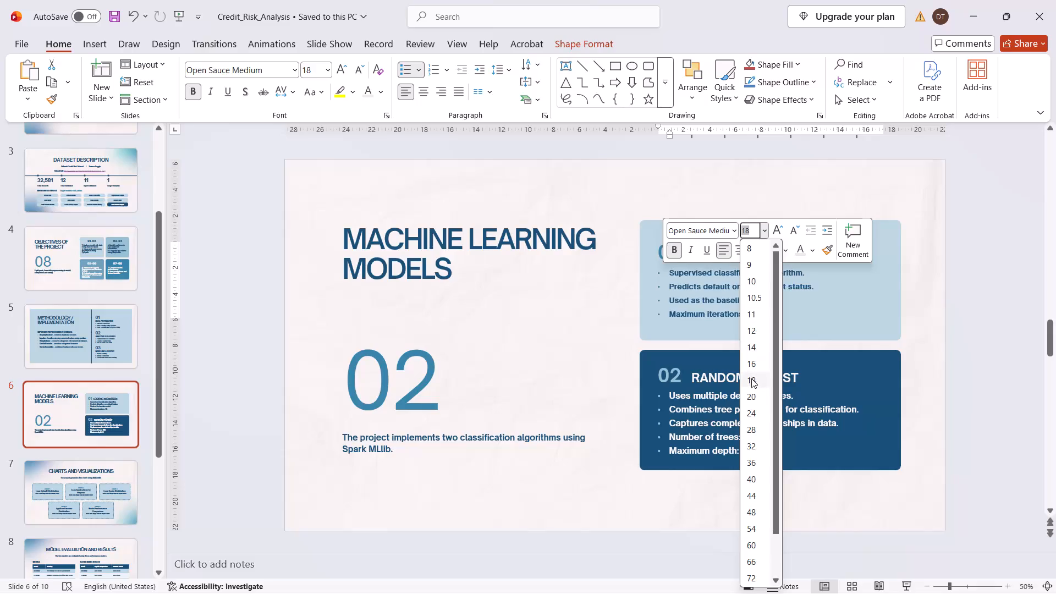
left_click(748, 399)
Set the font size of the five Random Forest bullets on slide 6 to 20.
left_click(758, 470)
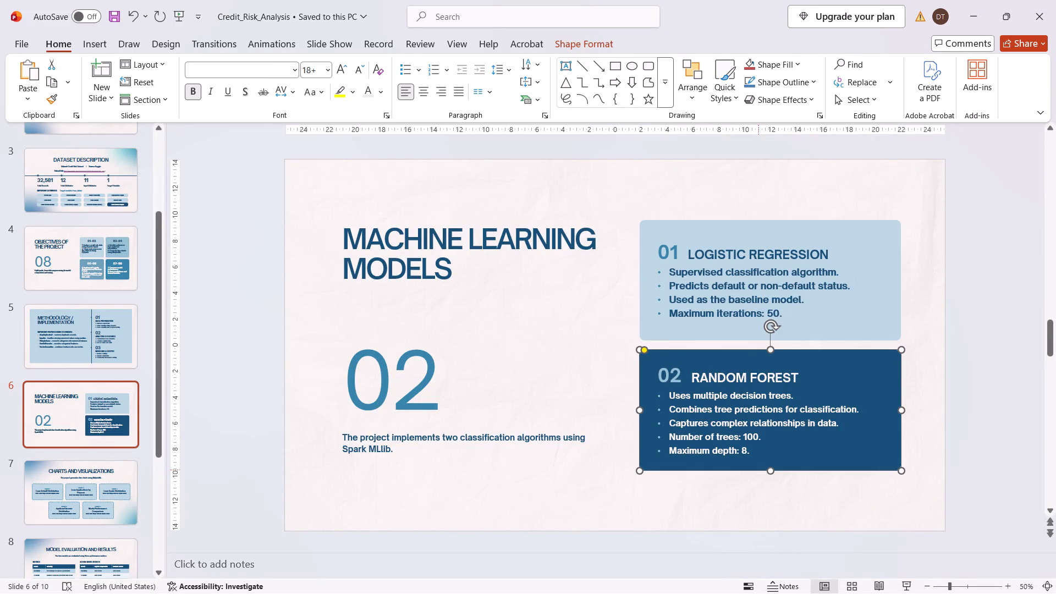
left_click(771, 446)
left_click_drag(771, 446, 674, 424)
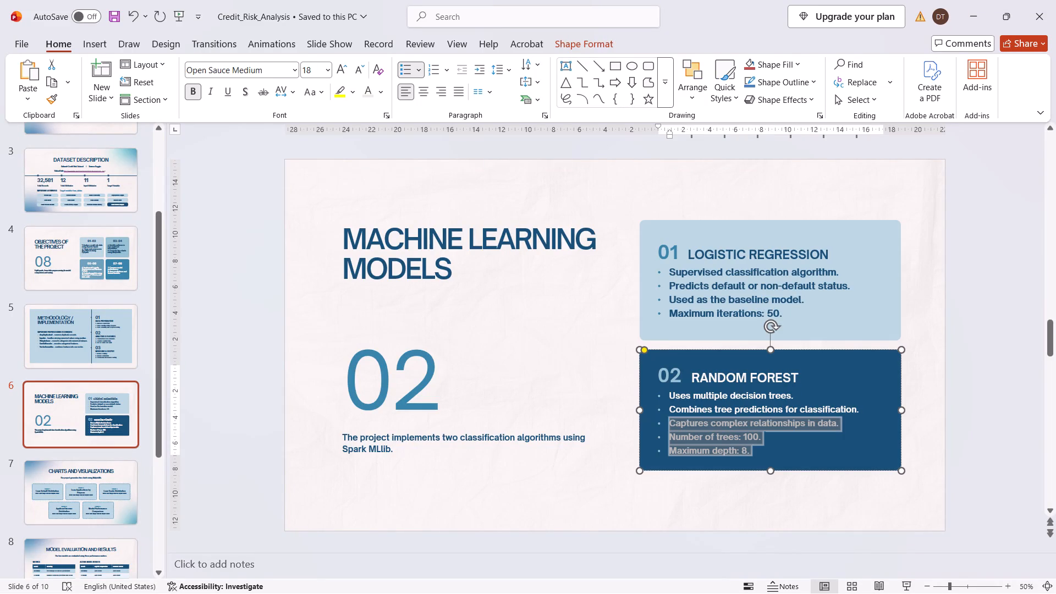
left_click_drag(674, 424, 670, 398)
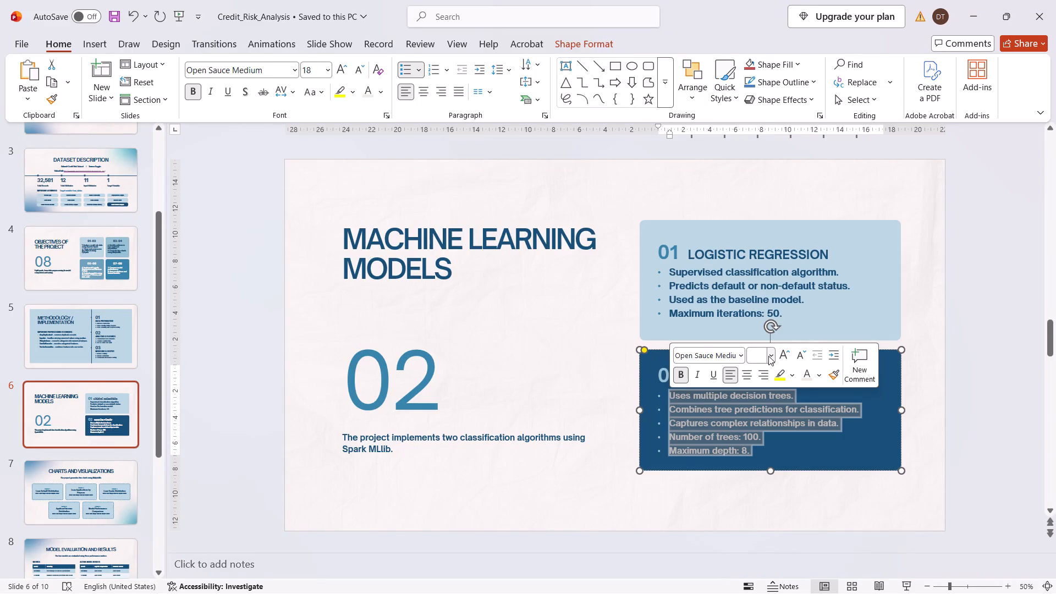
left_click(769, 356)
left_click(765, 159)
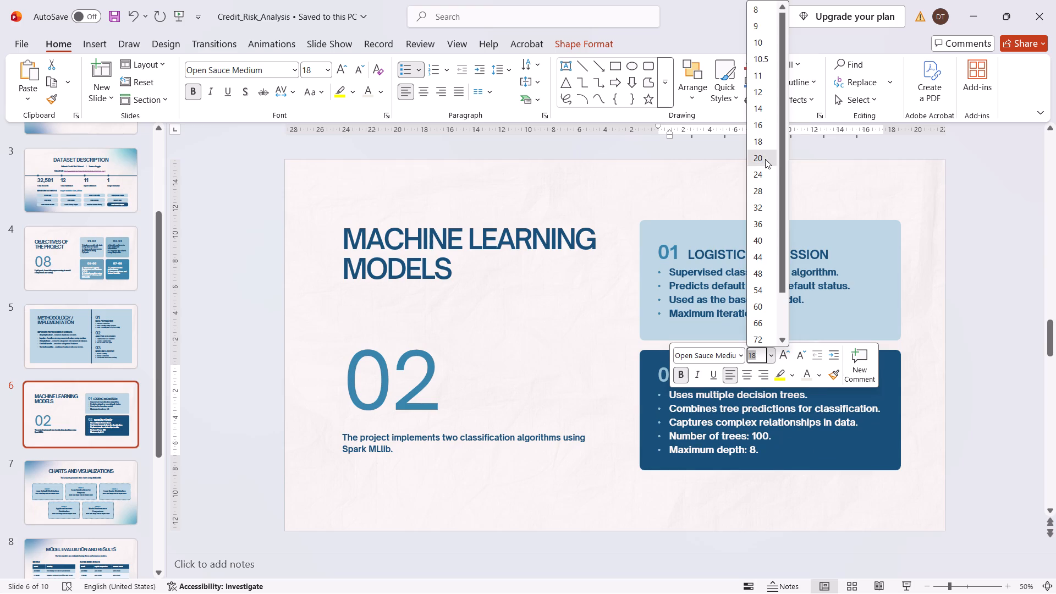
Set the LOGISTIC REGRESSION and RANDOM FOREST card headings to font size 28.
left_click(823, 273)
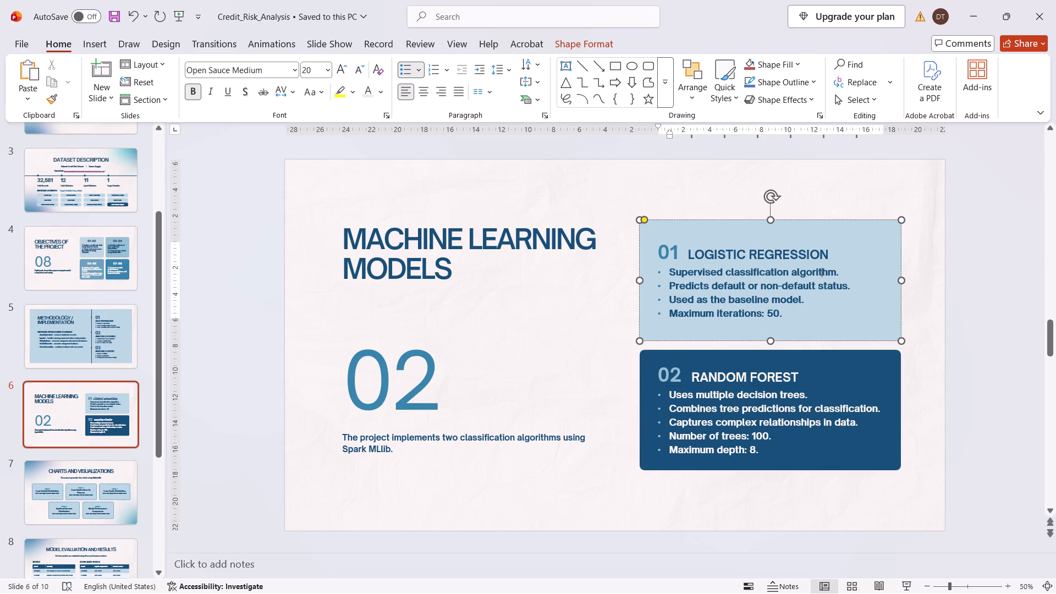
left_click_drag(842, 254, 716, 250)
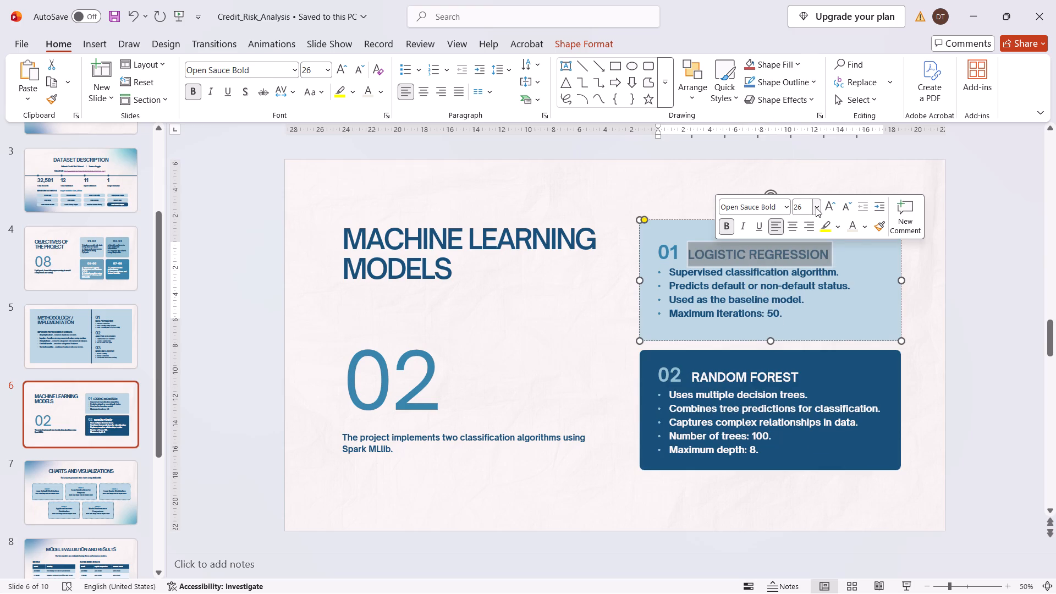
left_click(816, 207)
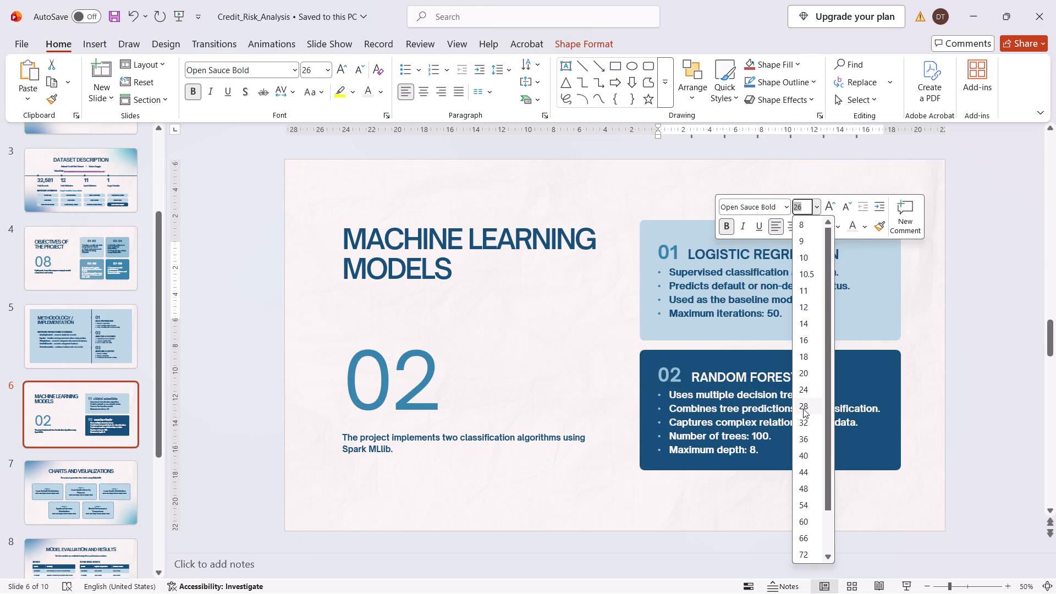
left_click(803, 409)
left_click(817, 386)
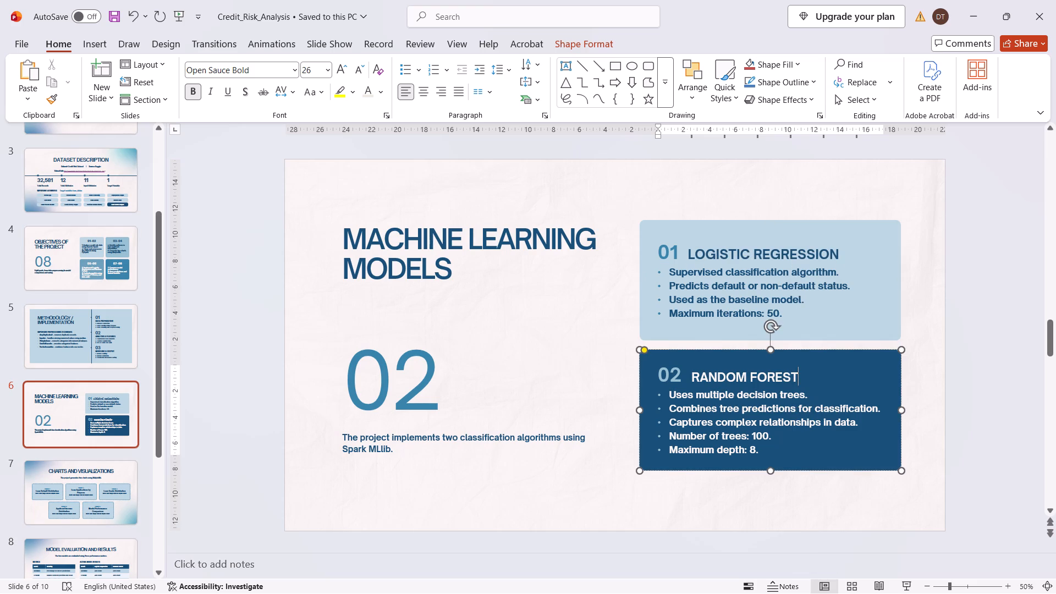
left_click_drag(821, 378, 704, 373)
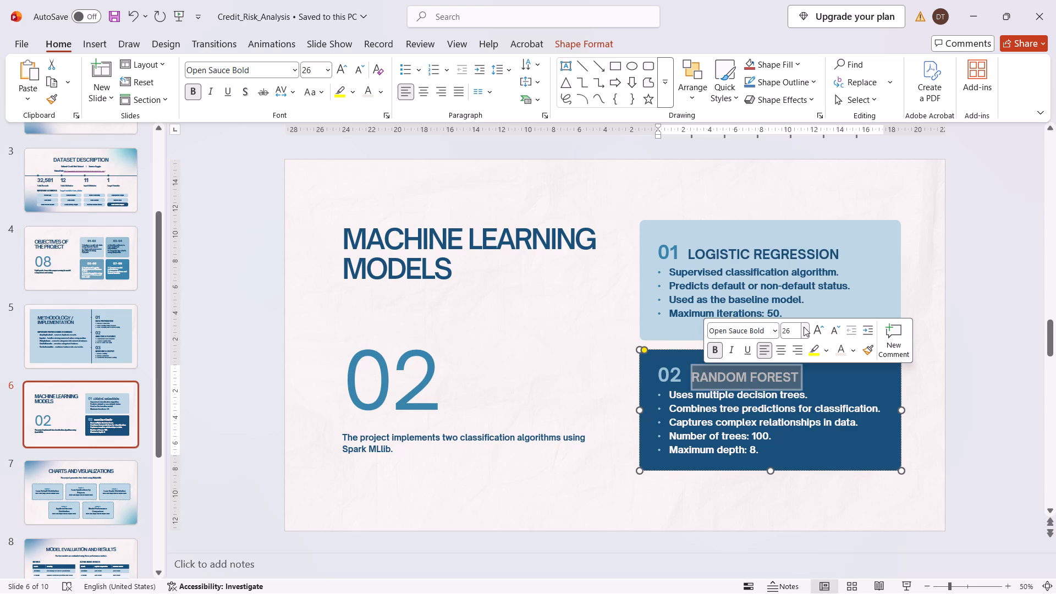
left_click(806, 330)
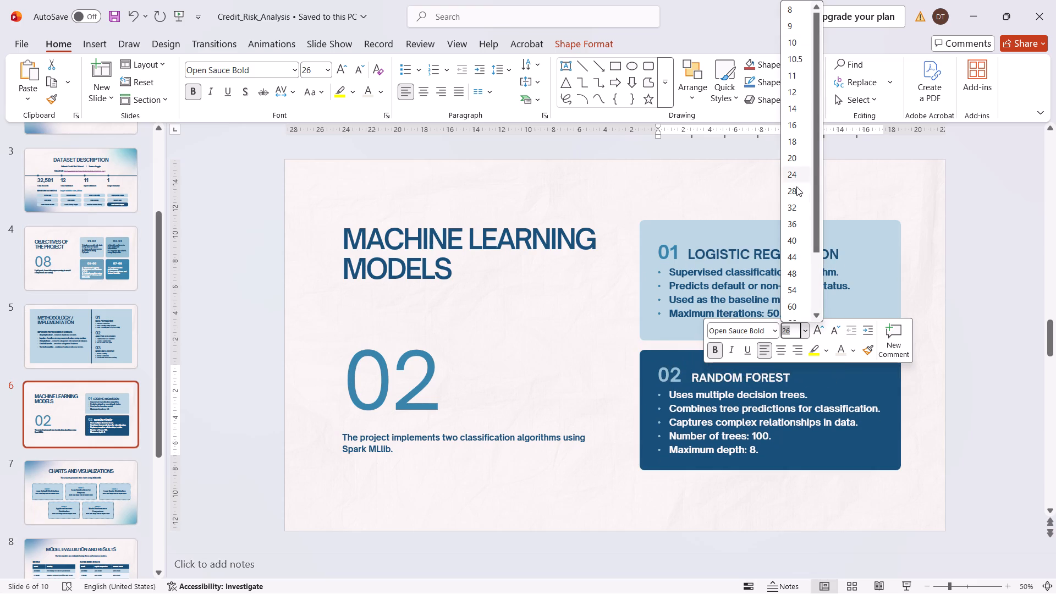
left_click(796, 193)
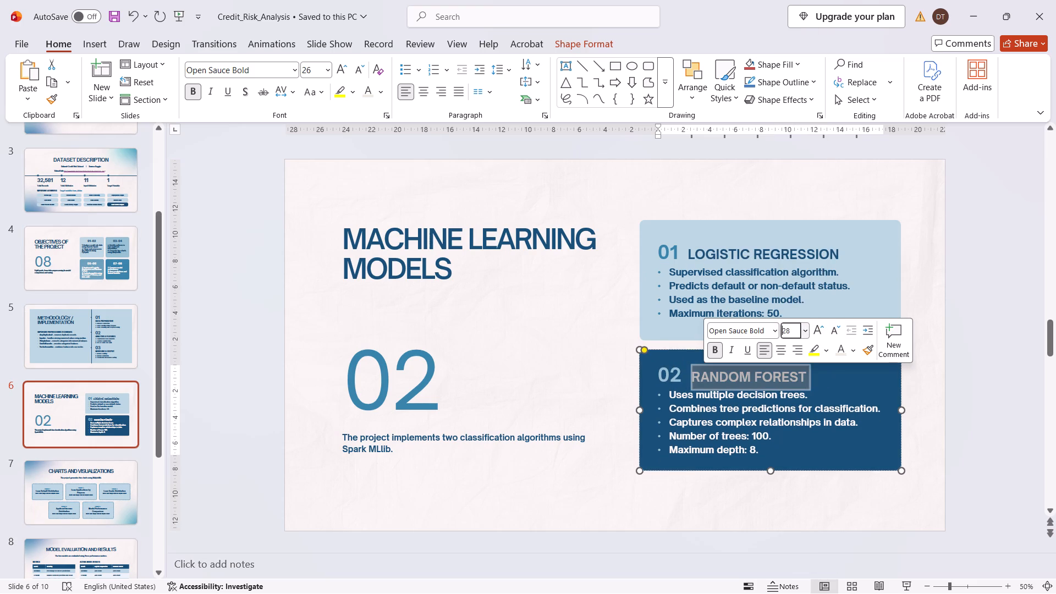
Set the sentence about two classification algorithms below the large 02 to font size 20.
left_click(530, 409)
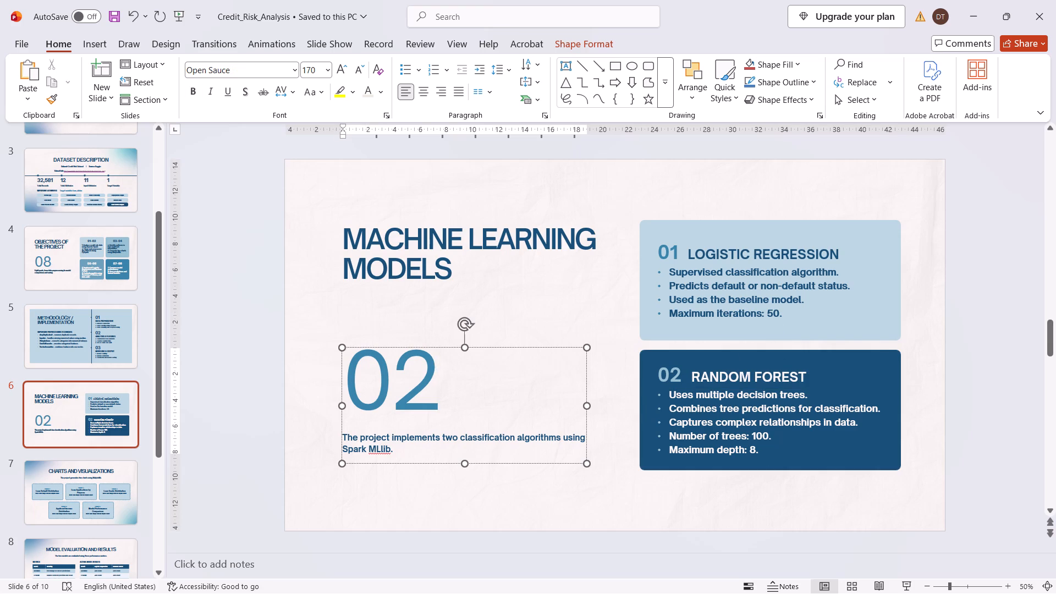
left_click(554, 268)
left_click(410, 453)
left_click_drag(410, 453, 351, 433)
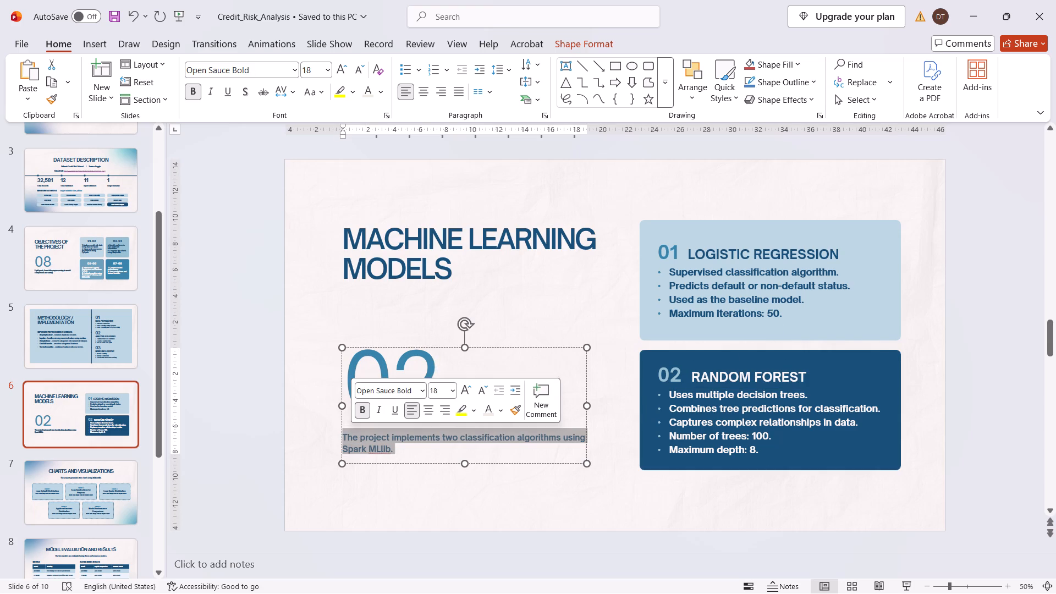
left_click(453, 394)
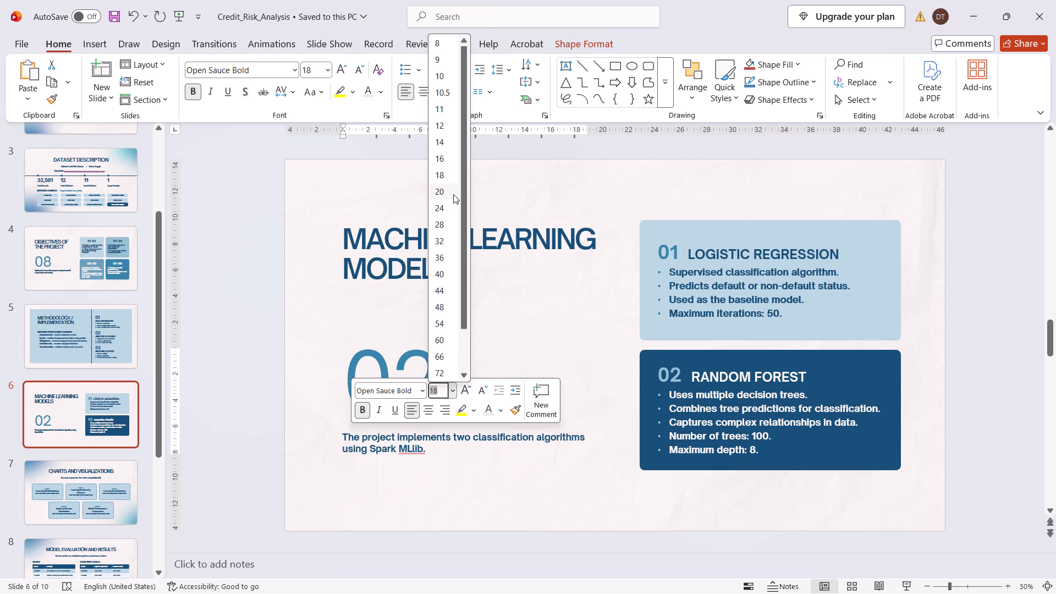
left_click(453, 194)
left_click(225, 404)
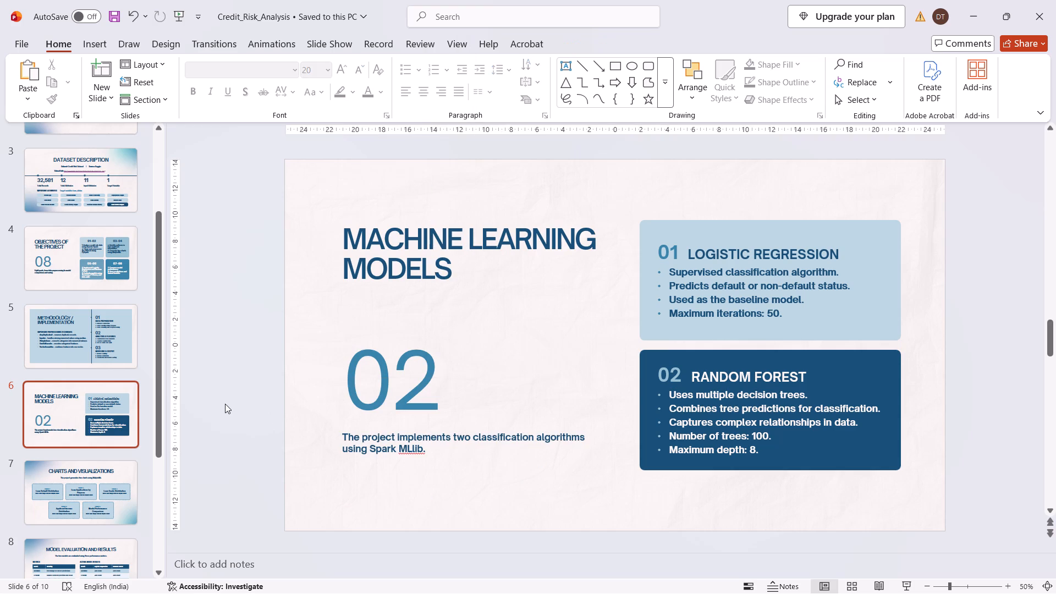
Go to slide 7, switch to File Explorer, and open INT315 Report File from the Credit-Risk-Analysis folder under Documents > Projects.
left_click(71, 509)
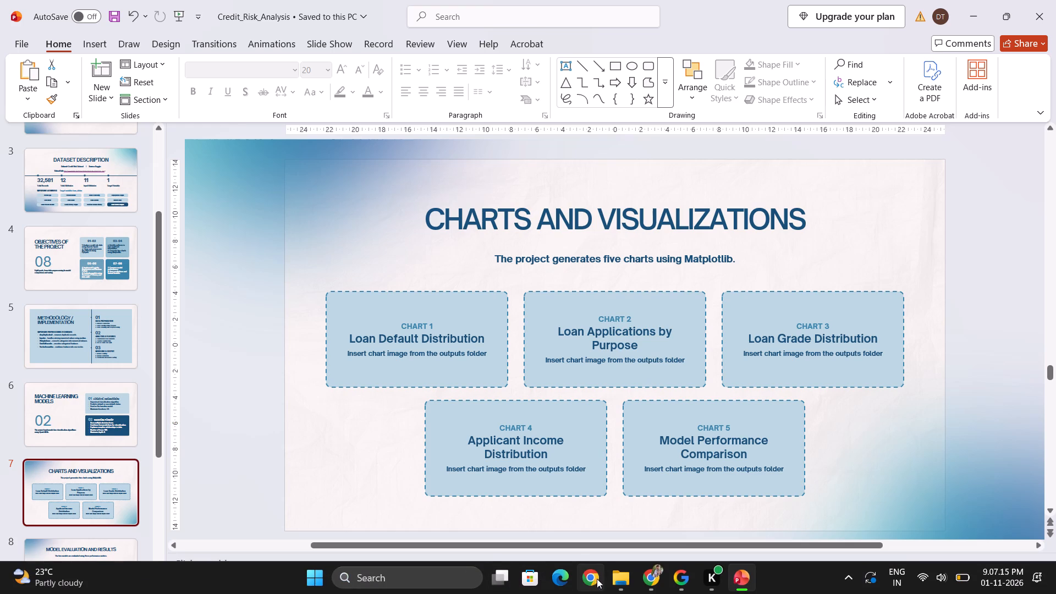
left_click(615, 584)
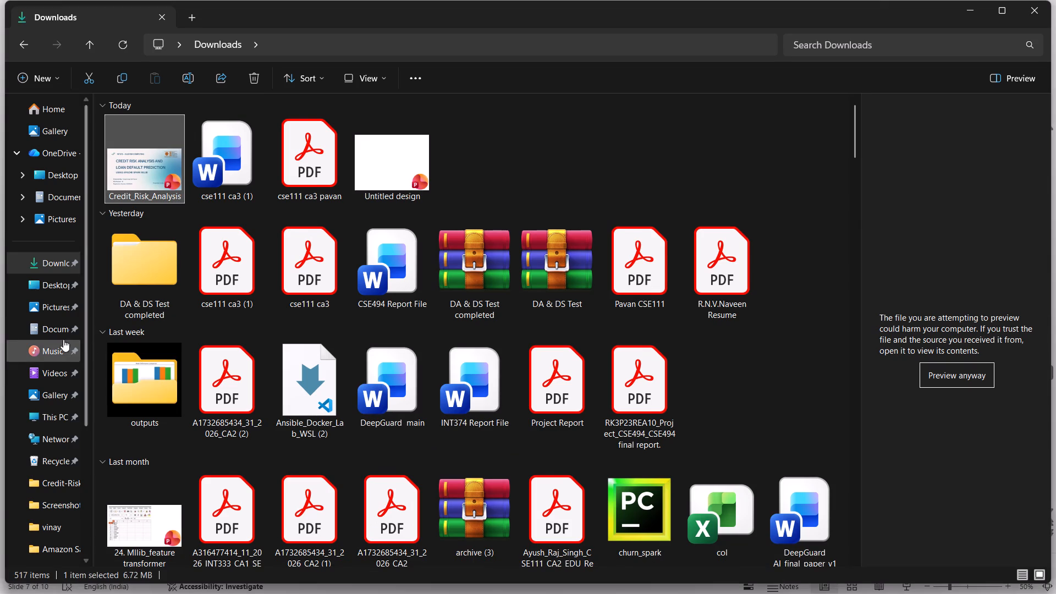
left_click(38, 329)
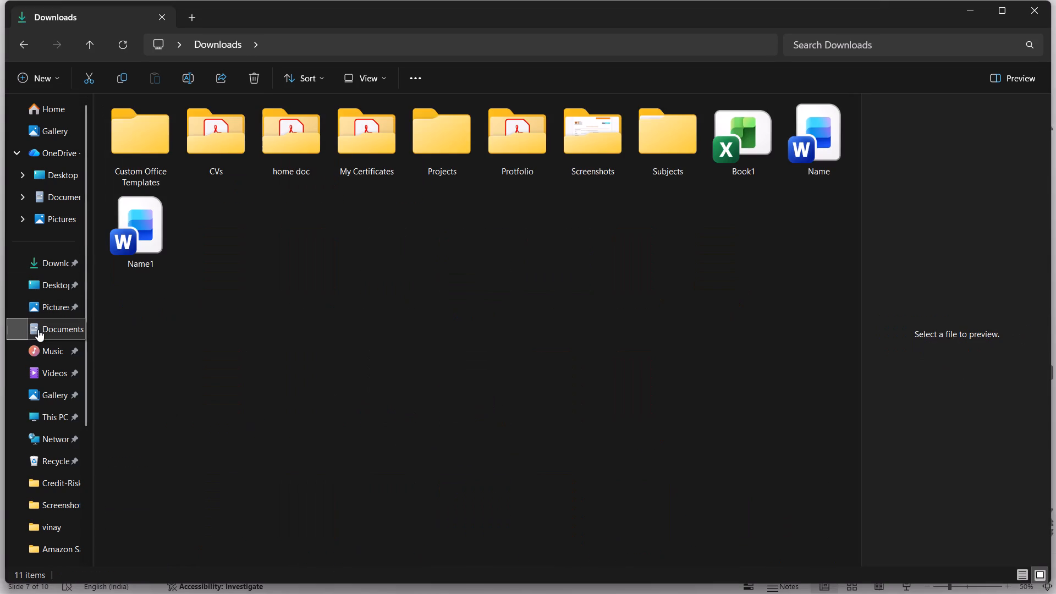
double_click(441, 154)
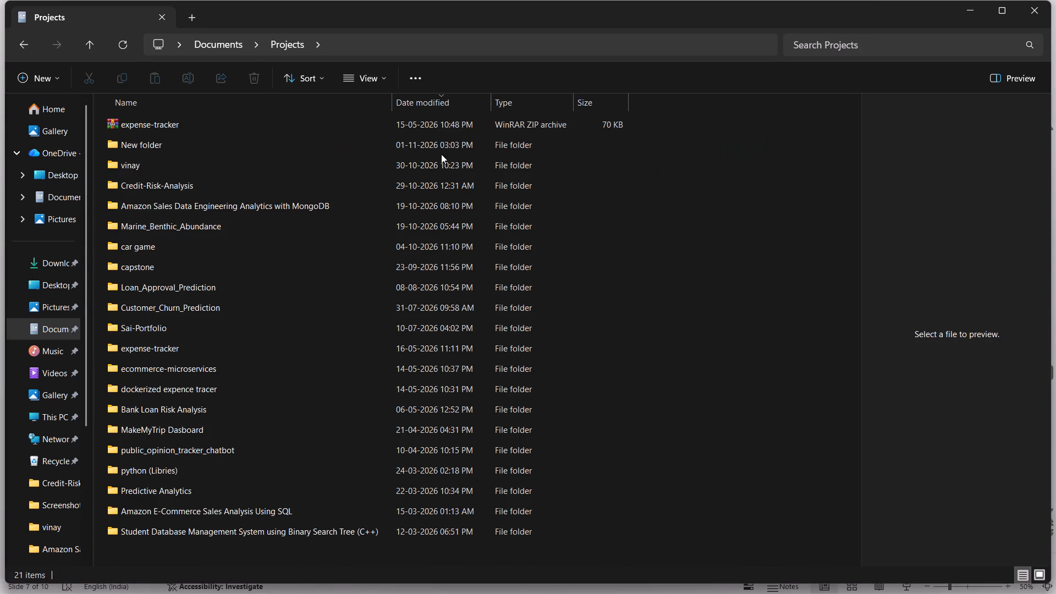
double_click(219, 190)
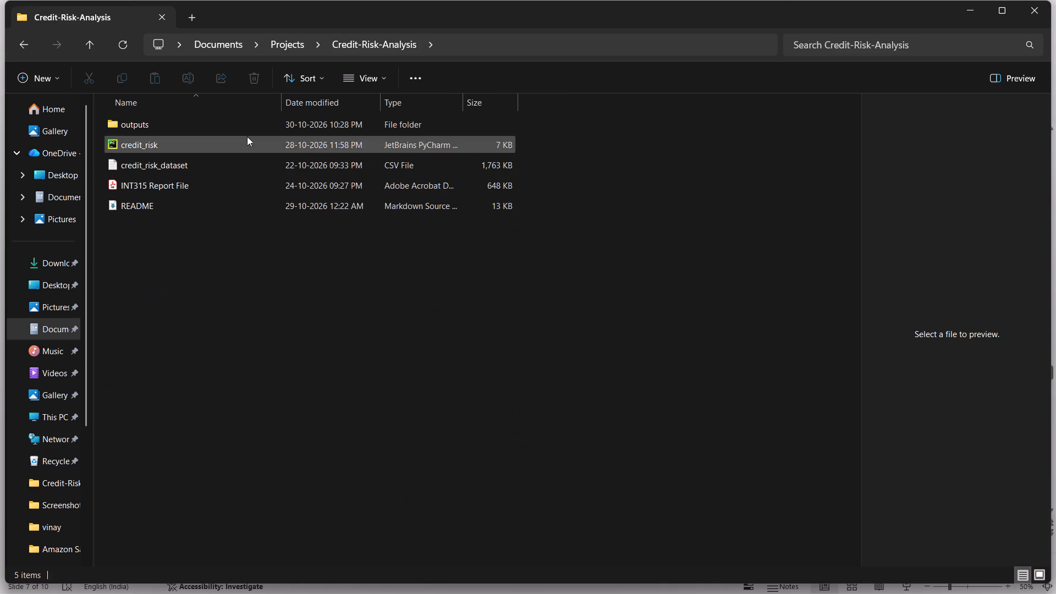
double_click(212, 178)
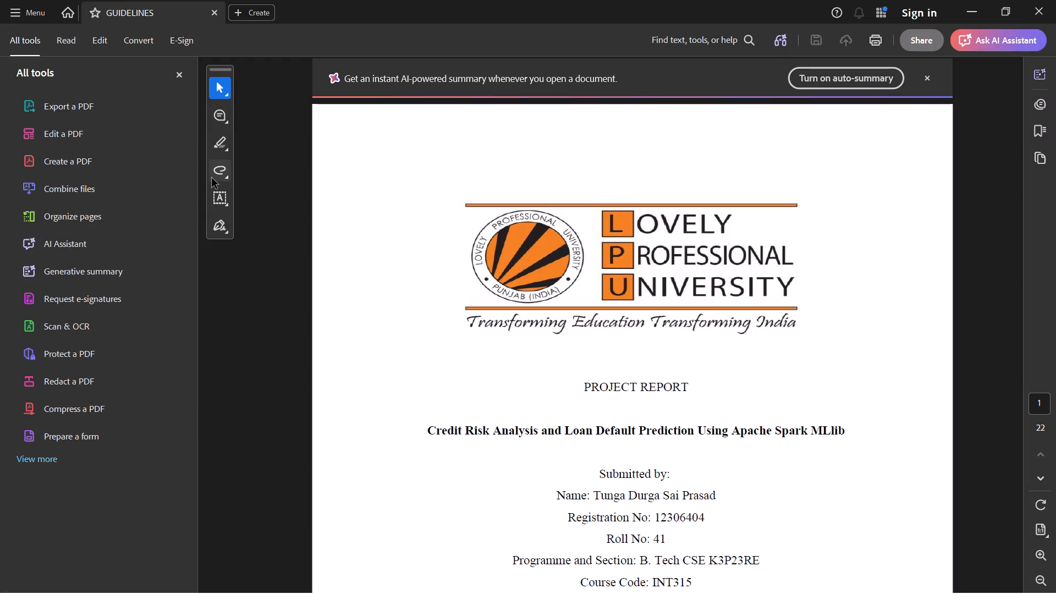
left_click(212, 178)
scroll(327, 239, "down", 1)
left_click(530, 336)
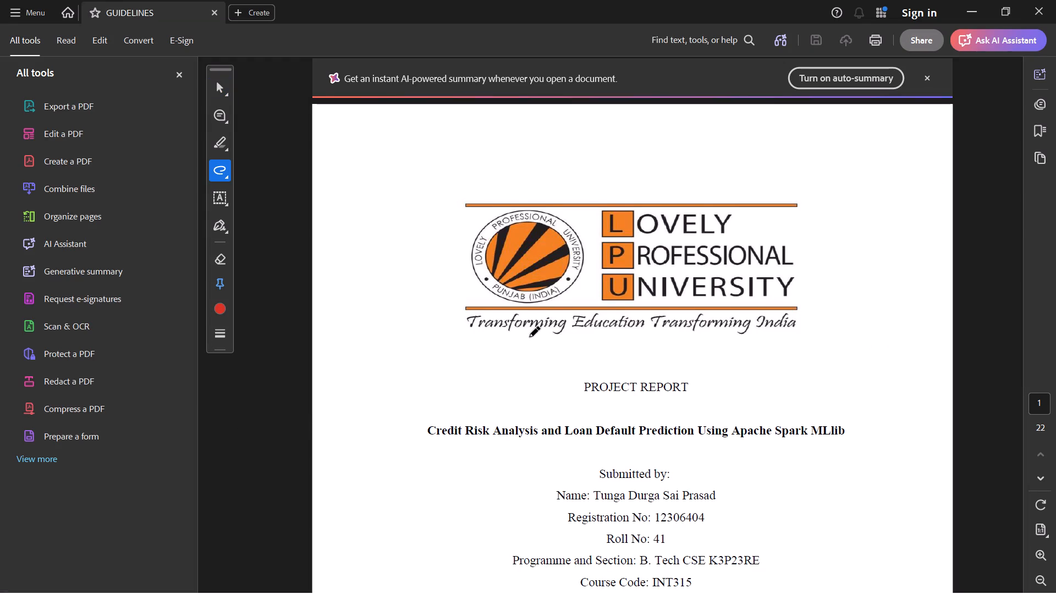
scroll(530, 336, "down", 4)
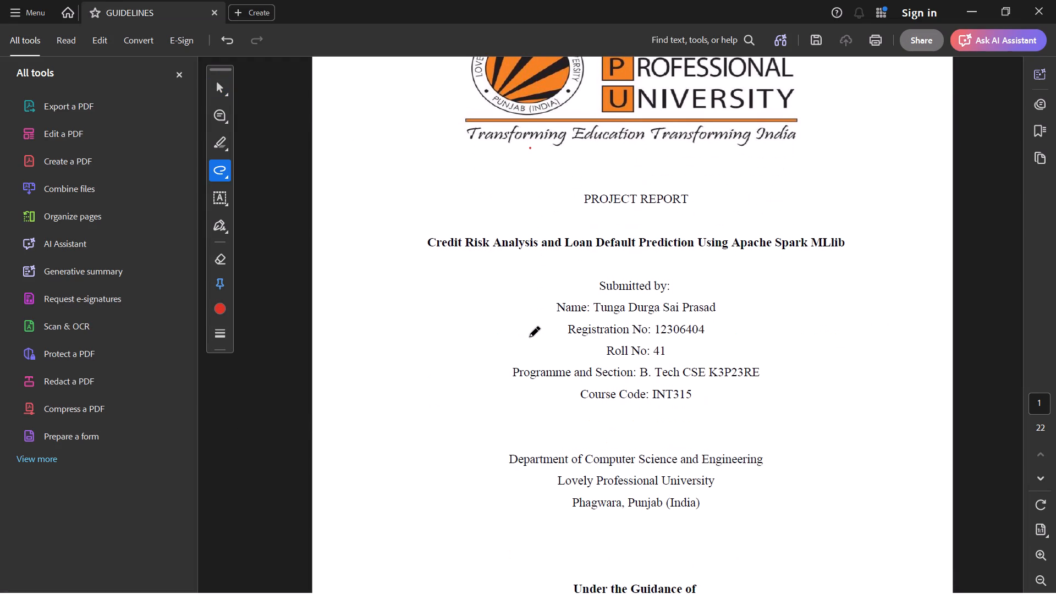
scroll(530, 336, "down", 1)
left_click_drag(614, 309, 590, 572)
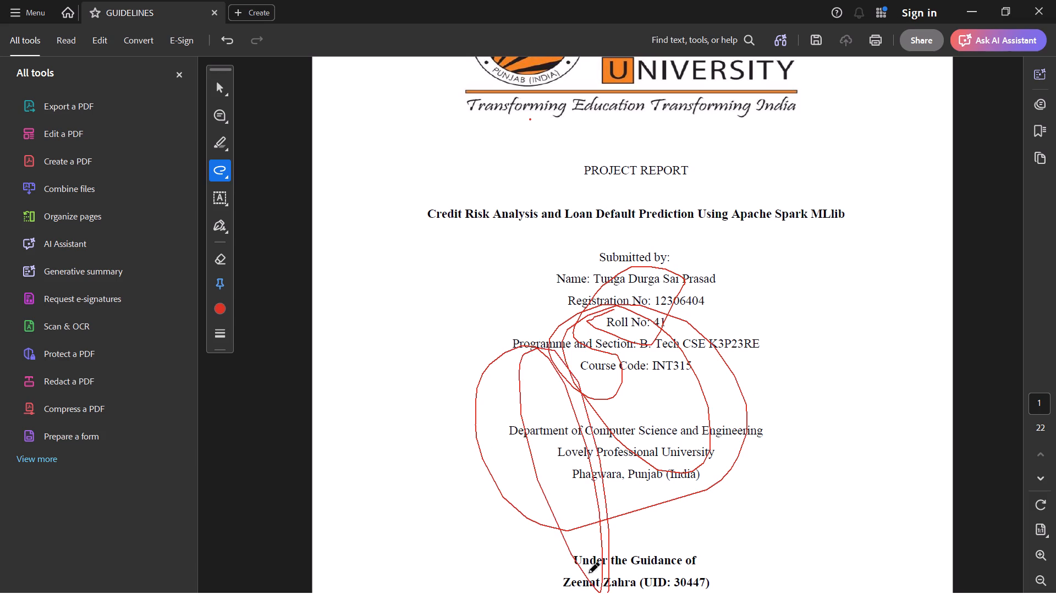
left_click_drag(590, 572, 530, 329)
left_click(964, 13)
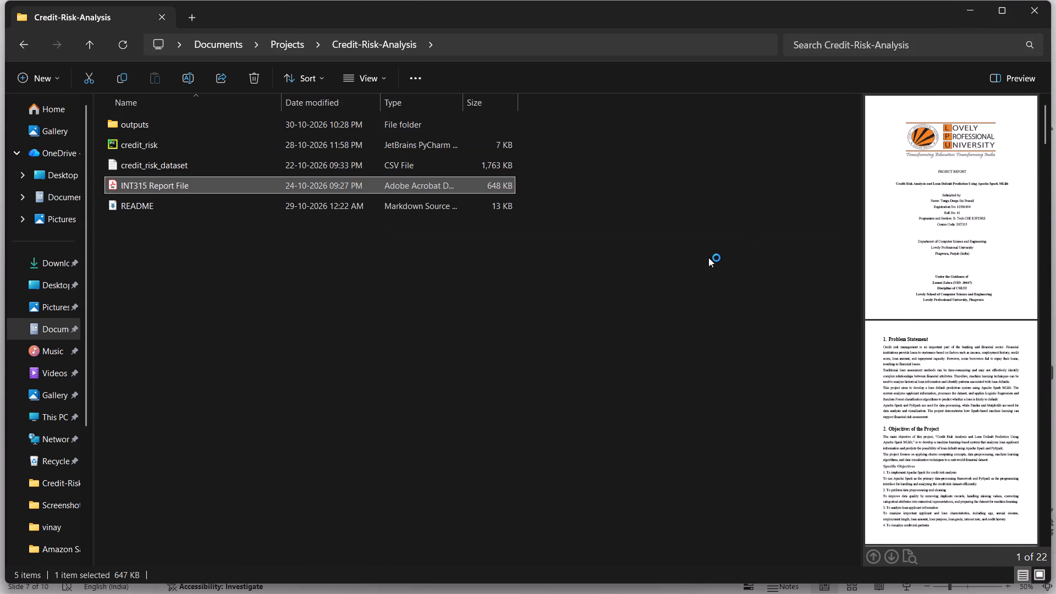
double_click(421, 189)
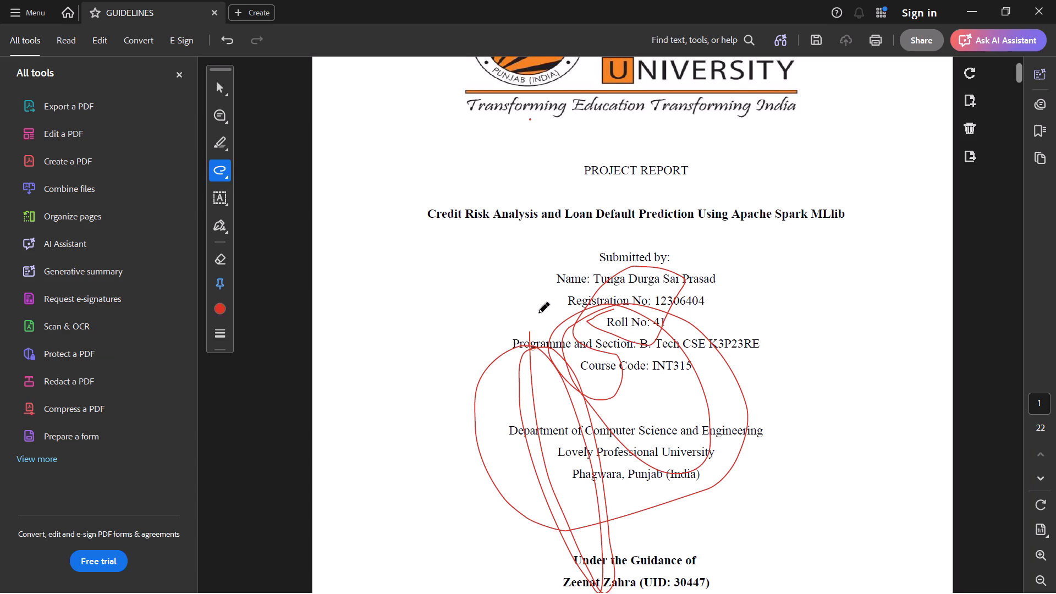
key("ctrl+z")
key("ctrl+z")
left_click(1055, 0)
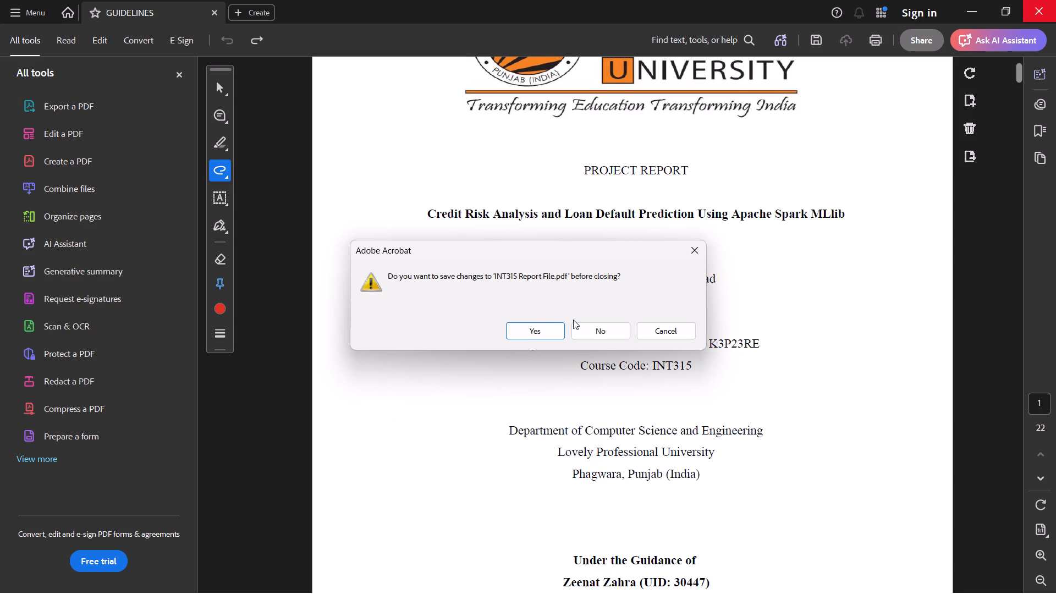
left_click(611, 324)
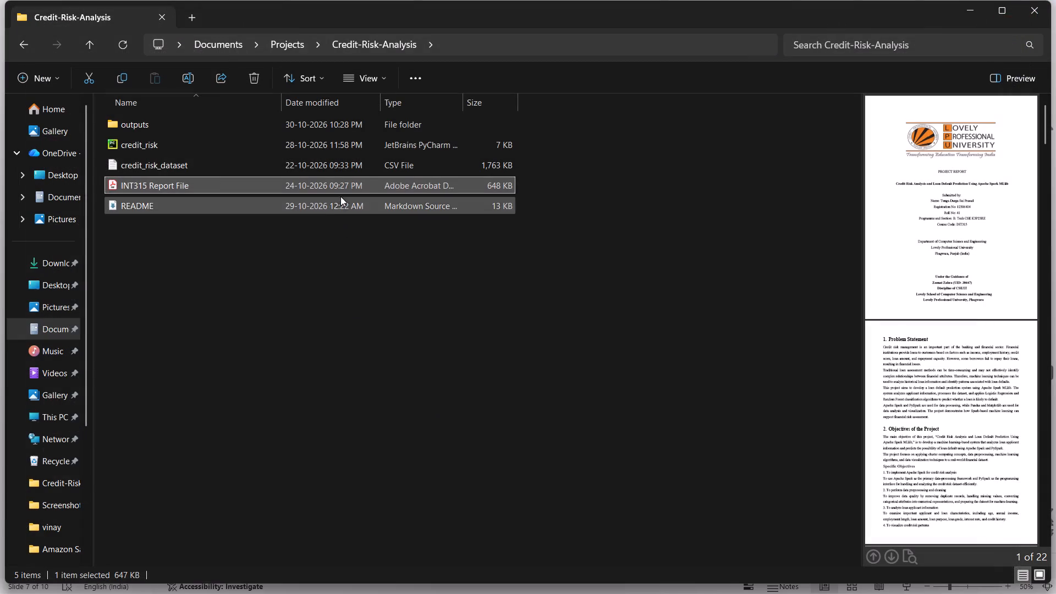
Reopen INT315 Report File, look through its cover page and Problem Statement section, and close it.
double_click(338, 189)
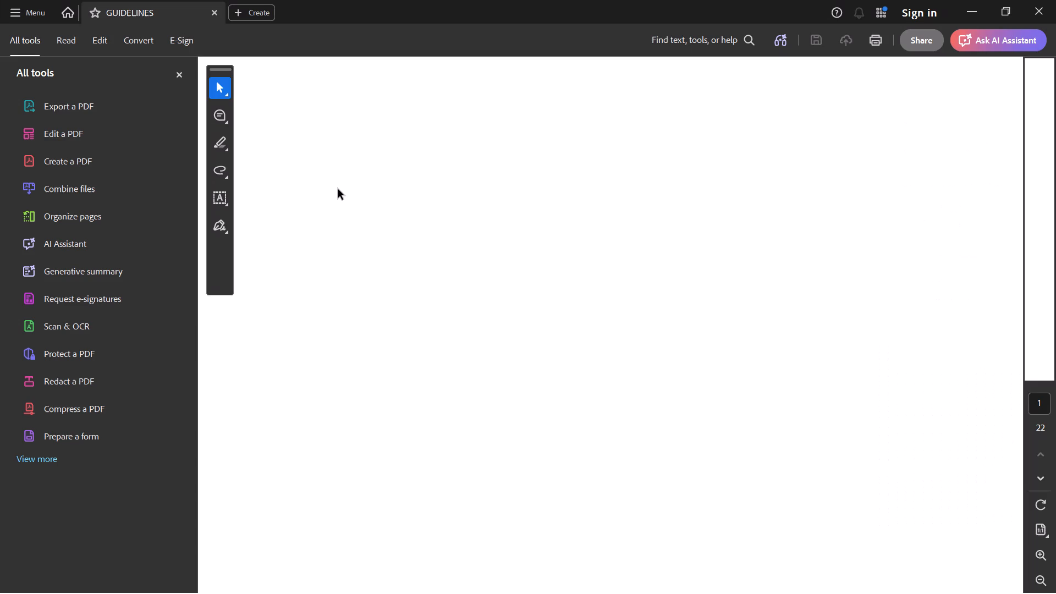
scroll(425, 306, "down", 5)
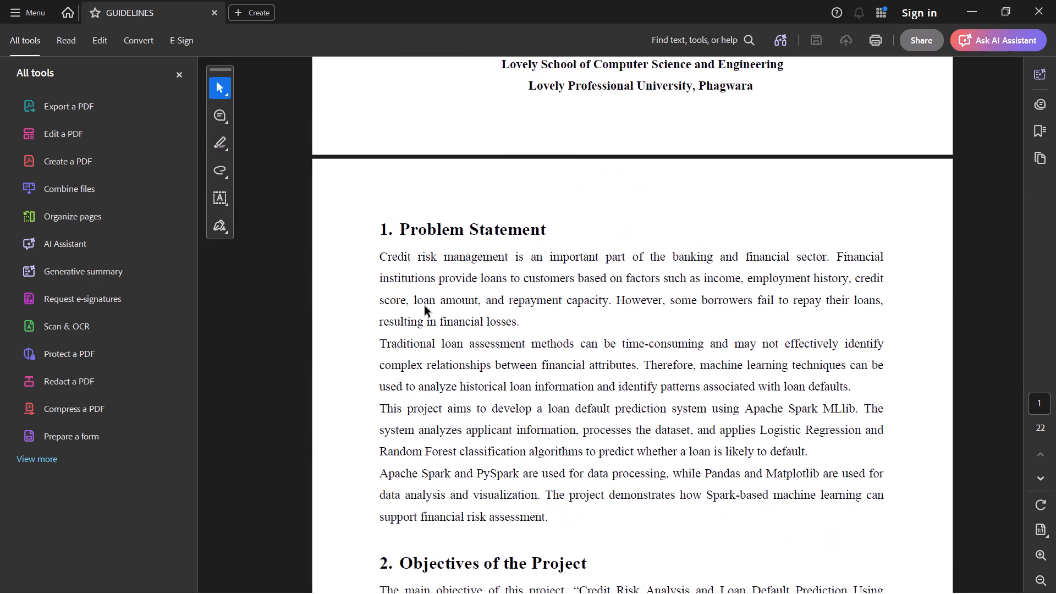
left_click(1054, 0)
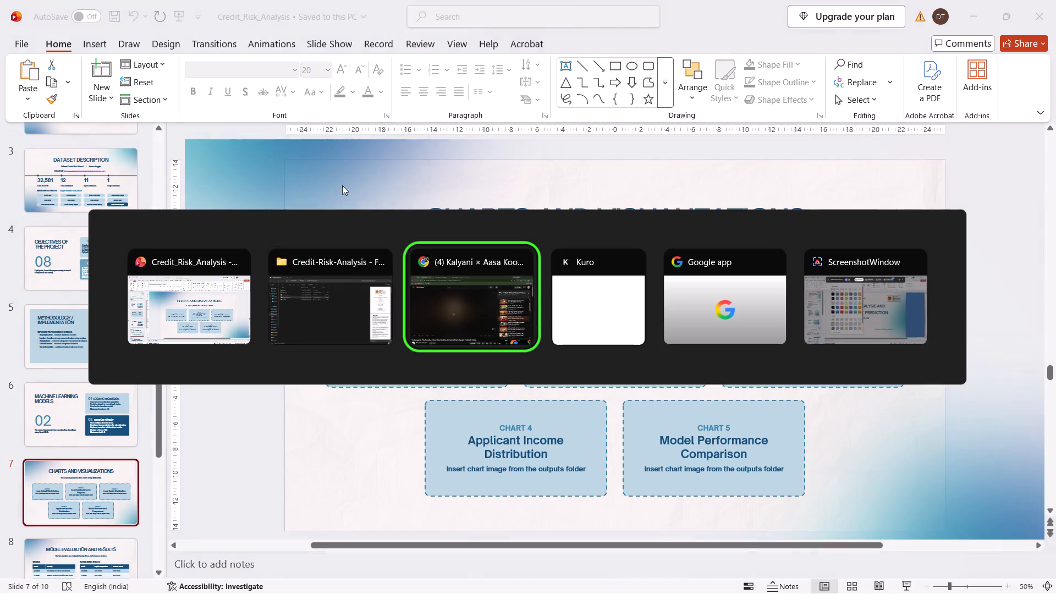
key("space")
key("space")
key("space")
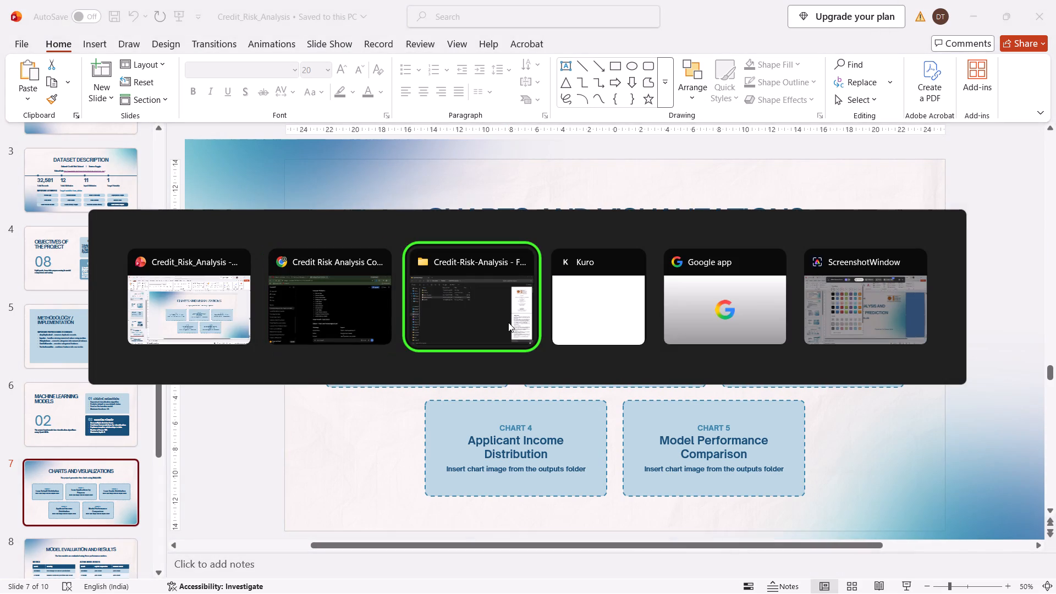
double_click(411, 185)
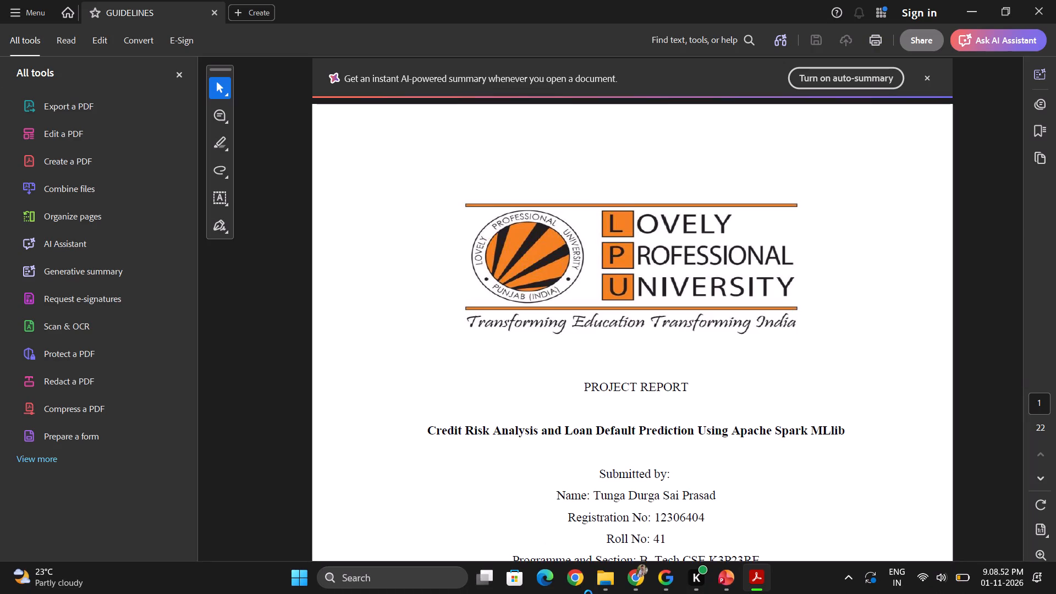
scroll(618, 443, "down", 9)
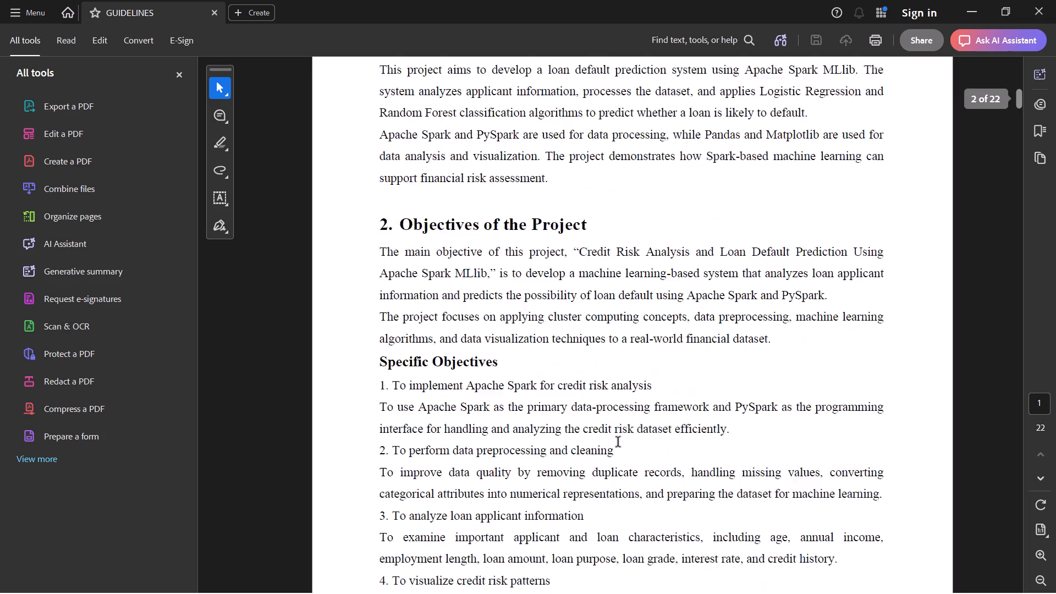
scroll(618, 443, "down", 8)
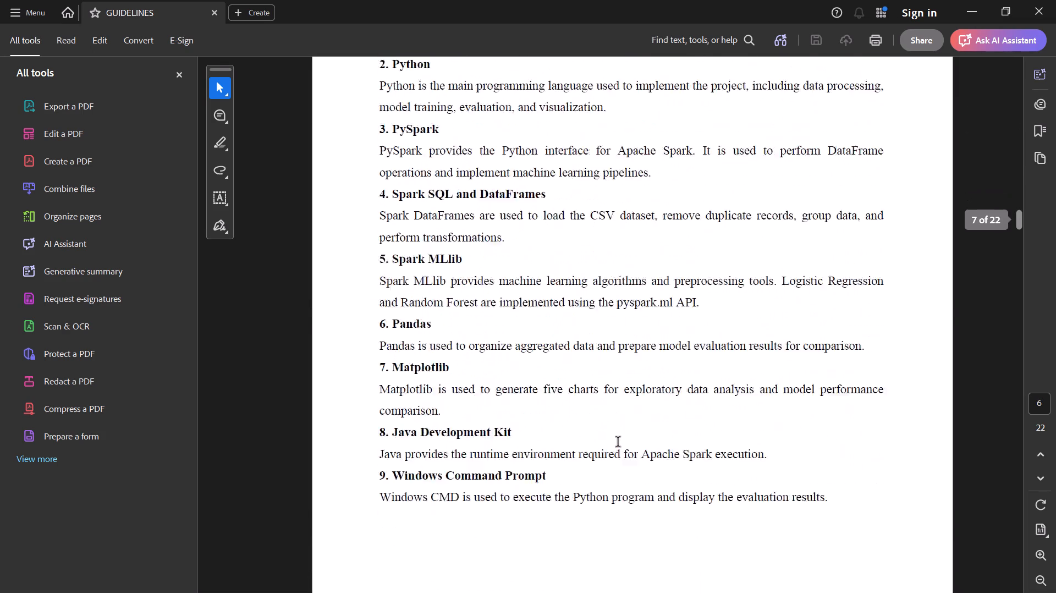
scroll(618, 443, "down", 1)
scroll(618, 443, "up", 4)
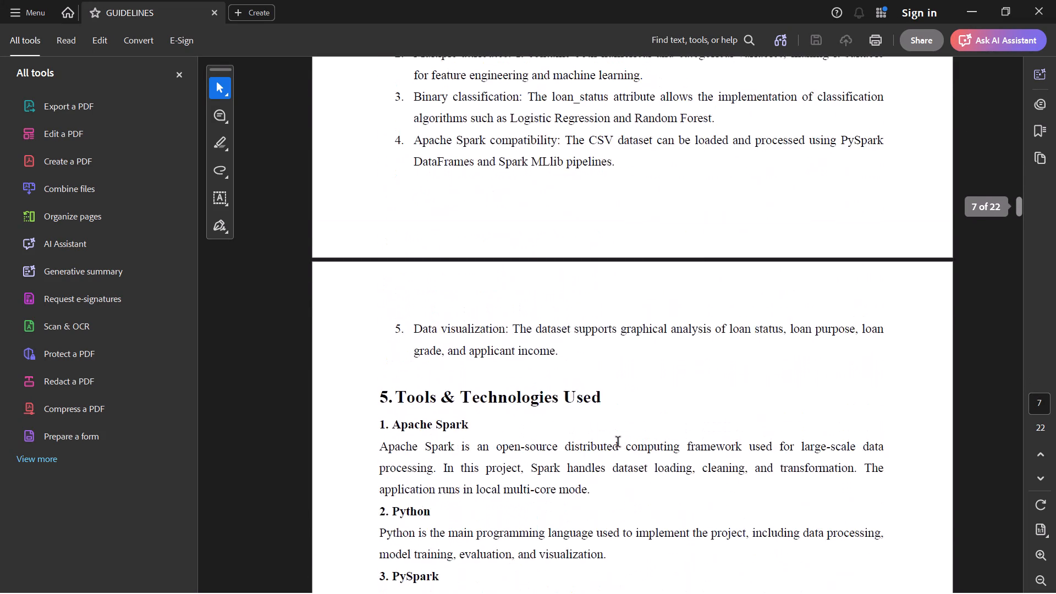
scroll(618, 443, "up", 3)
scroll(618, 443, "down", 6)
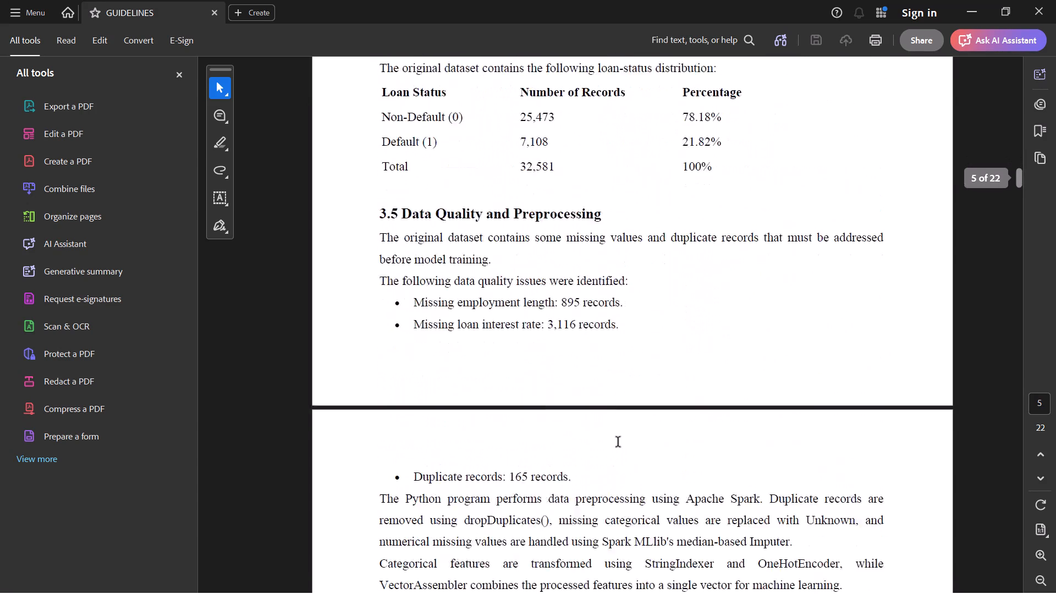
scroll(618, 443, "down", 3)
scroll(618, 443, "up", 1)
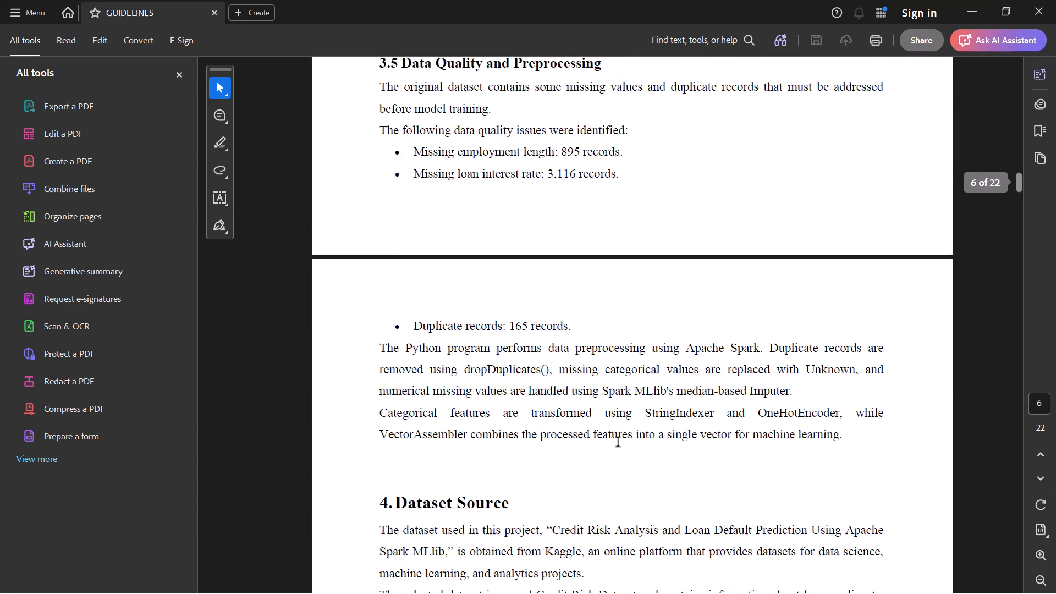
scroll(618, 443, "down", 4)
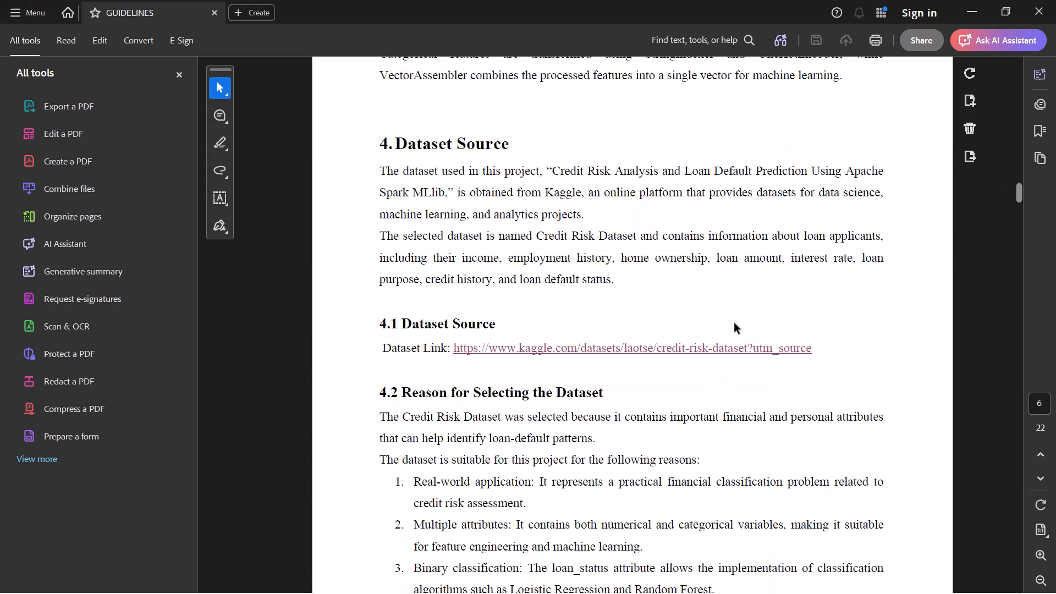
left_click(735, 348)
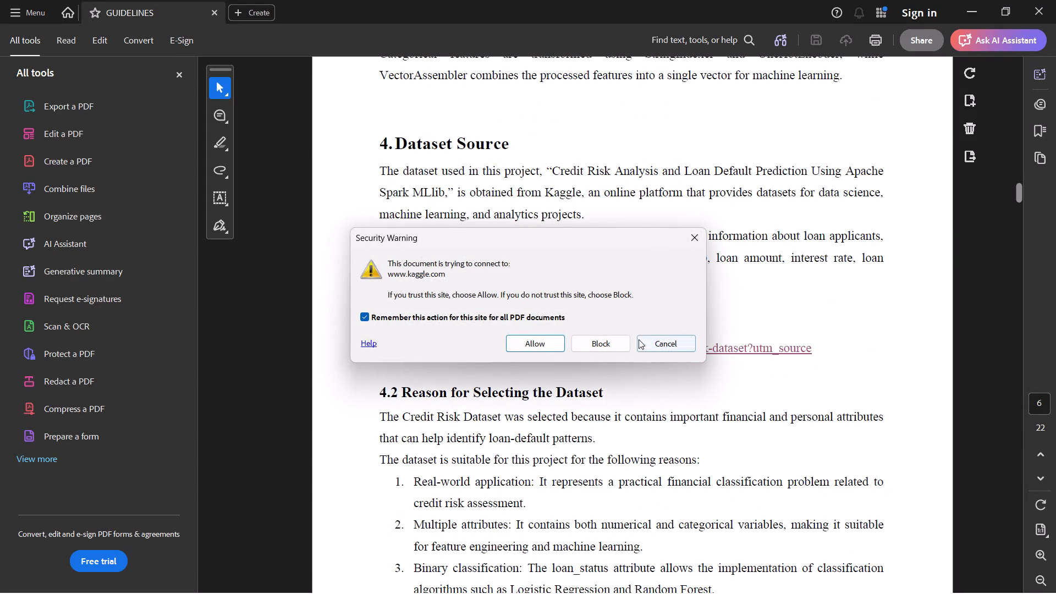
left_click(565, 343)
left_click(557, 343)
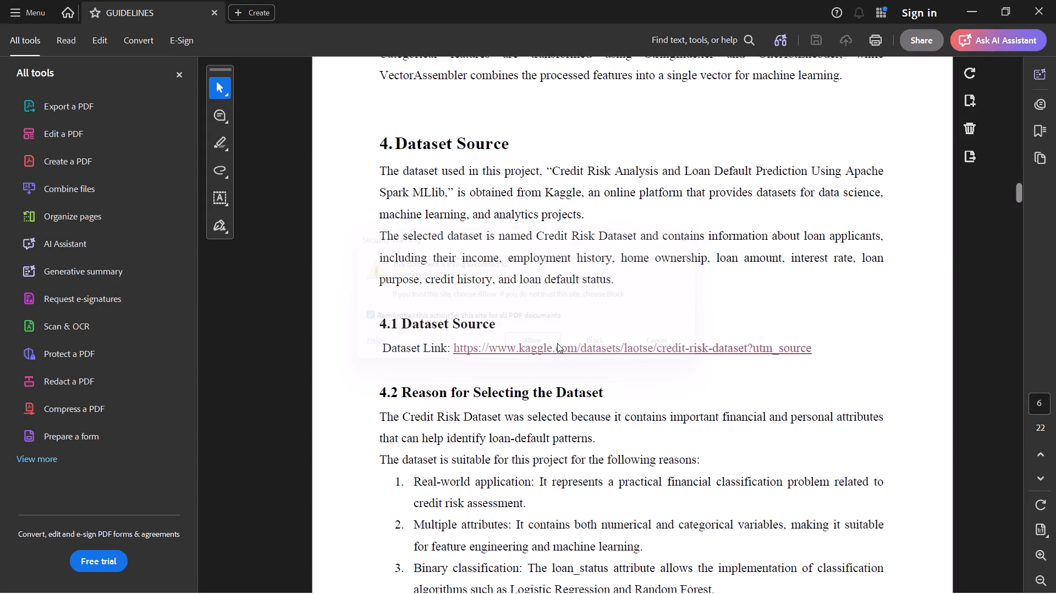
scroll(592, 440, "down", 3)
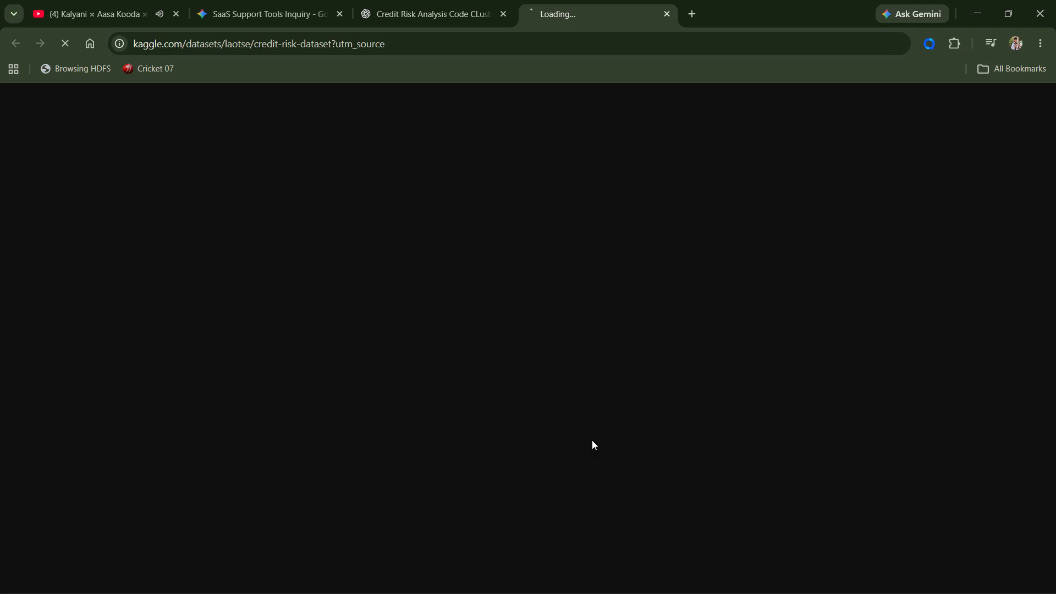
scroll(592, 440, "down", 1)
left_click(464, 0)
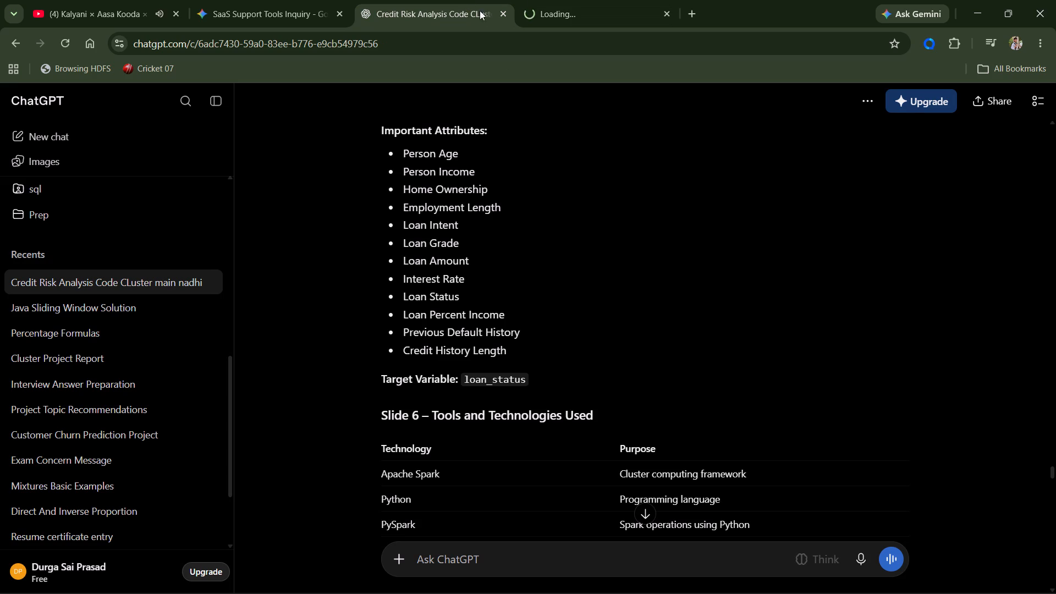
left_click(570, 0)
Switch to the YouTube mix and play the Golden Sparrow video song from the playlist.
left_click(149, 0)
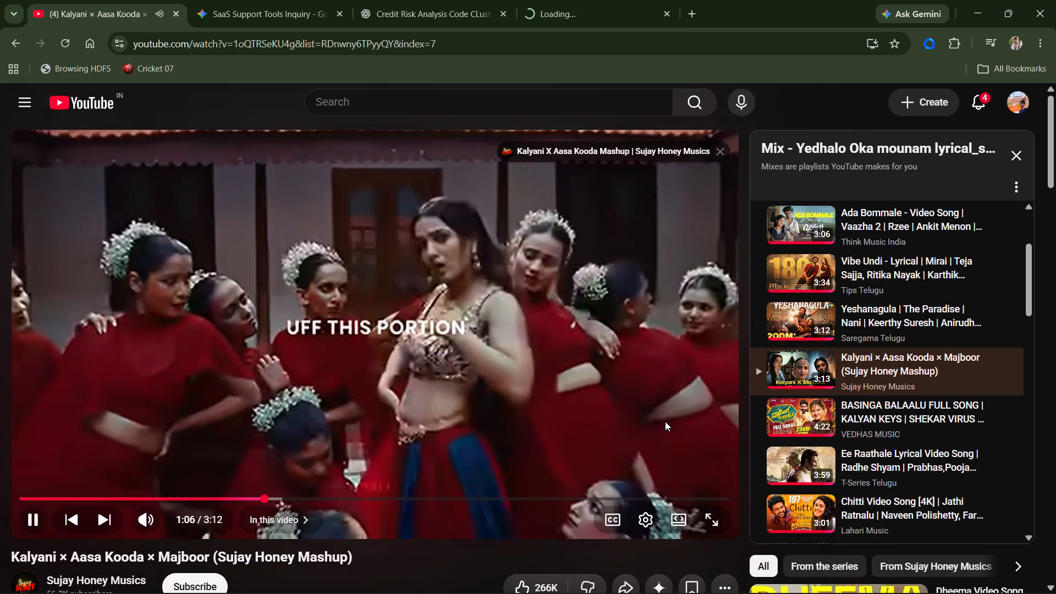
scroll(800, 425, "down", 3)
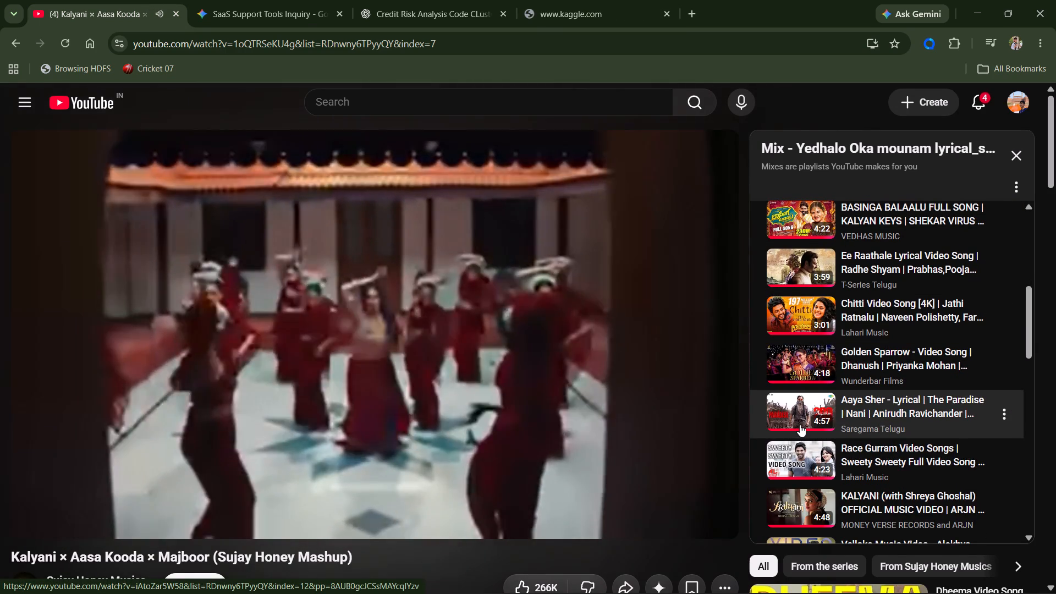
scroll(800, 425, "down", 3)
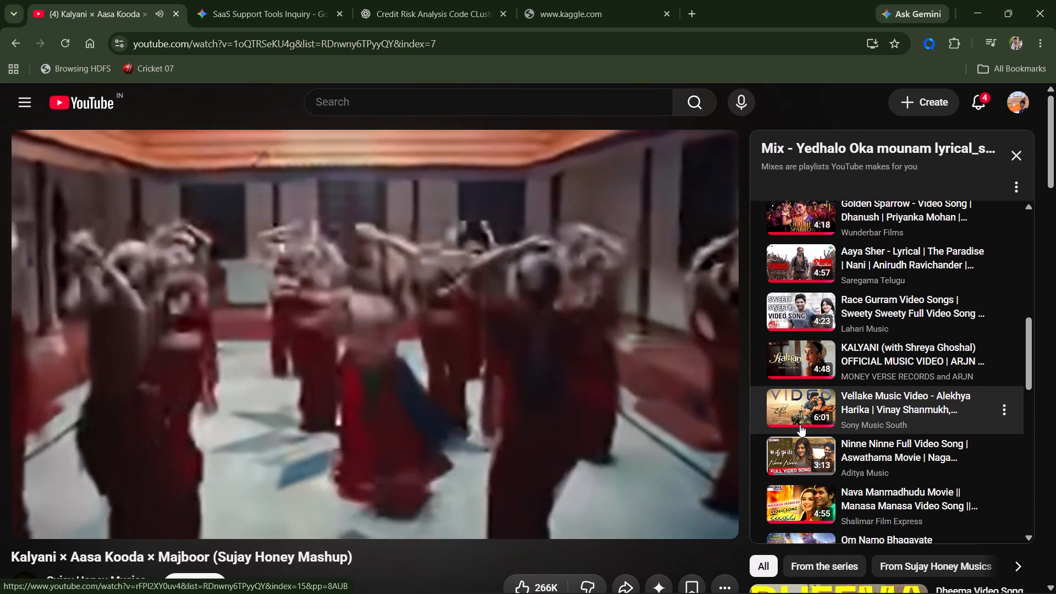
scroll(817, 274, "up", 1)
left_click(817, 274)
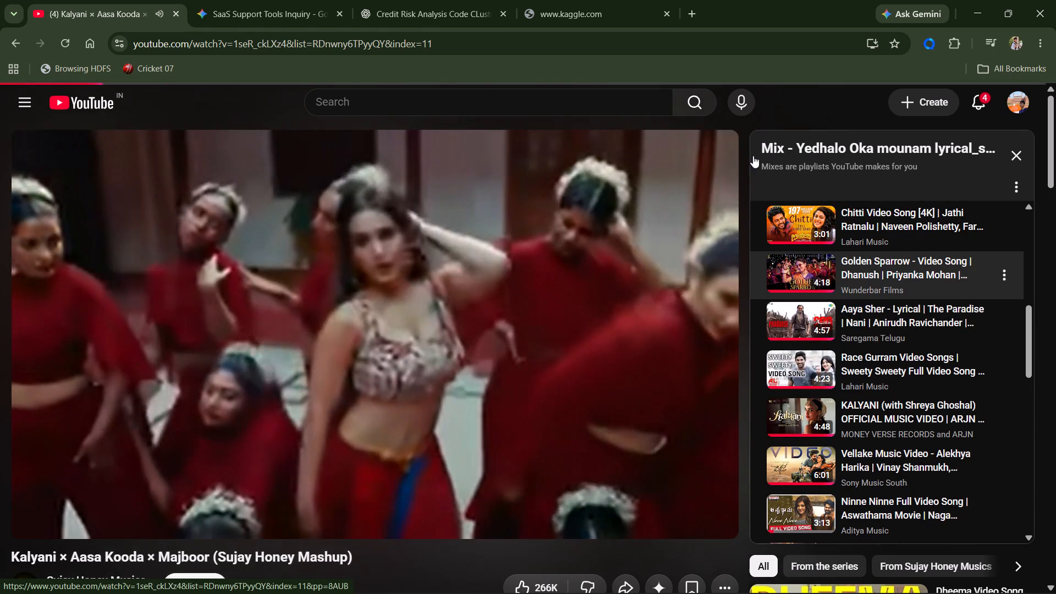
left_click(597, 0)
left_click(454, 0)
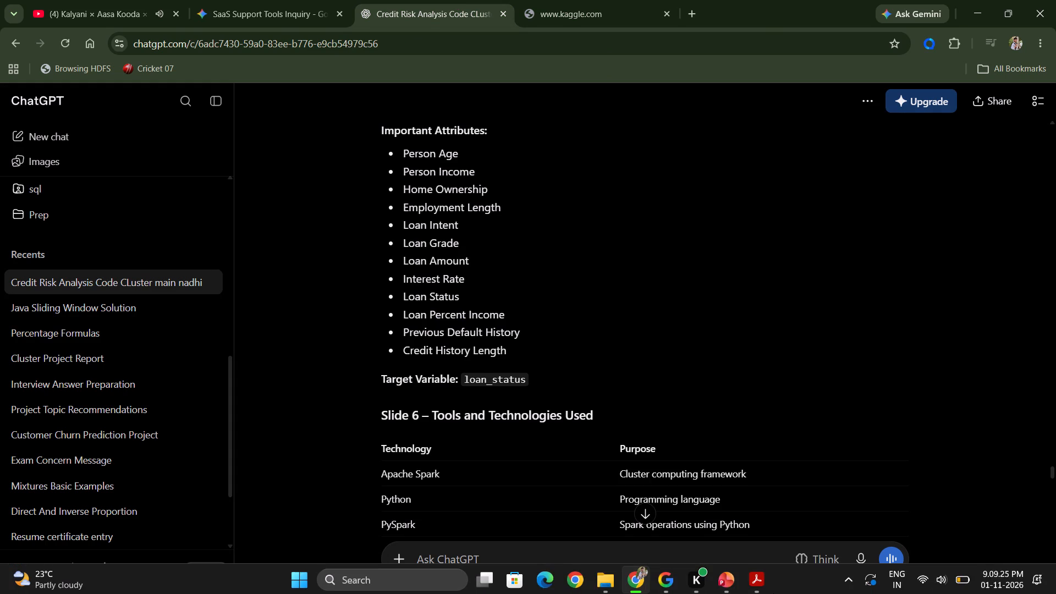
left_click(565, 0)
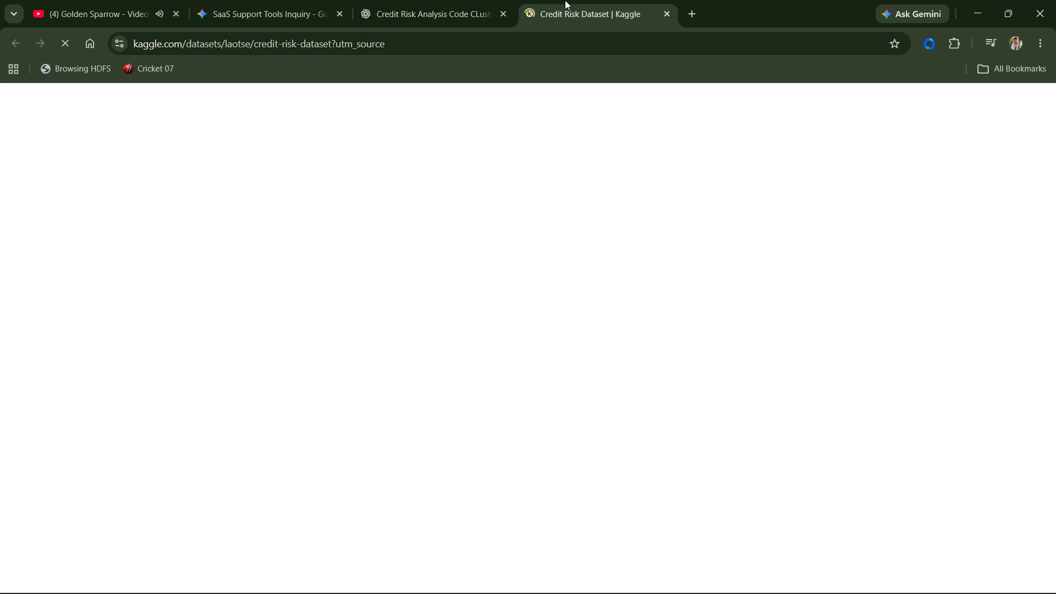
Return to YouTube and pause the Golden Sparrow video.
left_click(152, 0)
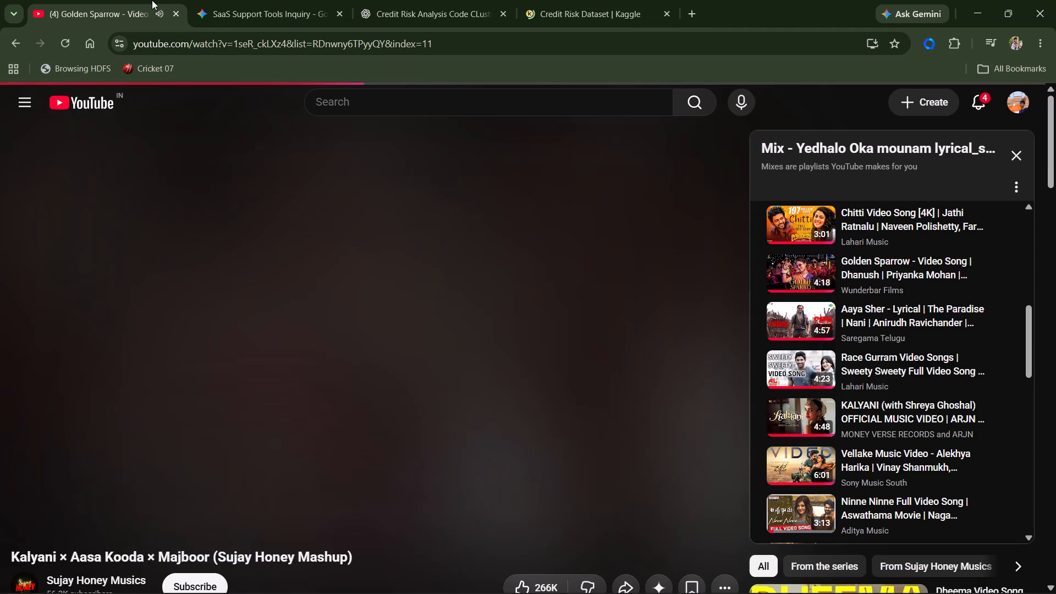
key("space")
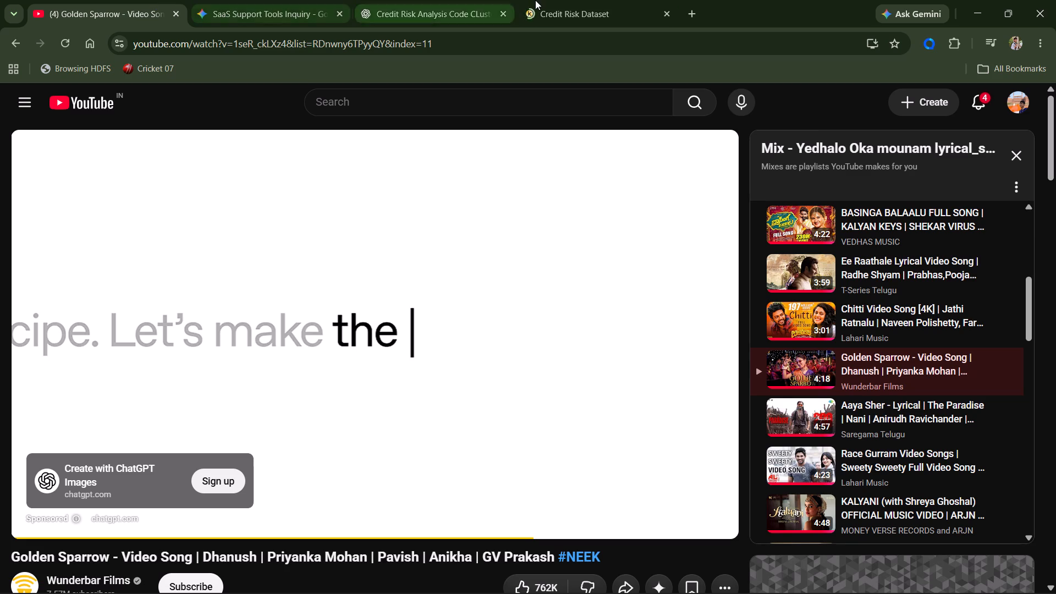
View the Credit Risk Dataset page on Kaggle and close it.
left_click(617, 0)
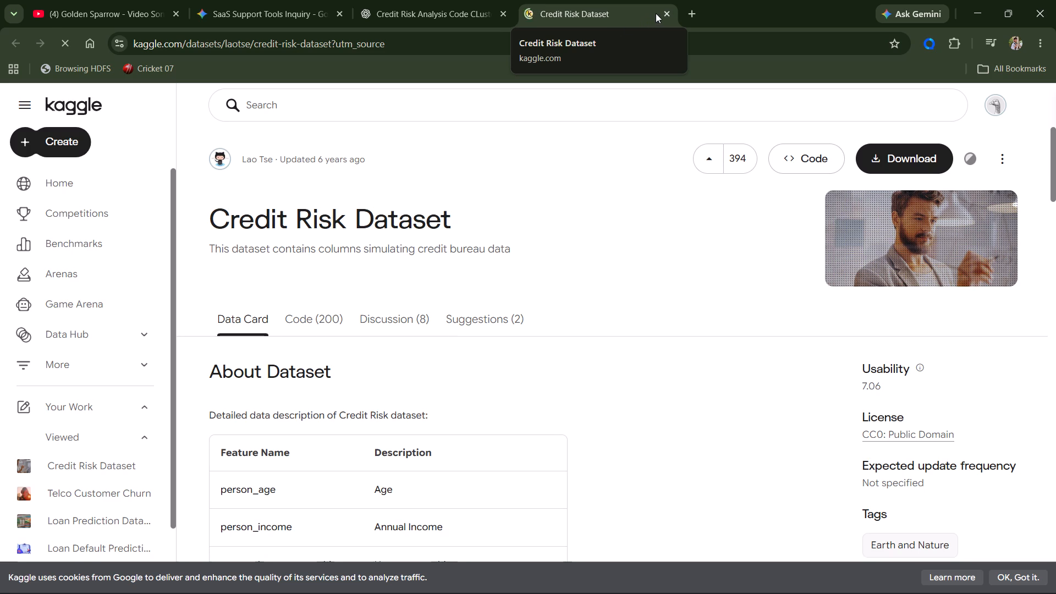
left_click(670, 16)
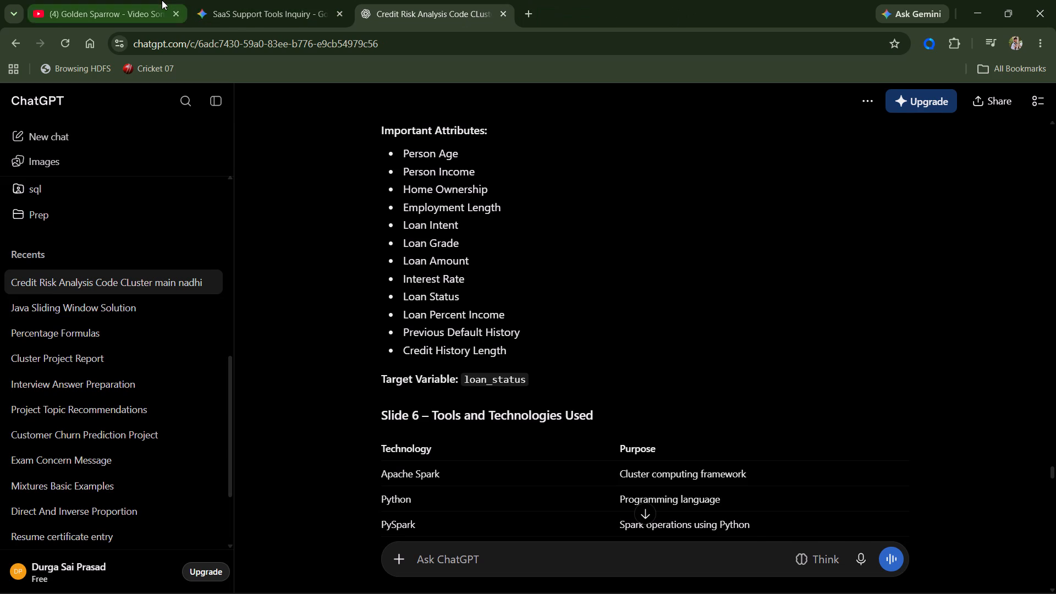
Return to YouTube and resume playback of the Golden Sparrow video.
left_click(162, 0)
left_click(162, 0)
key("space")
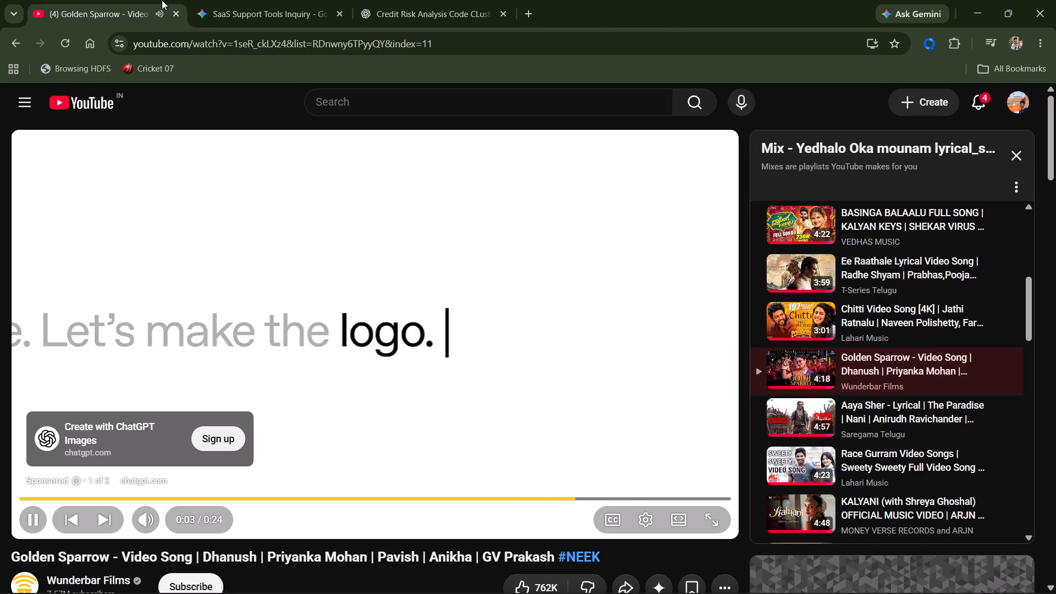
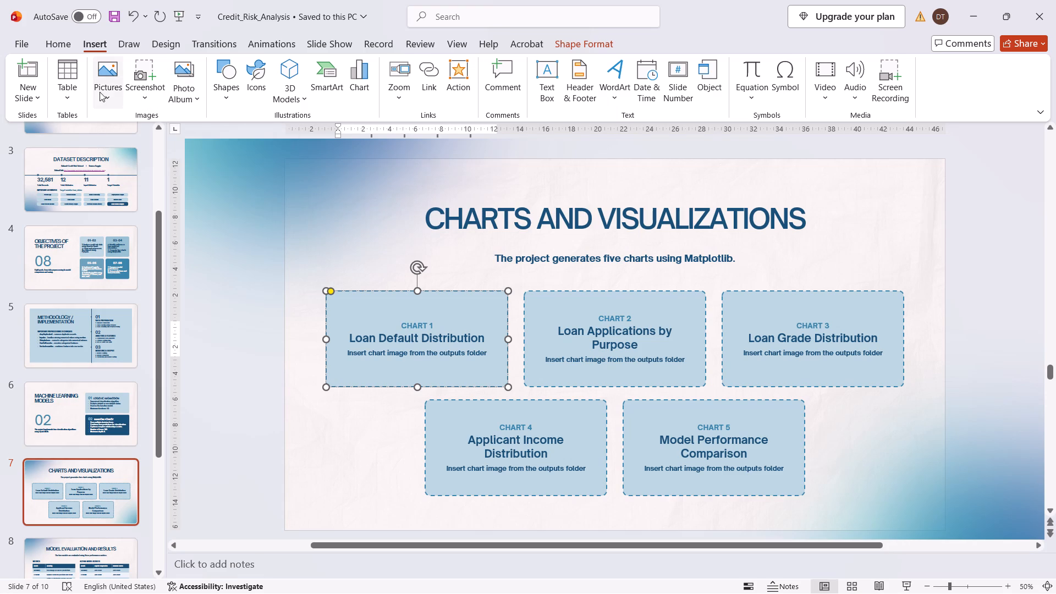
left_click(100, 92)
left_click(135, 140)
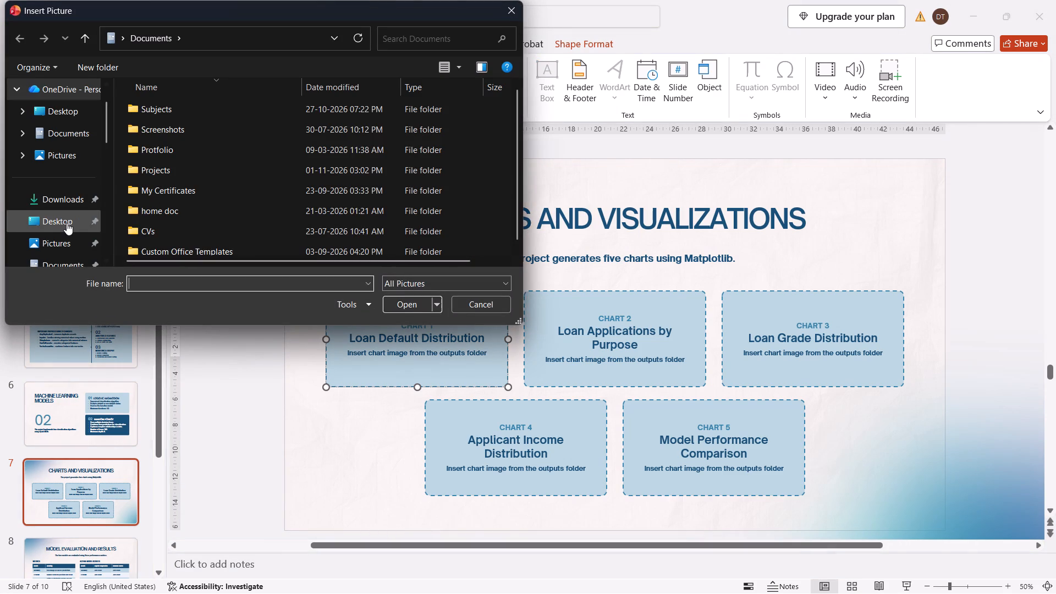
left_click(67, 232)
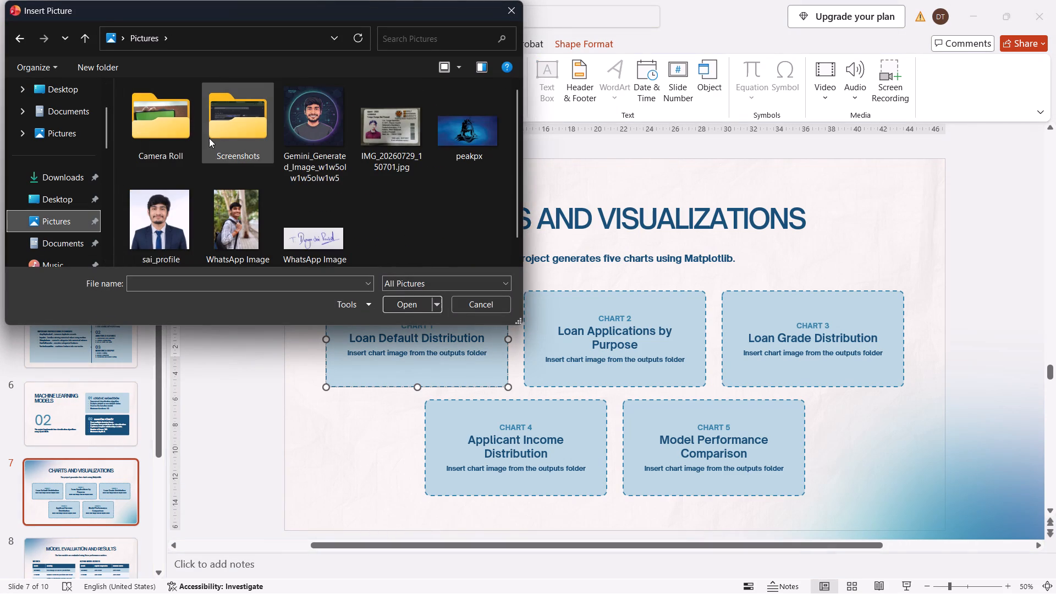
double_click(212, 138)
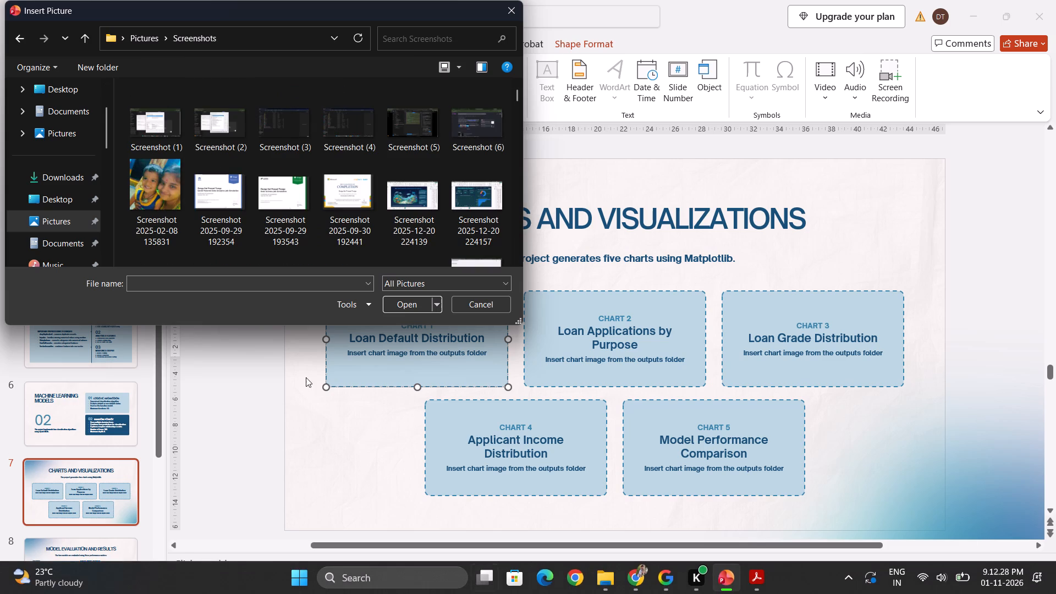
scroll(226, 204, "down", 20)
scroll(226, 204, "down", 6)
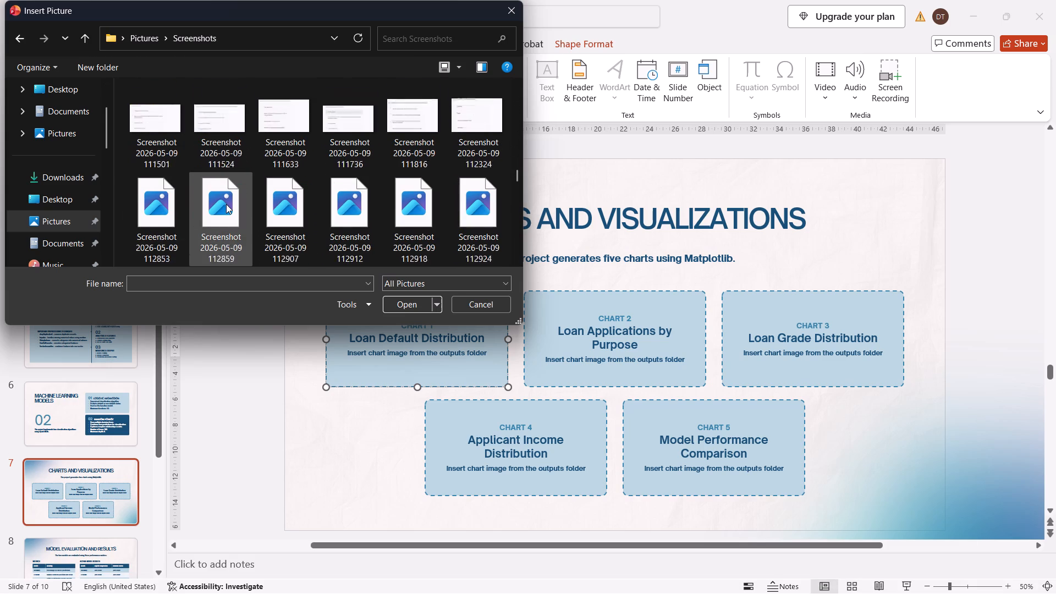
scroll(226, 204, "down", 20)
scroll(226, 204, "down", 5)
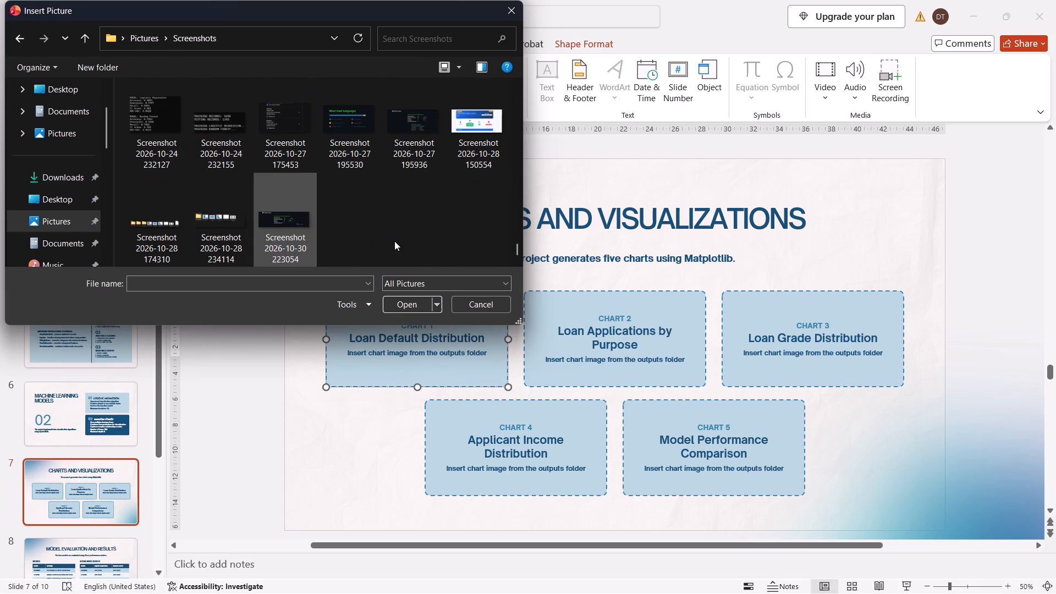
scroll(394, 241, "up", 2)
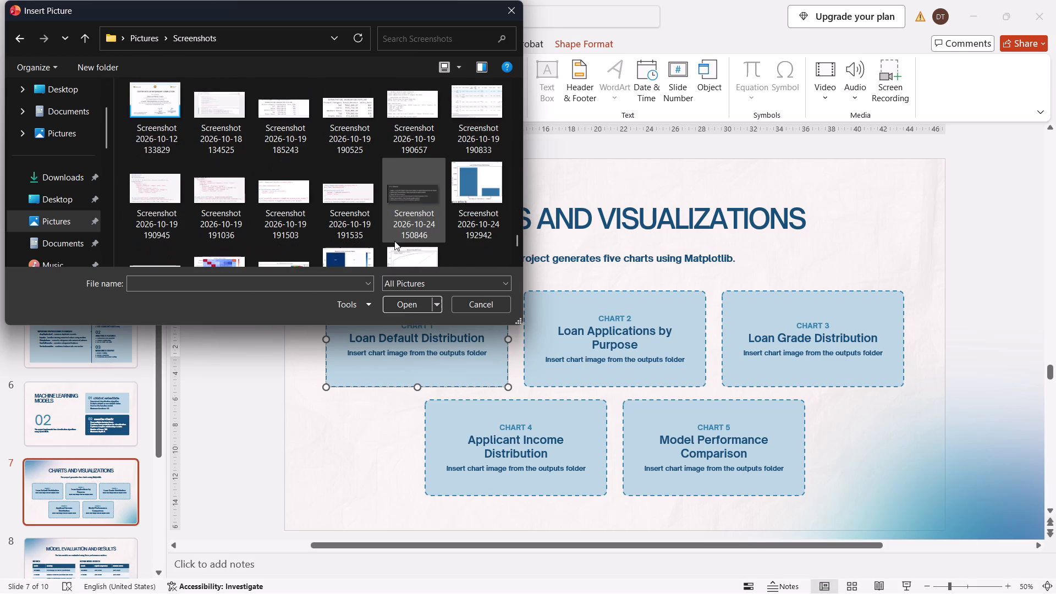
double_click(459, 181)
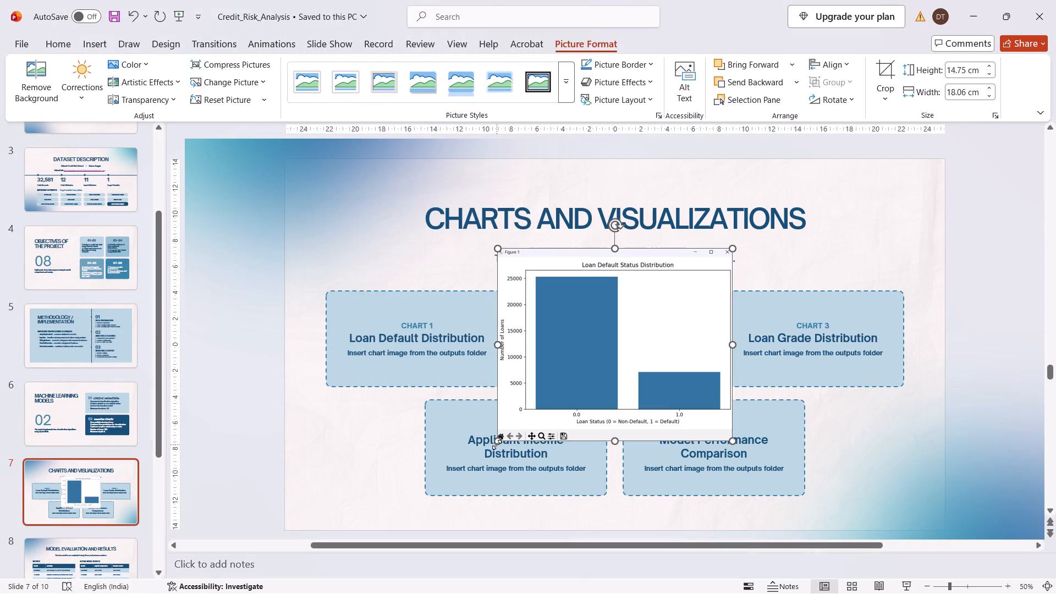
Shrink the Loan Default Status Distribution picture to about 10.5 by 12.86 cm and place it over the Chart 1 box.
left_click_drag(497, 444, 563, 371)
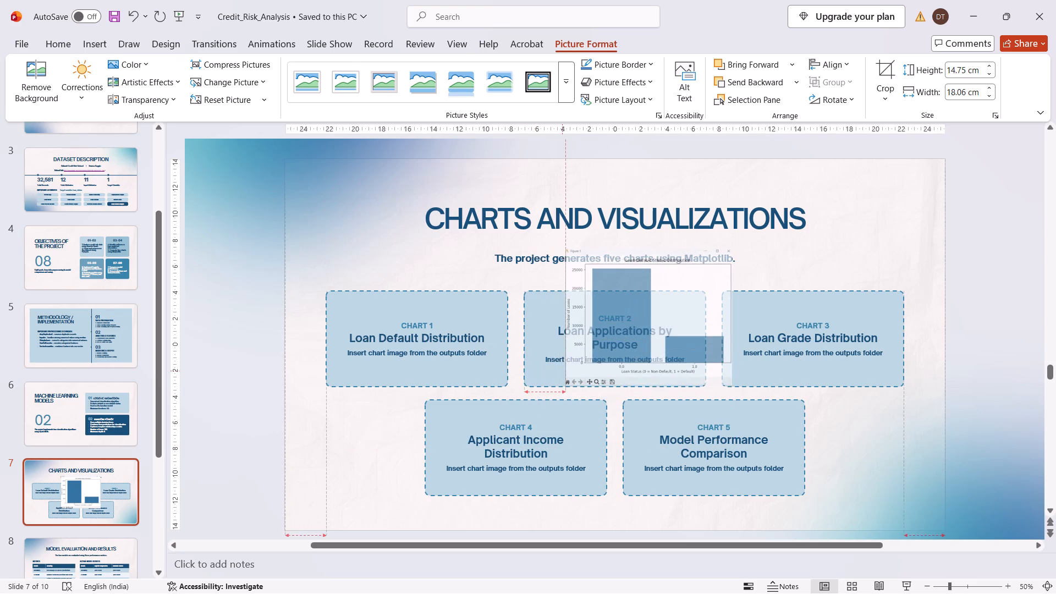
left_click_drag(563, 371, 564, 371)
left_click_drag(659, 326, 424, 327)
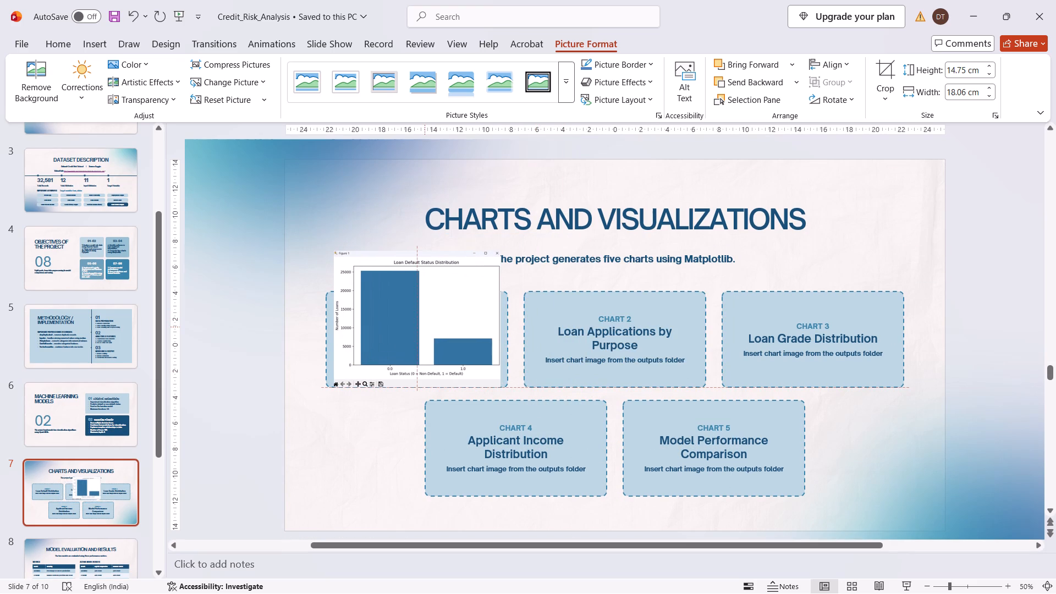
left_click_drag(424, 327, 426, 341)
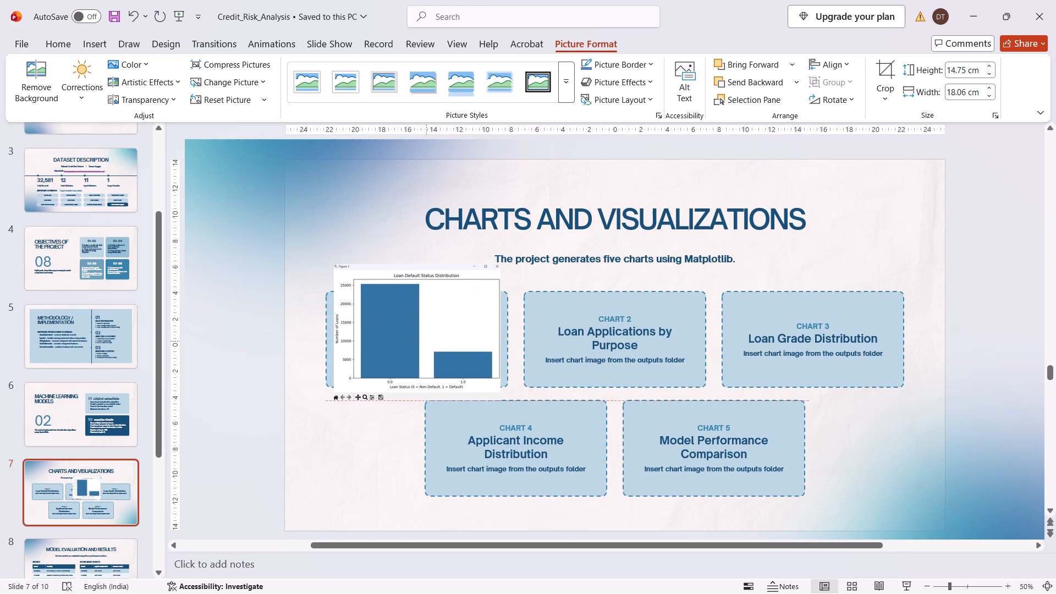
left_click_drag(426, 341, 424, 343)
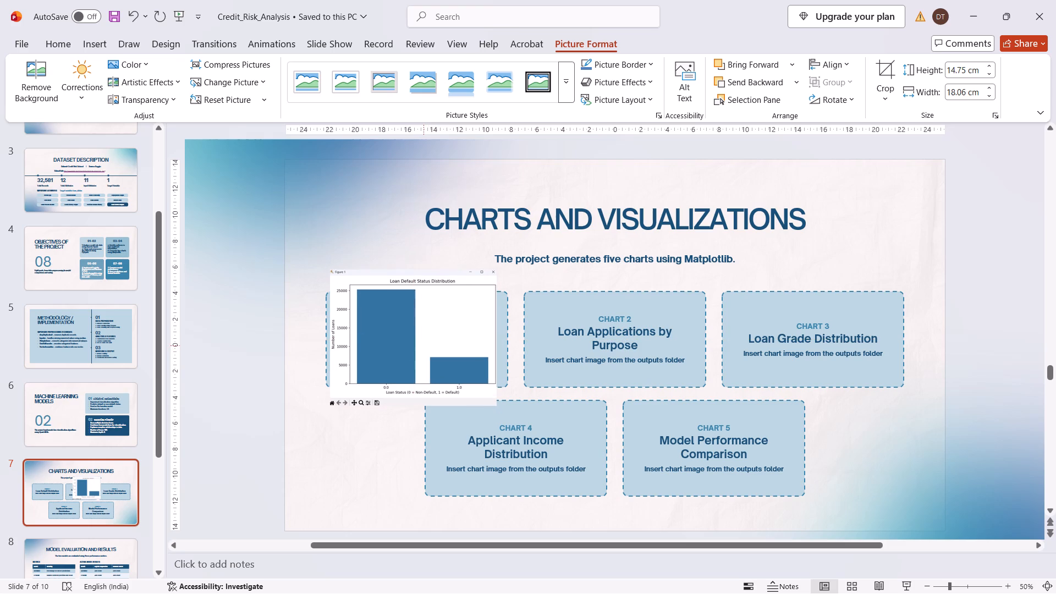
left_click_drag(424, 343, 429, 336)
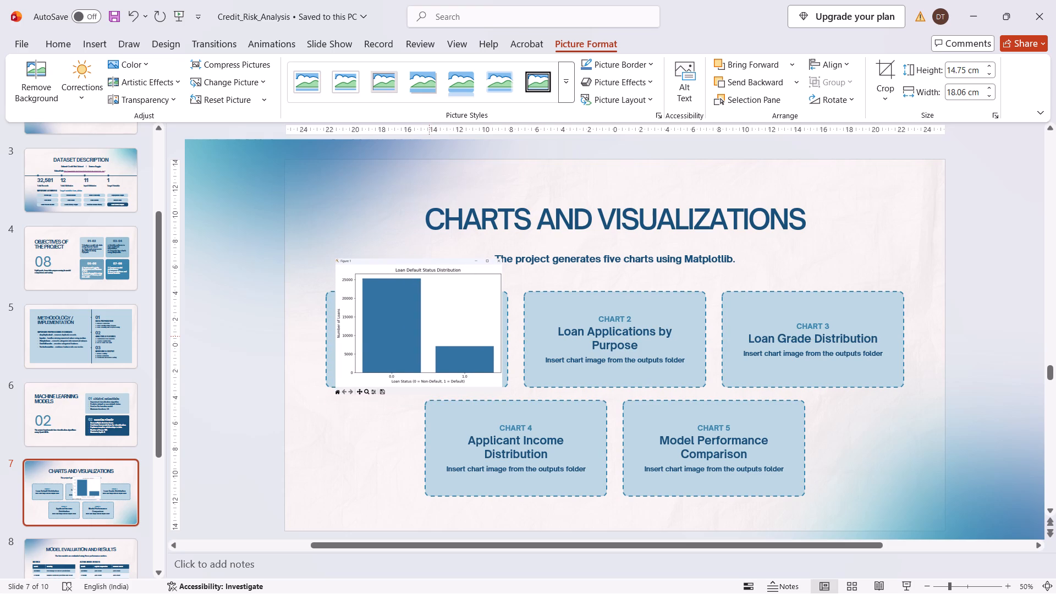
left_click_drag(429, 336, 427, 336)
Enlarge the Loan Default Status Distribution picture to match the Chart 1 box's side edges, about 10.96 cm high and 13.97 cm wide.
left_click(601, 354)
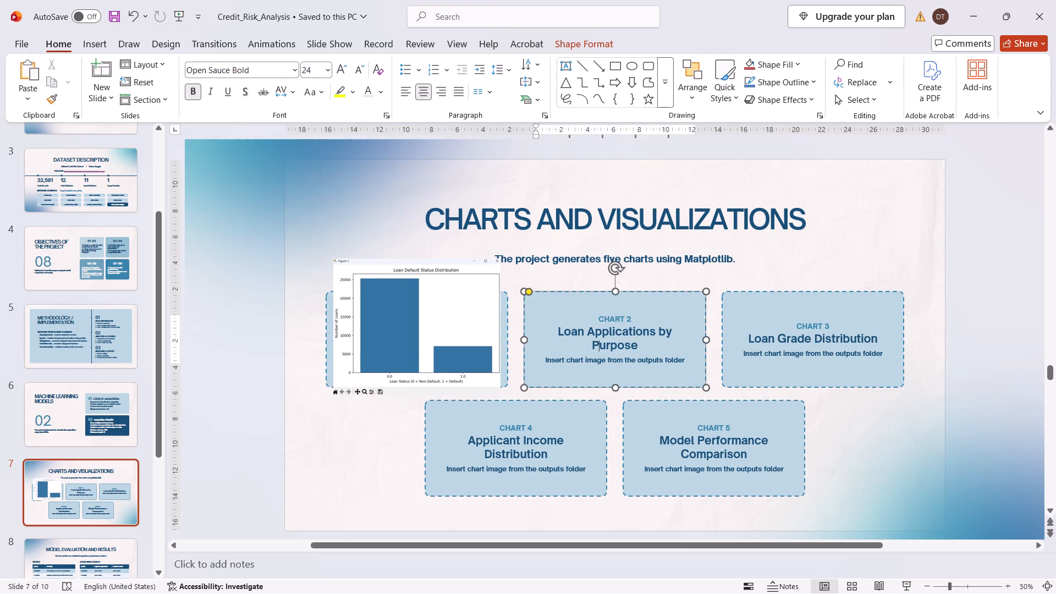
left_click(412, 293)
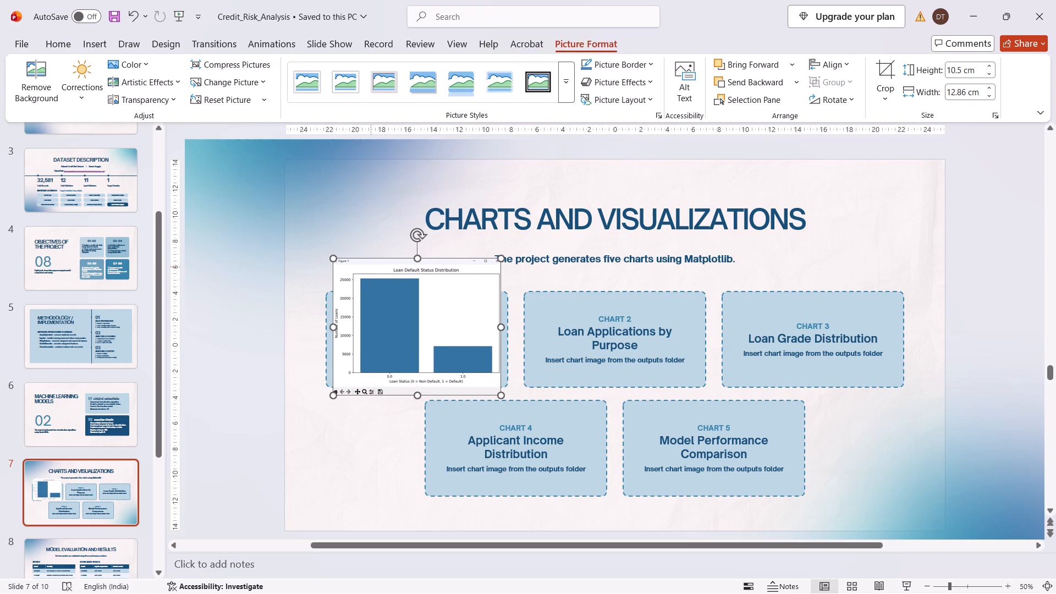
left_click_drag(332, 257, 323, 287)
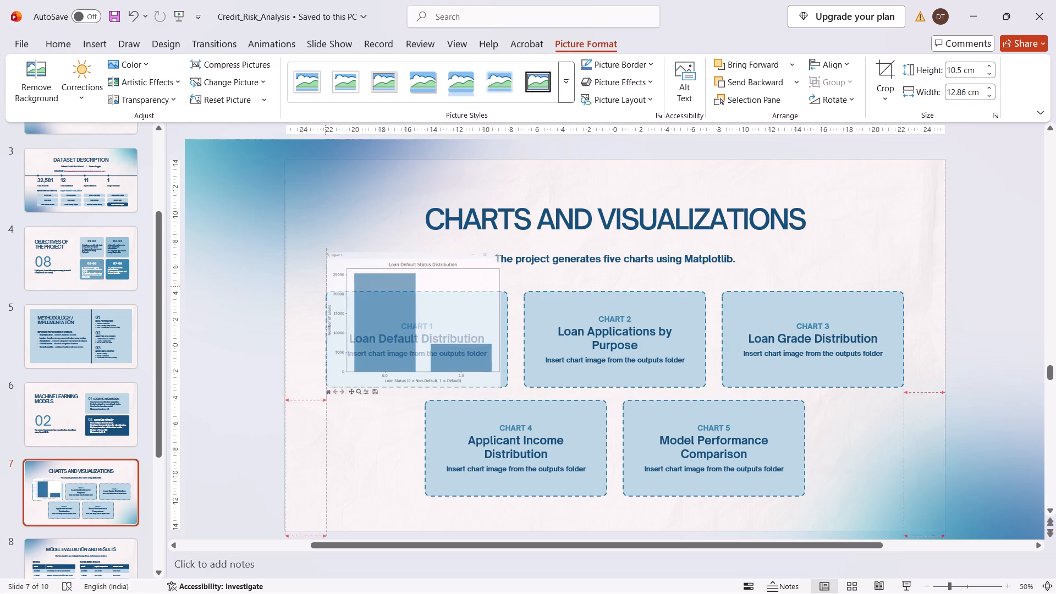
left_click_drag(323, 287, 327, 290)
left_click_drag(501, 323, 509, 323)
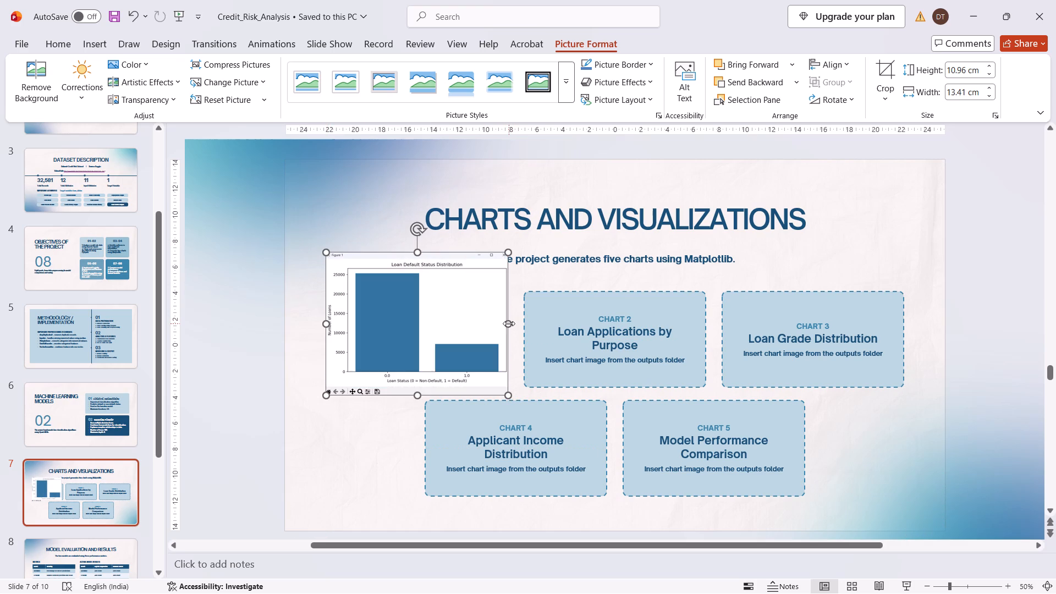
Switch to YouTube in Chrome and toggle playback of the Golden Sparrow video.
key("space")
Switch back to PowerPoint and reduce the Chart 1 picture's height from its top edge to about 9.36 cm.
left_click_drag(419, 253, 419, 264)
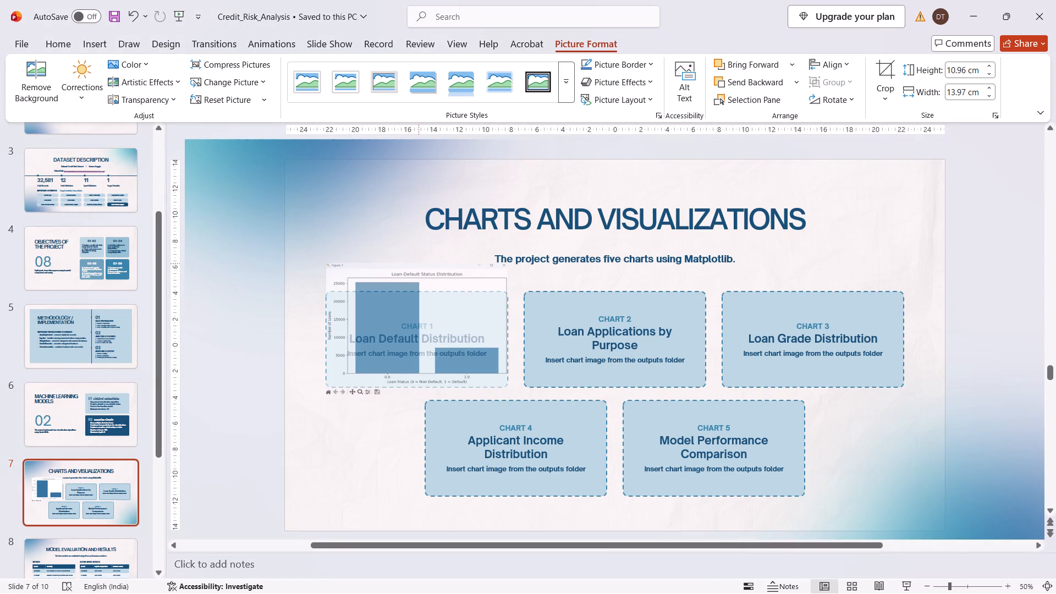
left_click_drag(419, 264, 415, 264)
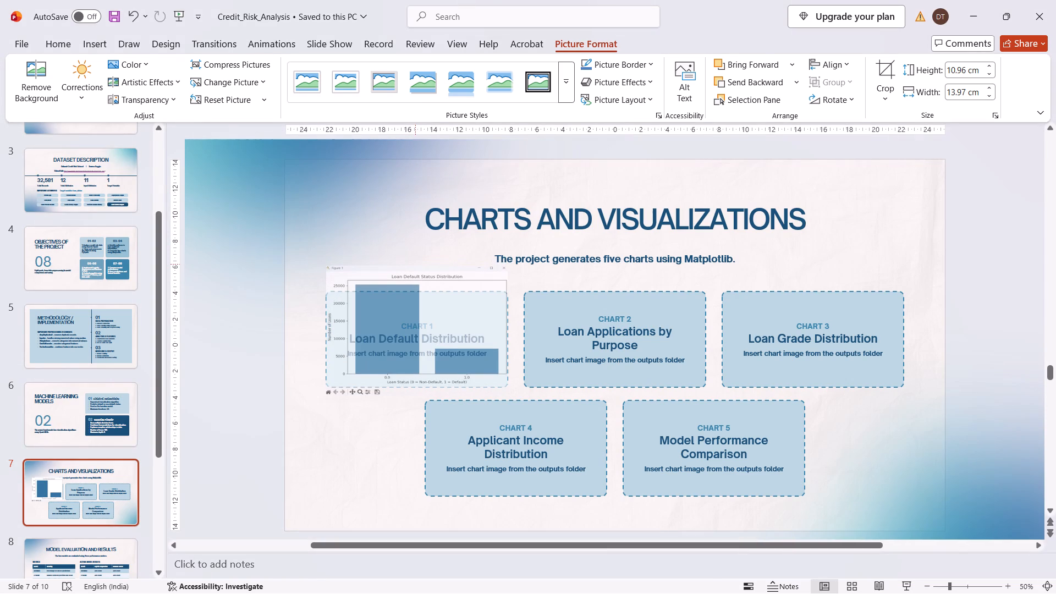
left_click_drag(415, 264, 415, 272)
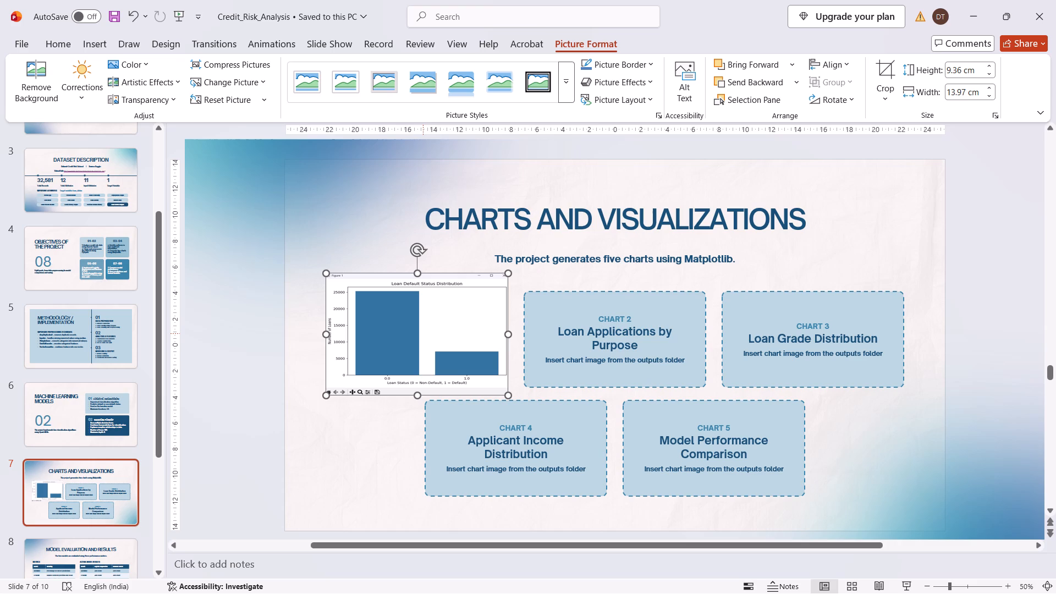
left_click(637, 306)
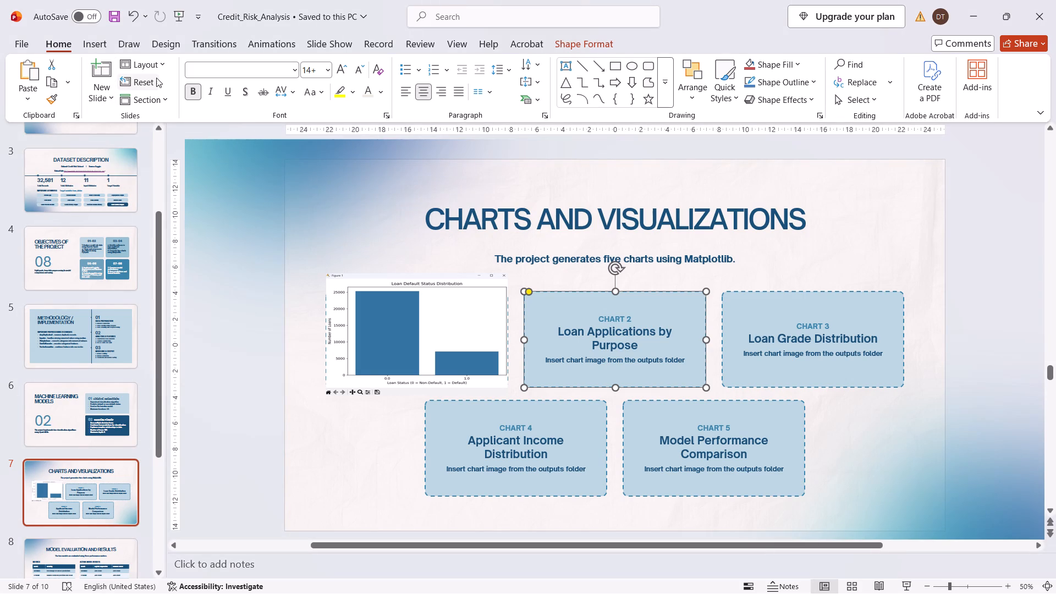
left_click(87, 48)
left_click(107, 102)
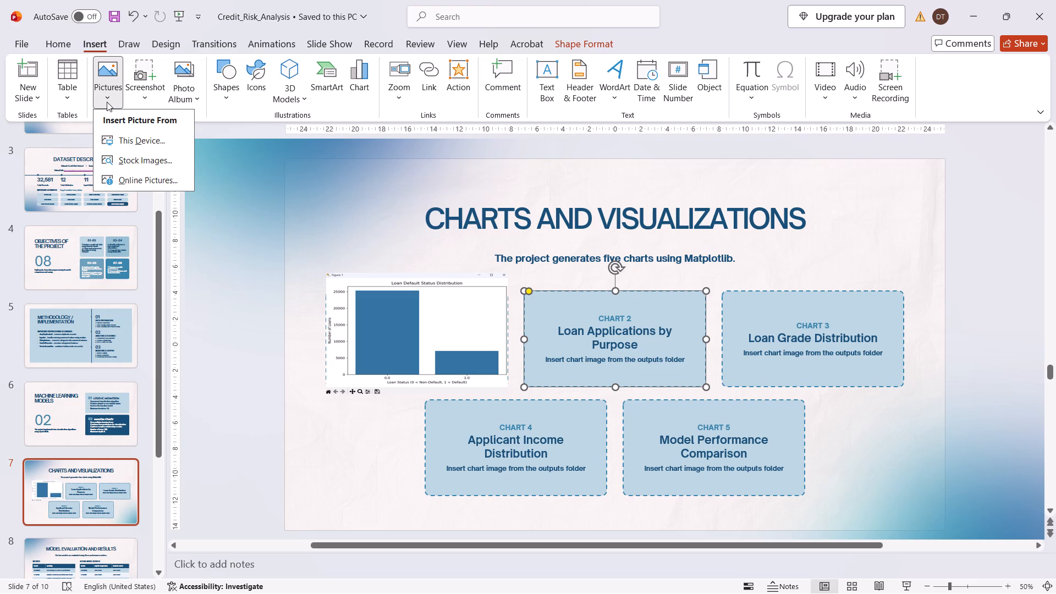
left_click(128, 139)
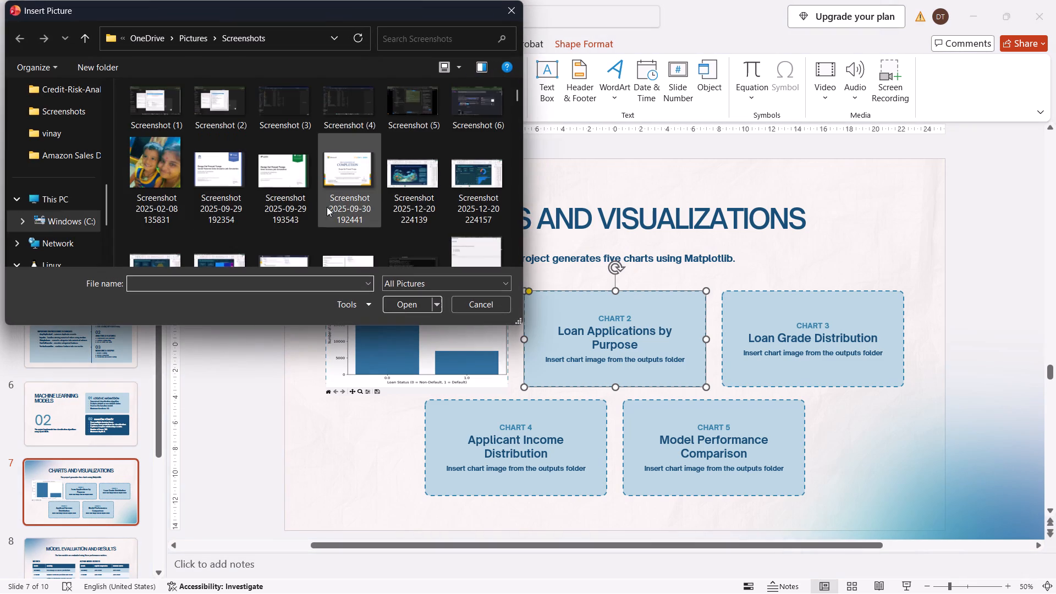
scroll(335, 197, "down", 13)
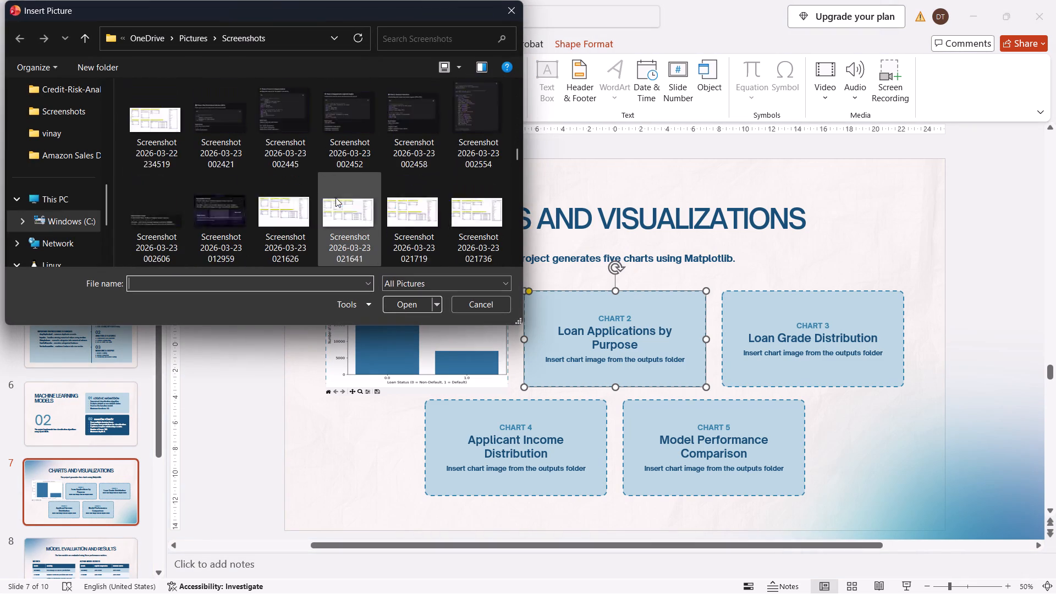
scroll(335, 197, "down", 9)
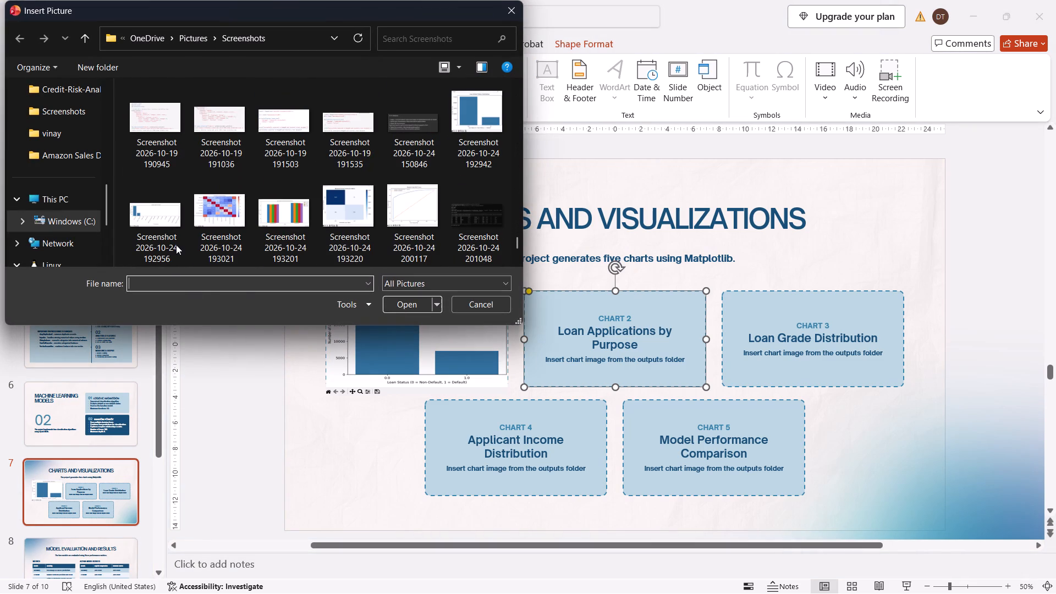
double_click(176, 245)
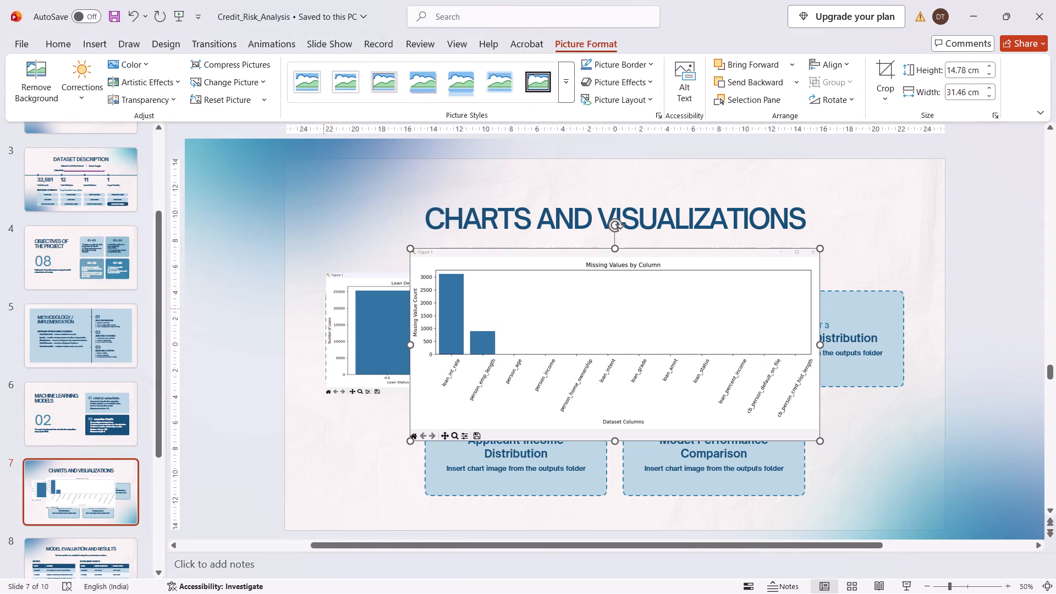
left_click_drag(564, 304, 433, 553)
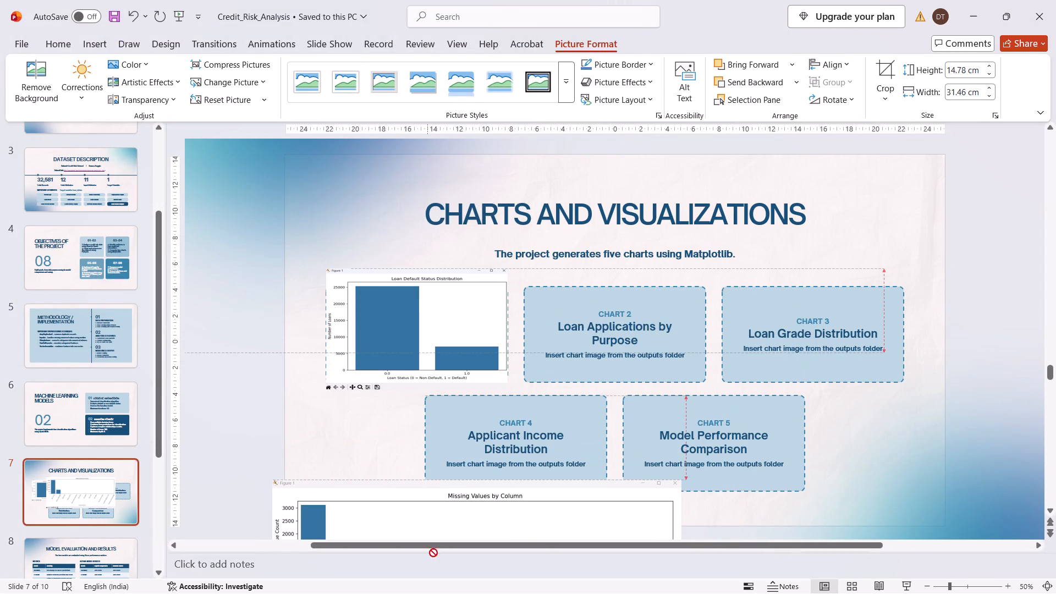
left_click_drag(433, 553, 604, 206)
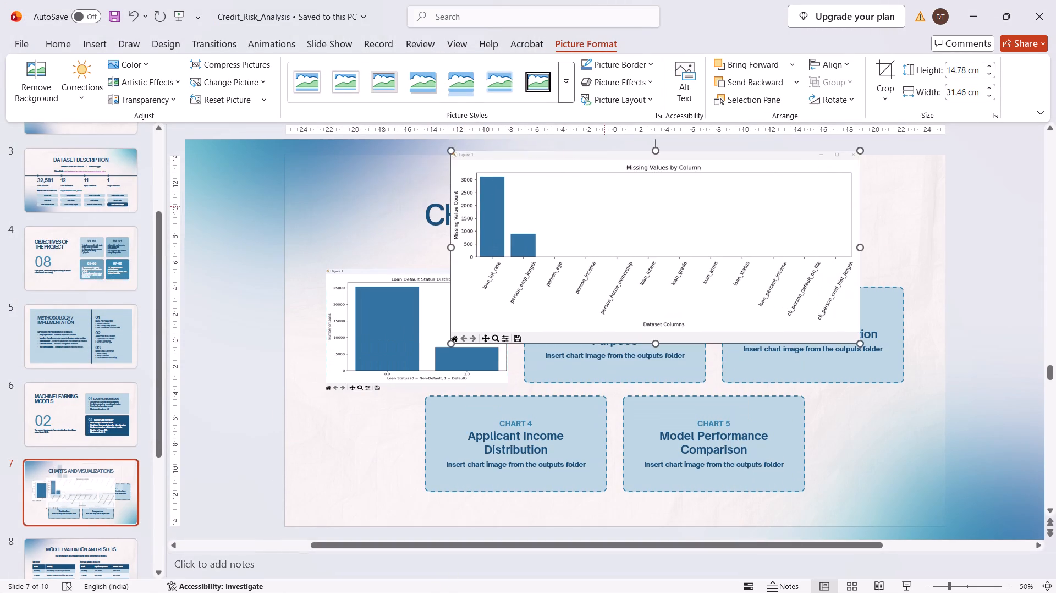
Switch to the GUIDELINES PDF in Acrobat and examine its charts from Chart 2 through the Spark MLlib model performance comparison.
left_click(514, 220)
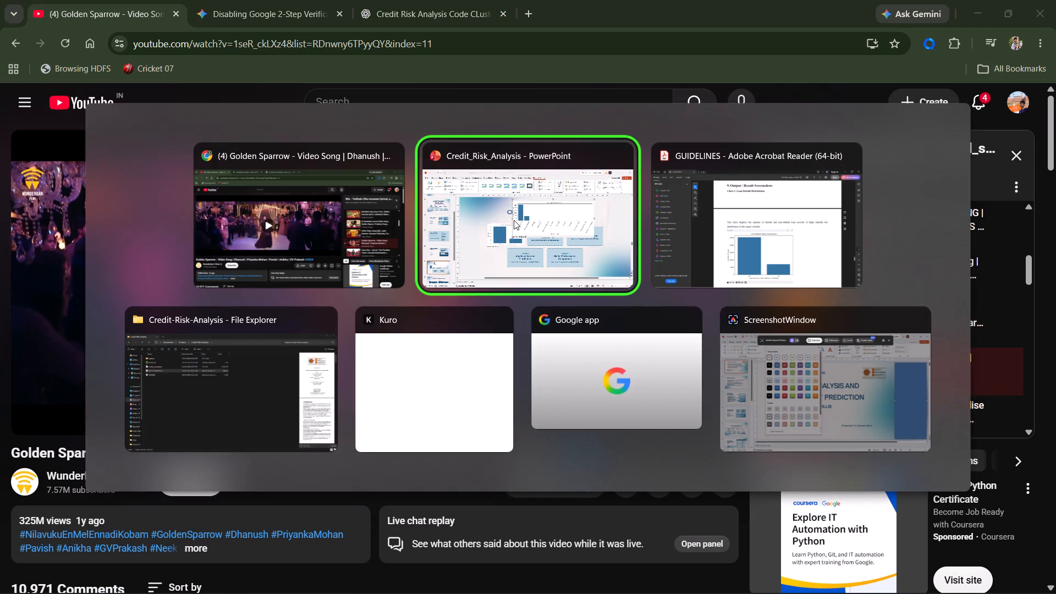
scroll(514, 220, "down", 3)
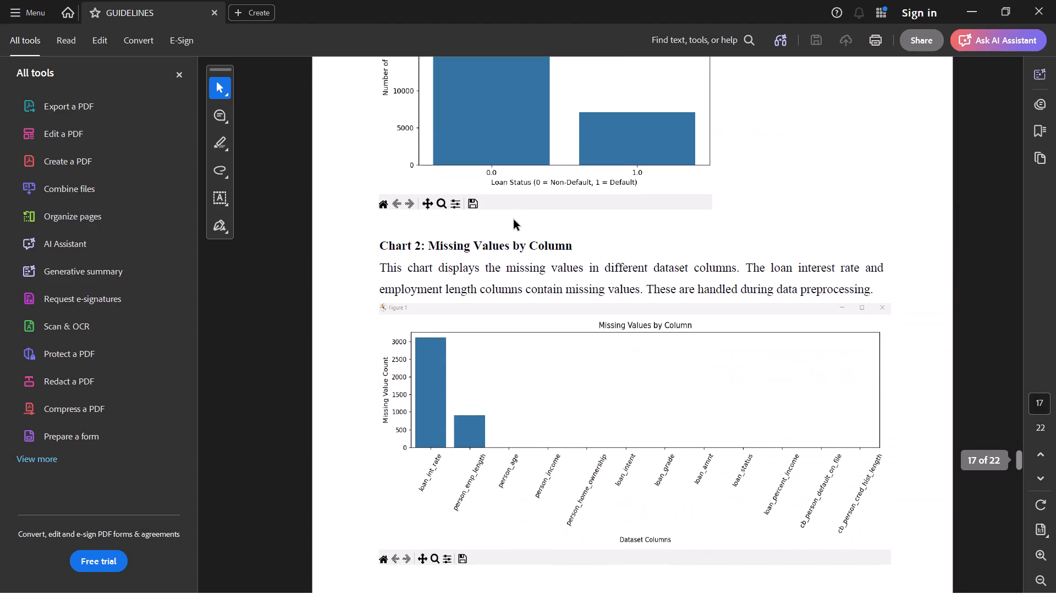
scroll(514, 220, "down", 3)
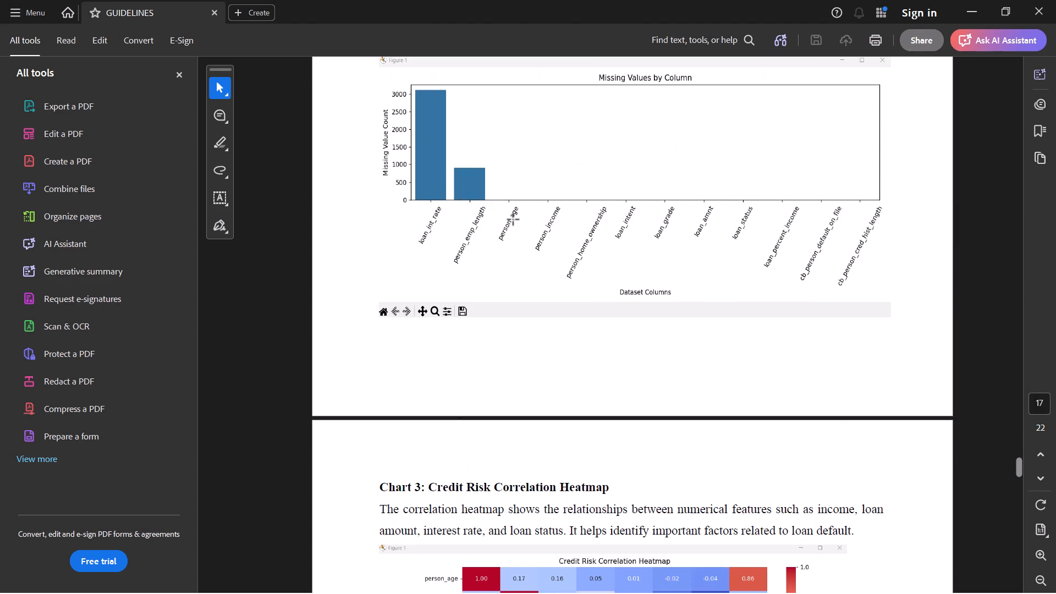
scroll(514, 220, "down", 1)
scroll(514, 220, "up", 2)
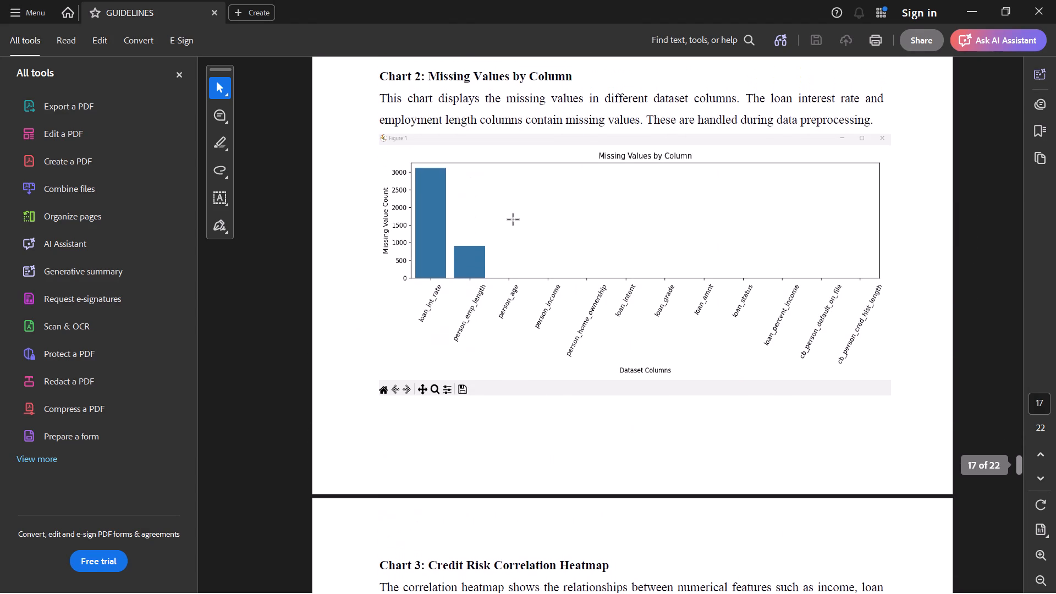
scroll(514, 220, "down", 5)
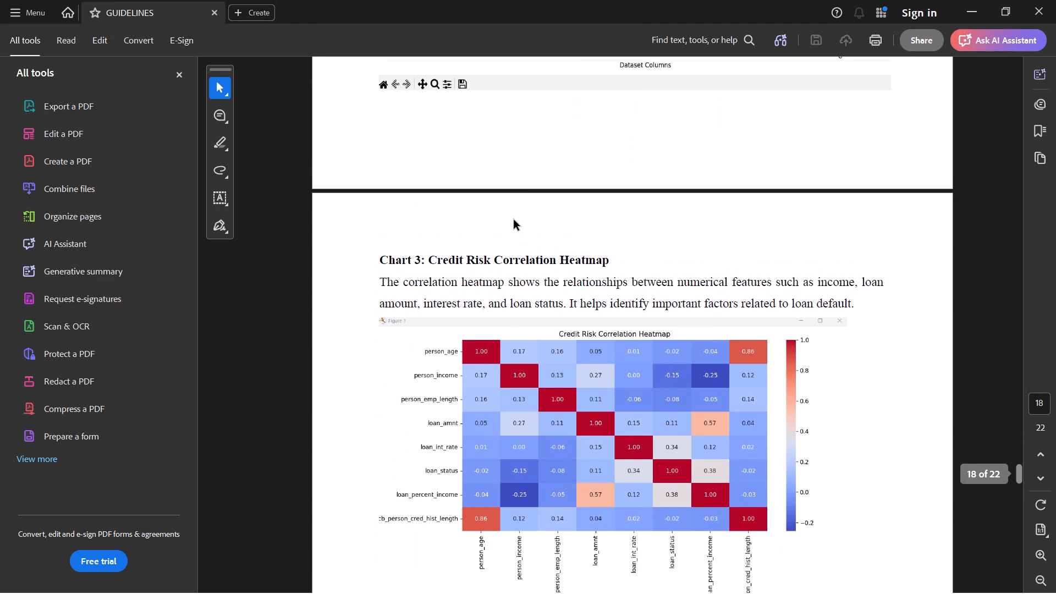
scroll(514, 220, "down", 5)
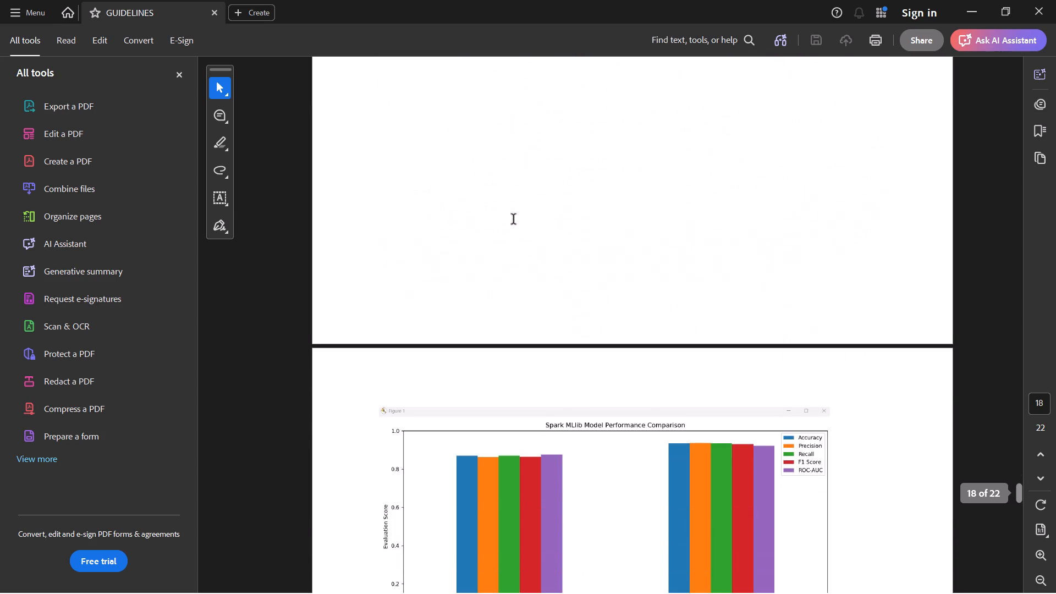
scroll(514, 220, "down", 4)
scroll(514, 220, "up", 9)
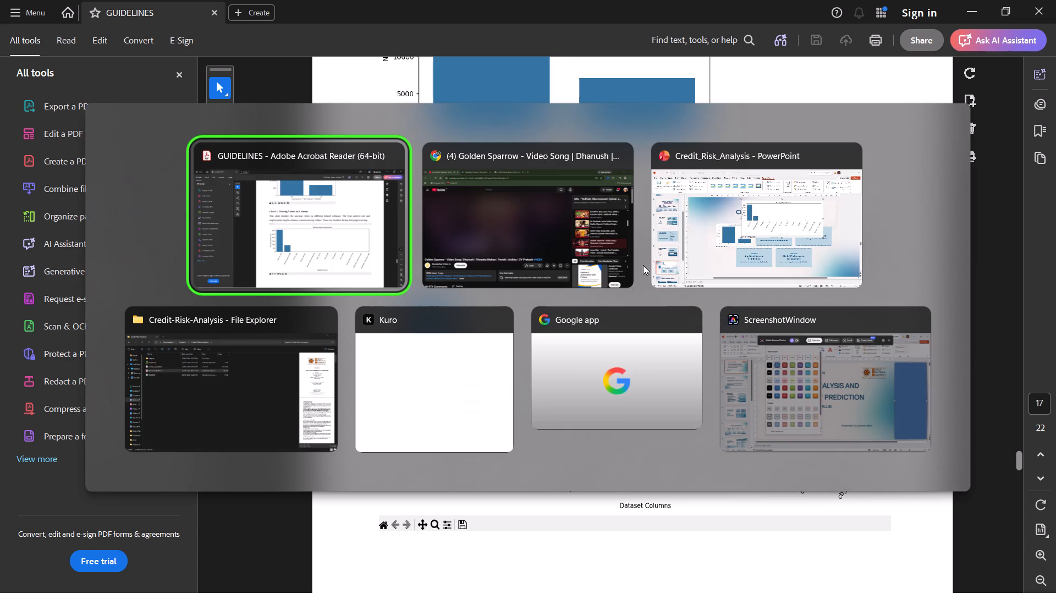
Switch to YouTube in Chrome, toggle playback of the Golden Sparrow video, and bring up the Credit Risk Analysis chat.
key("space")
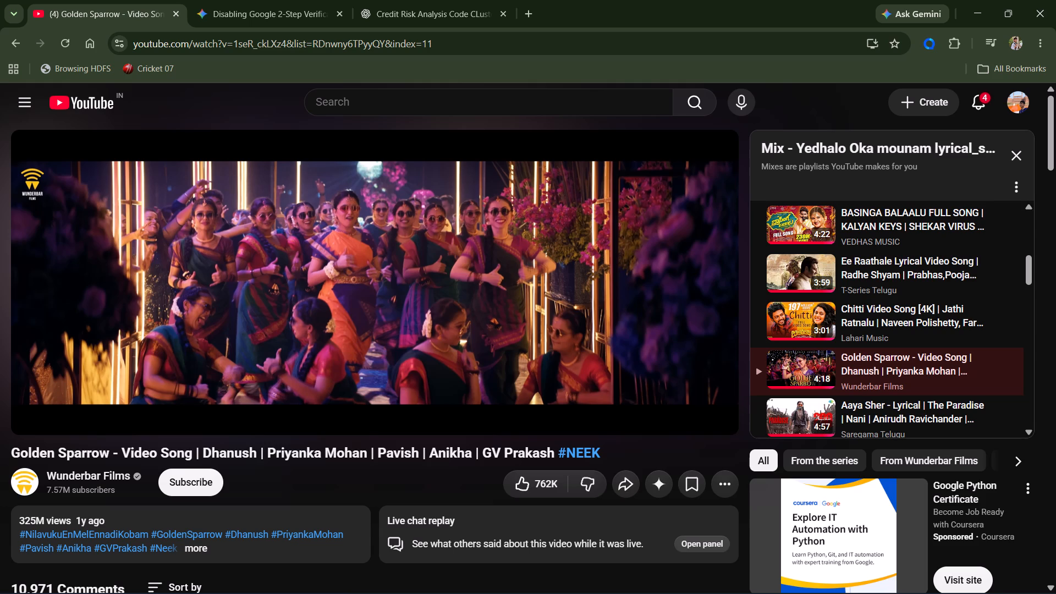
left_click(528, 269)
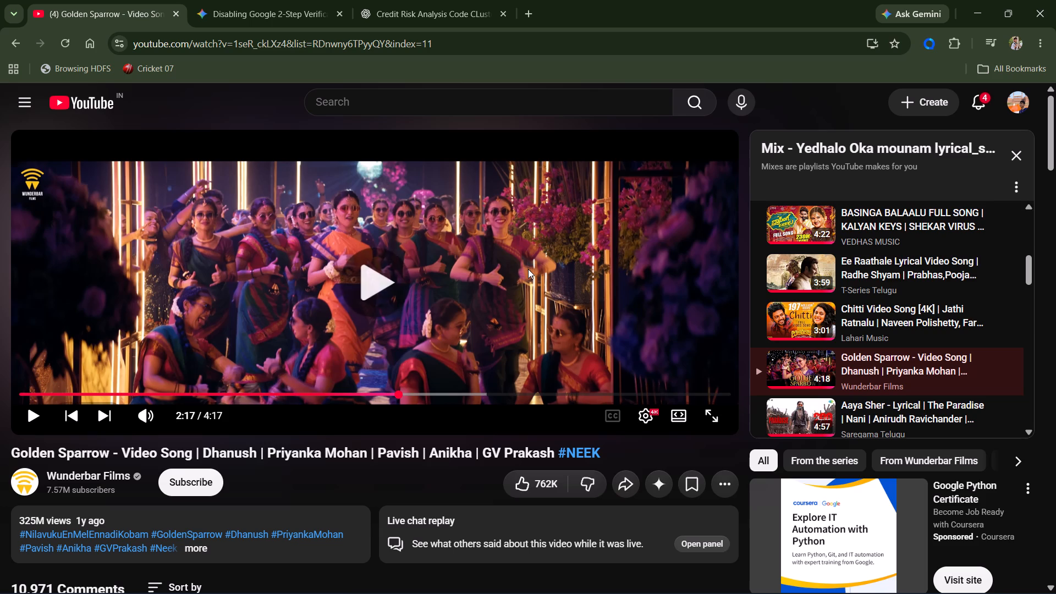
left_click(459, 0)
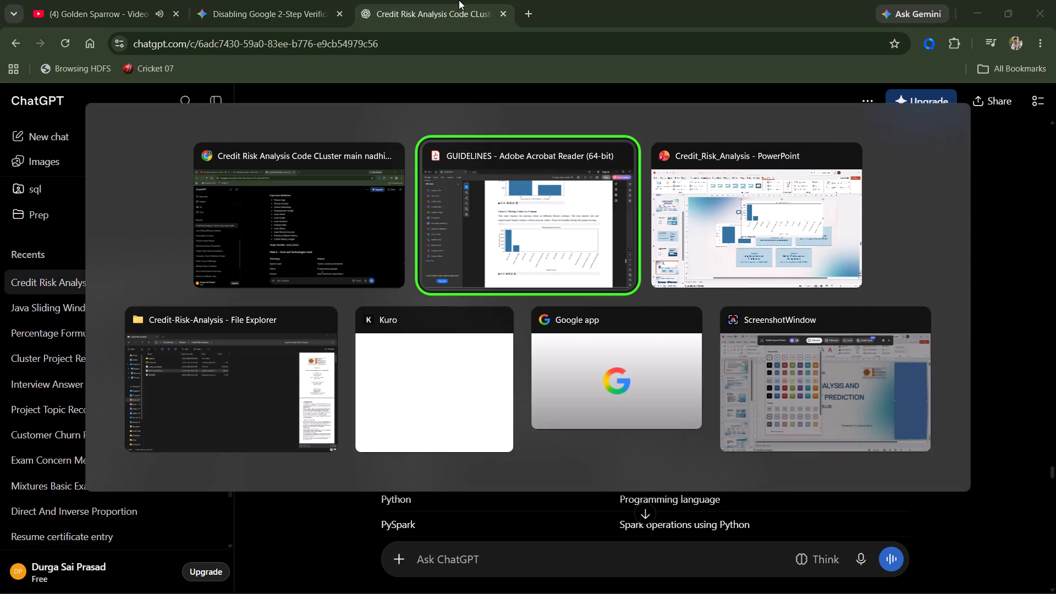
left_click(459, 0)
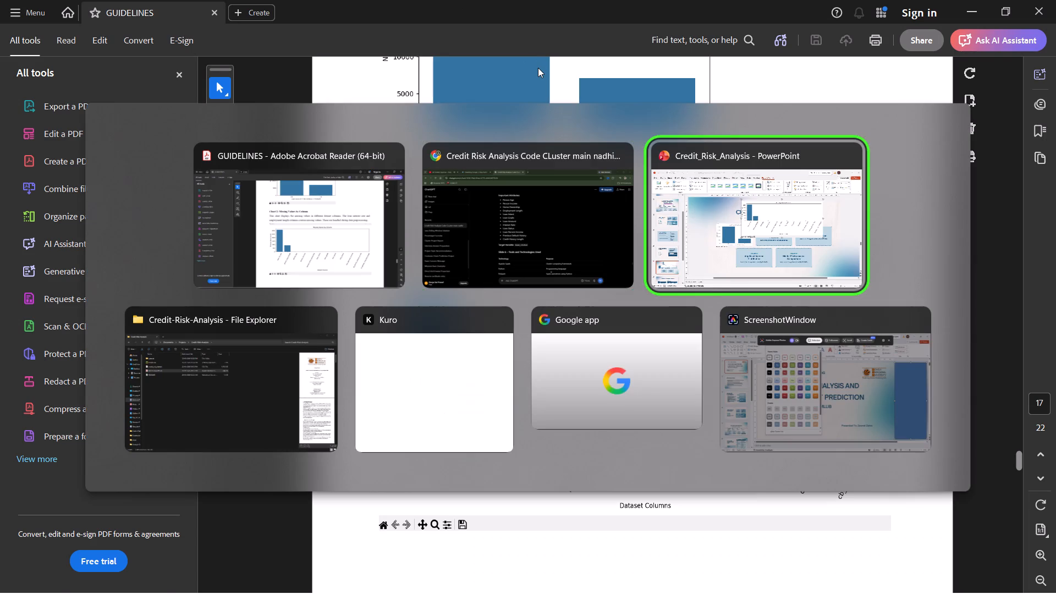
Switch back to PowerPoint and delete the Missing Values by Column picture from slide 7.
left_click(818, 189)
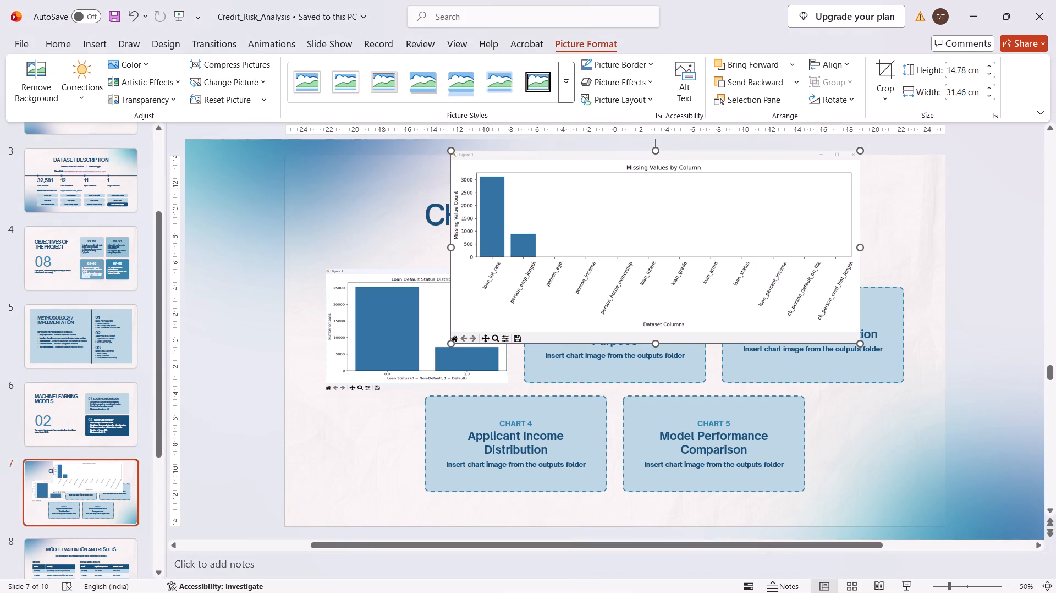
key("Delete")
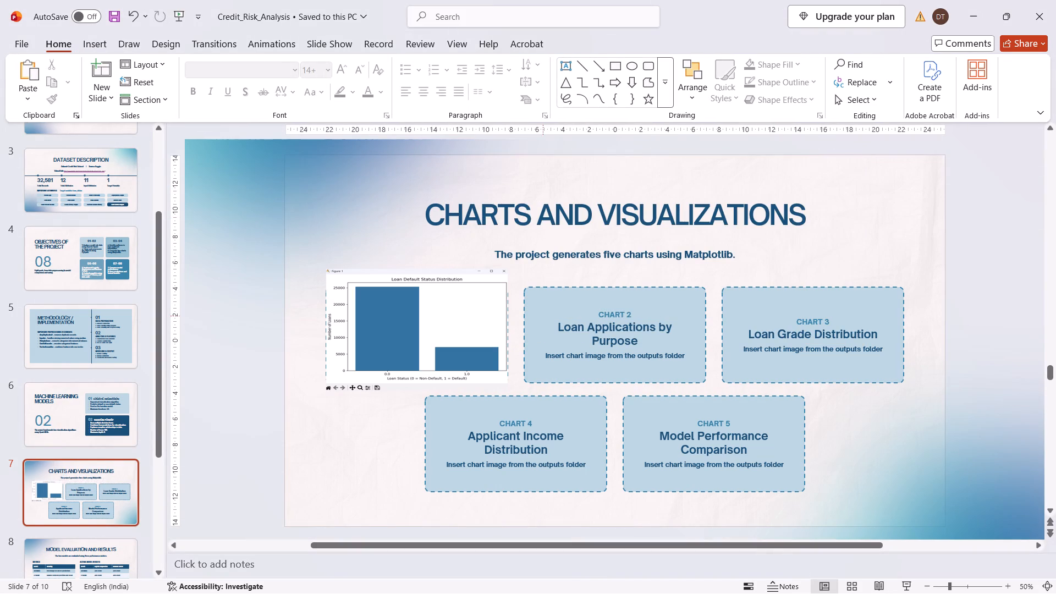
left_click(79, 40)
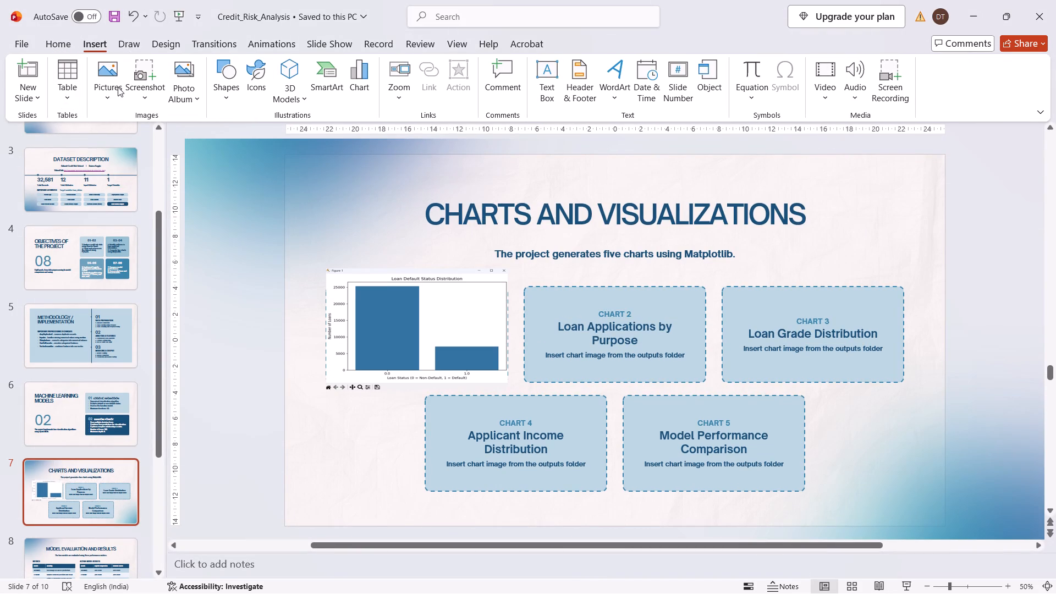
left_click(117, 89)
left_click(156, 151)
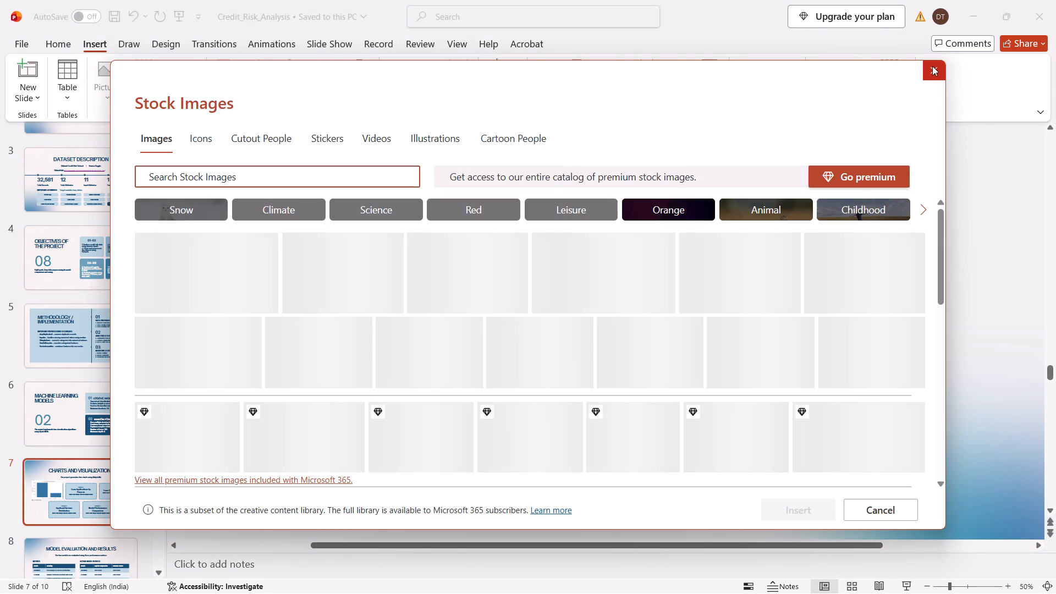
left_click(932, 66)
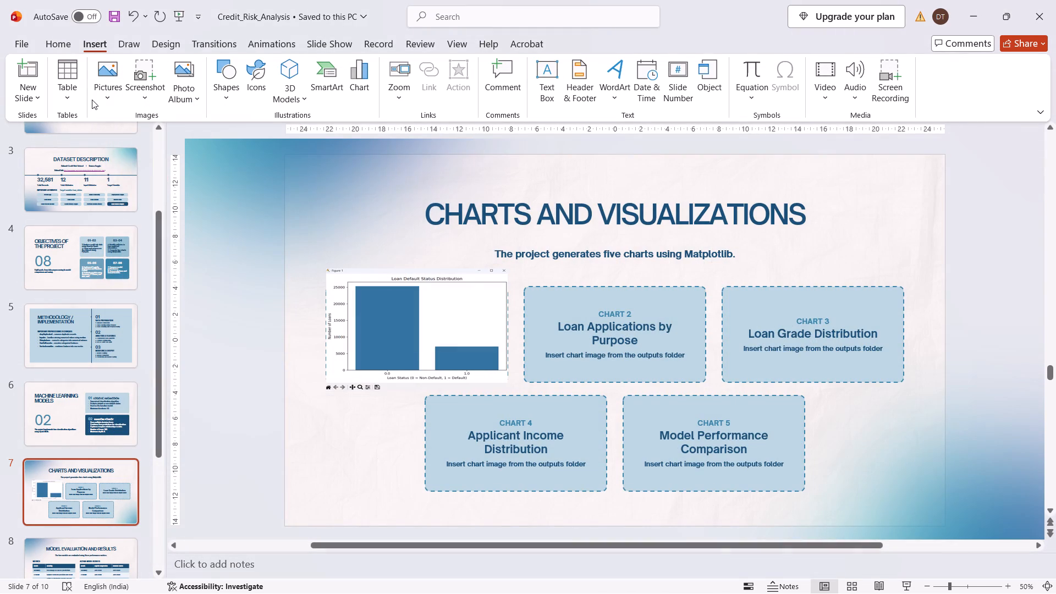
Start inserting a picture from this device and open the Projects folder inside Documents.
left_click(92, 100)
left_click(102, 98)
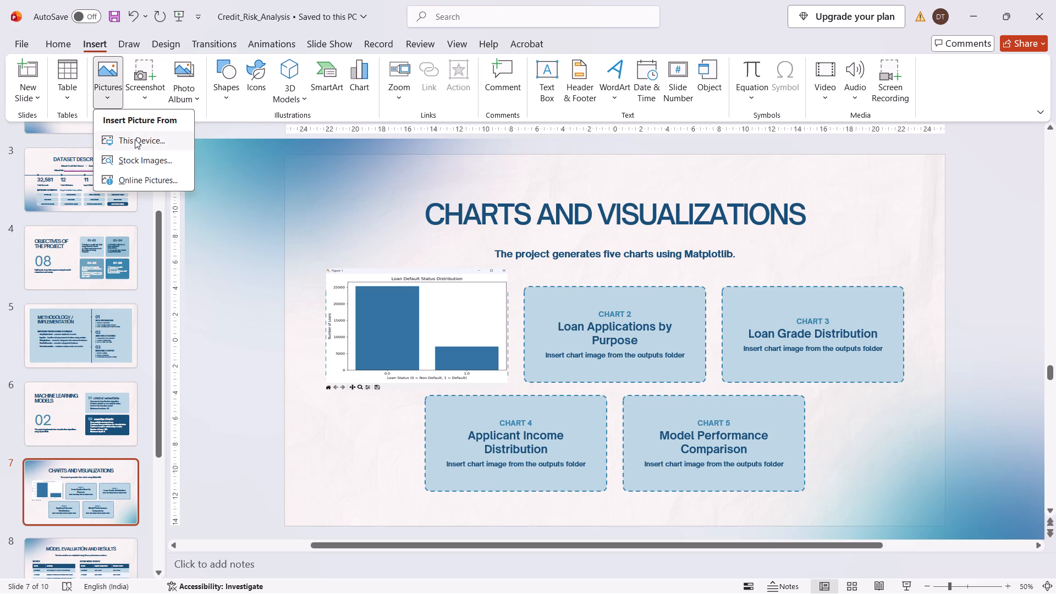
left_click(135, 139)
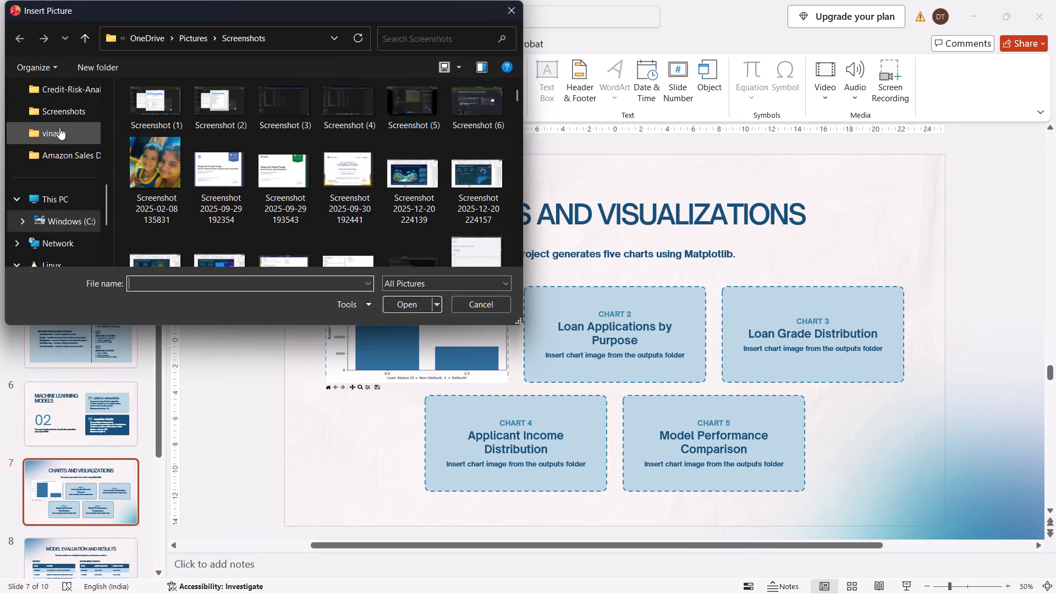
scroll(68, 119, "up", 1)
scroll(68, 237, "down", 1)
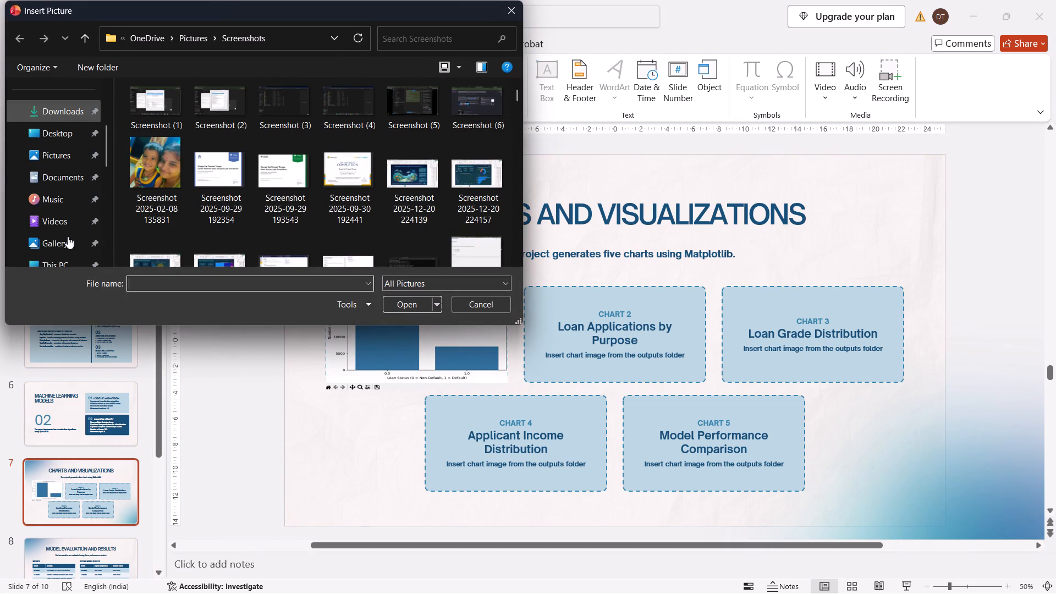
left_click(61, 177)
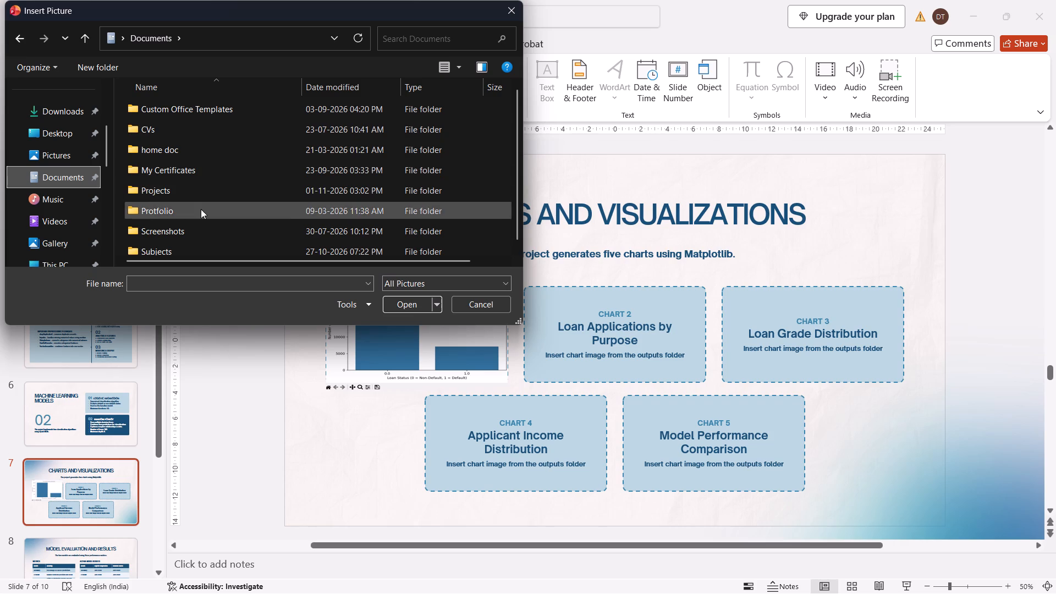
scroll(189, 245, "down", 2)
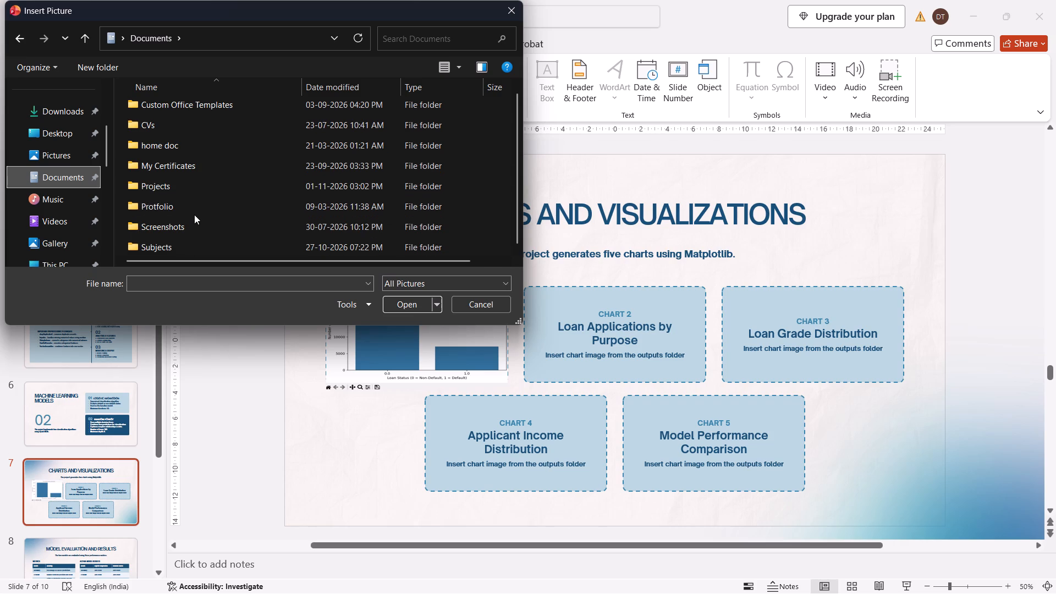
scroll(194, 215, "up", 1)
double_click(199, 193)
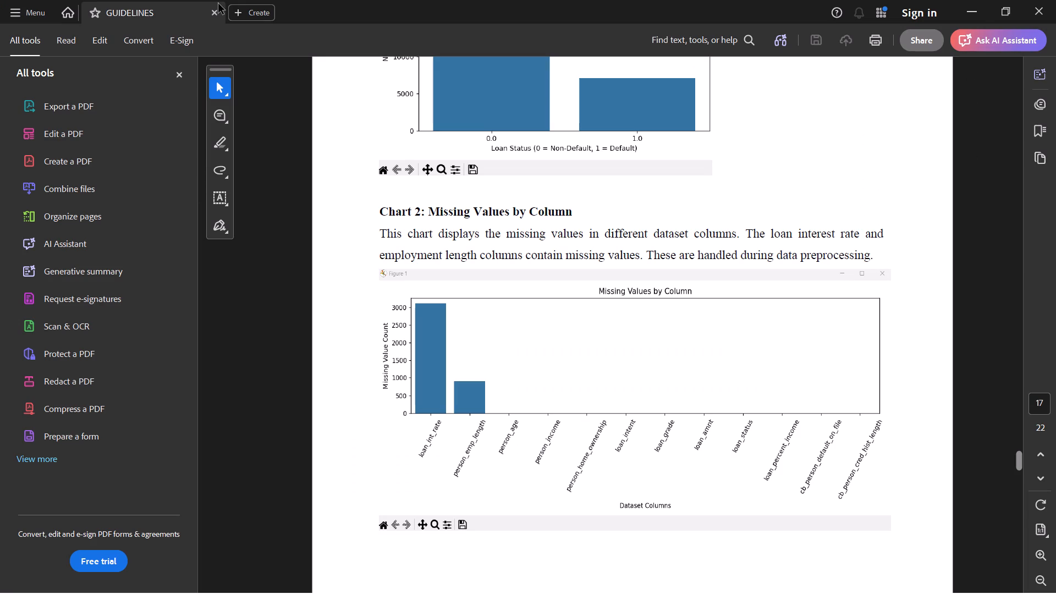
Switch to YouTube in Chrome, seek the Golden Sparrow video back to about its middle and toggle its playback.
left_click(1055, 0)
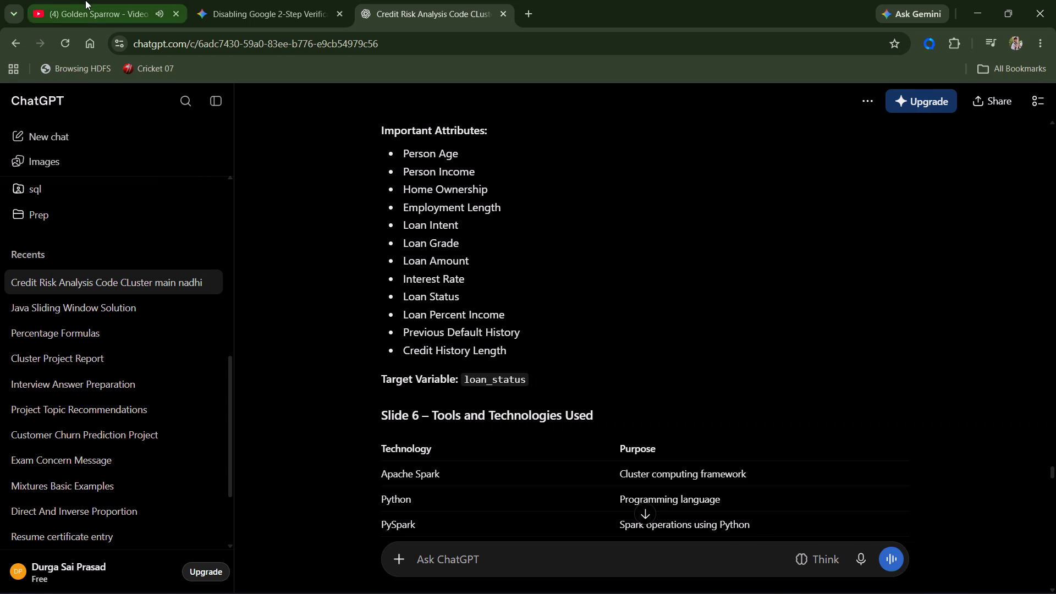
left_click(85, 0)
left_click(286, 237)
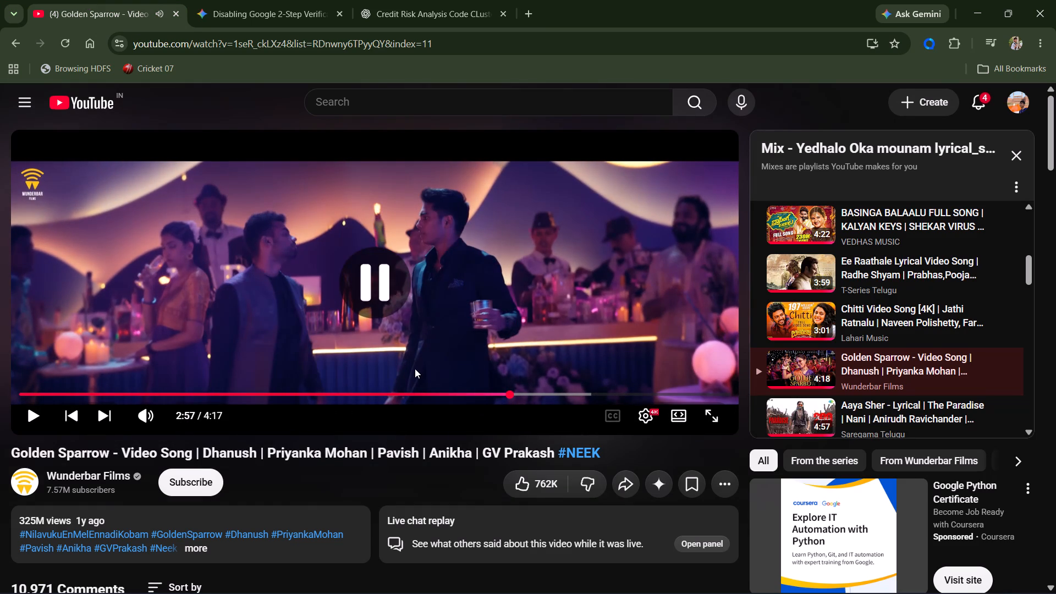
left_click(395, 391)
key("space")
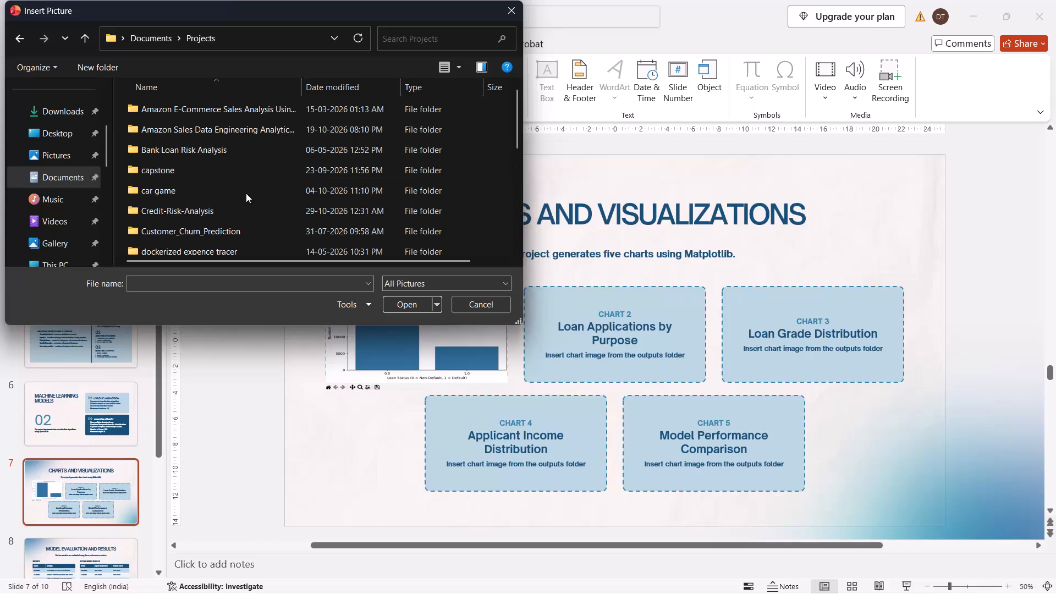
Return to PowerPoint and insert the picture chart2_loan_purpose from the Credit-Risk-Analysis project's outputs folder.
double_click(233, 217)
double_click(204, 110)
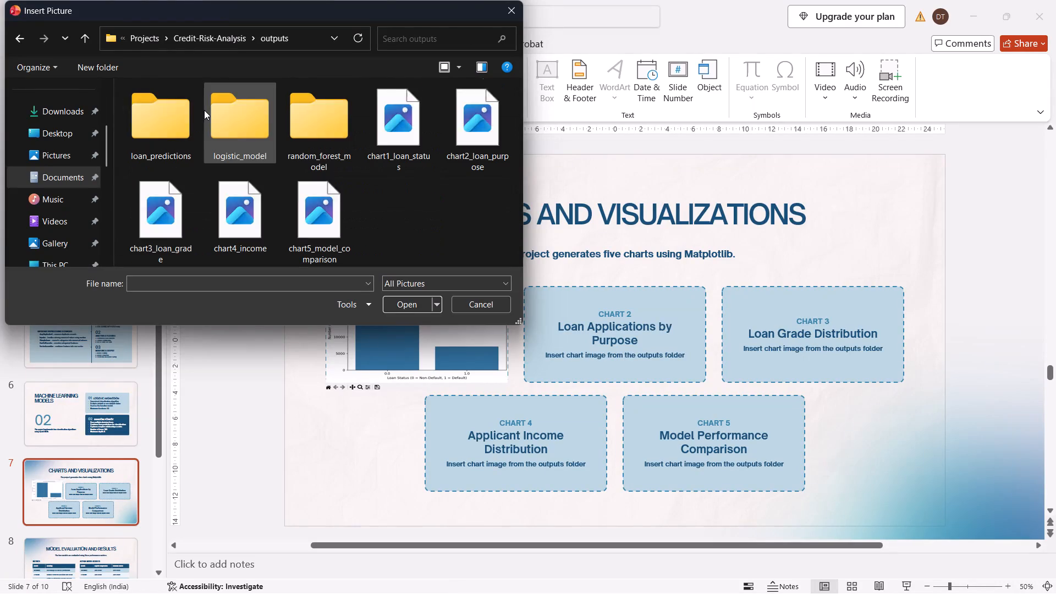
double_click(482, 146)
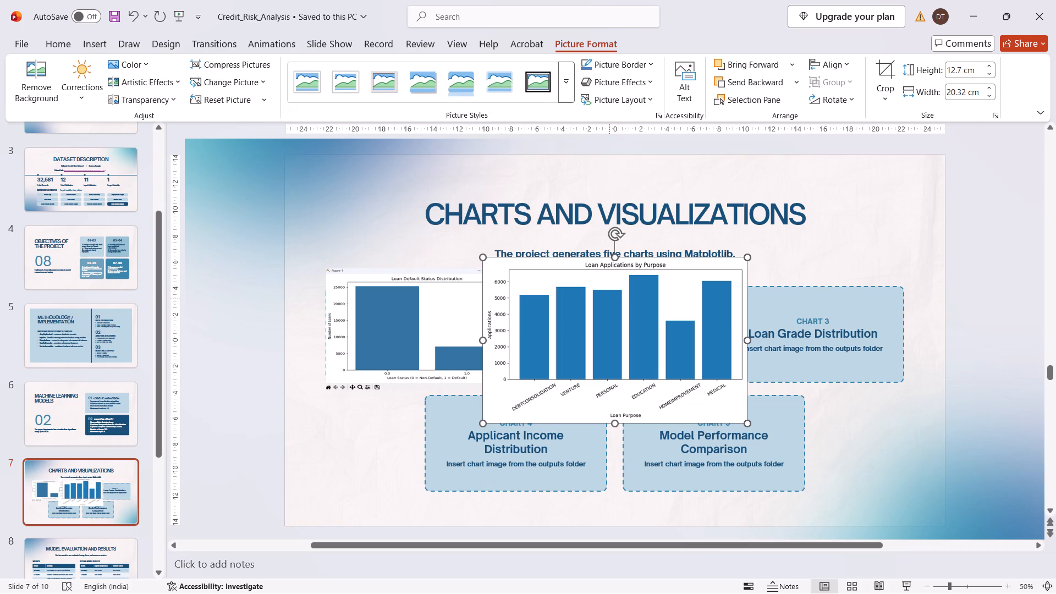
Shrink the Loan Applications by Purpose picture to about 8.39 cm high by 13.42 cm wide and place it over the Chart 2 placeholder.
left_click_drag(629, 295, 646, 411)
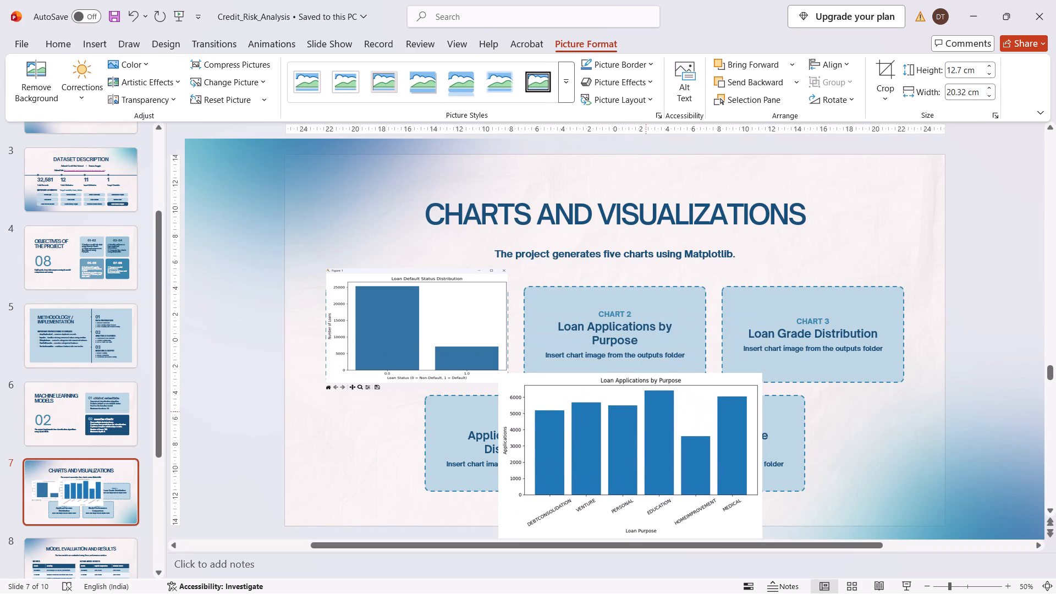
left_click_drag(646, 411, 630, 292)
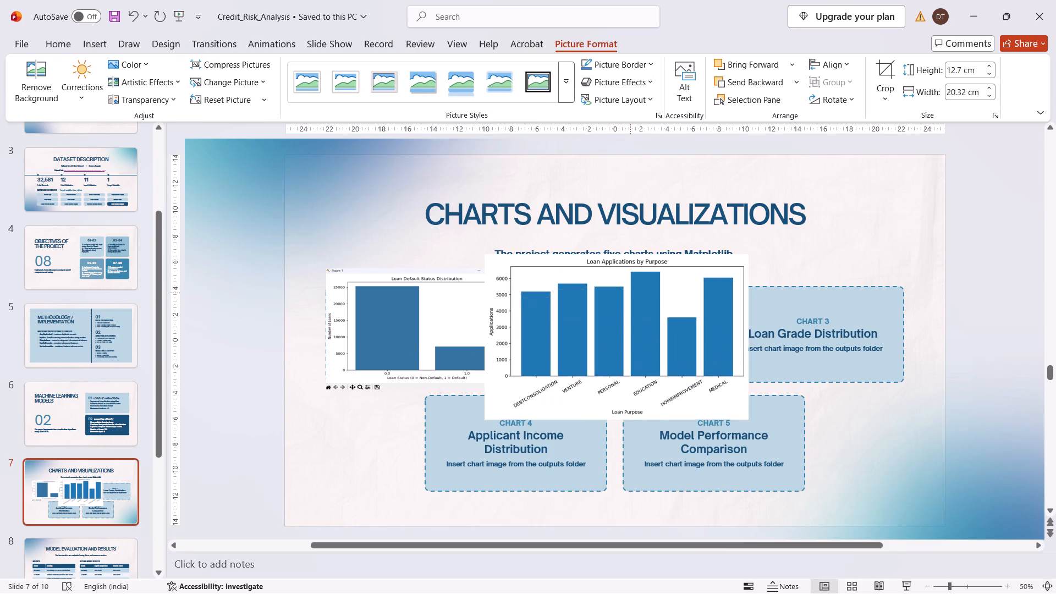
left_click_drag(630, 292, 662, 251)
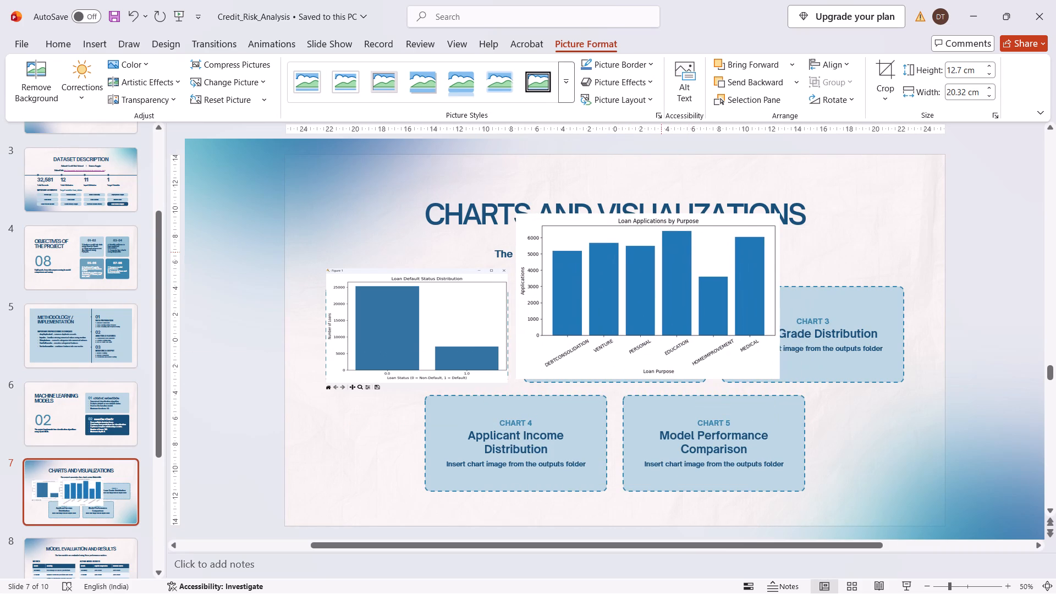
left_click_drag(662, 251, 672, 257)
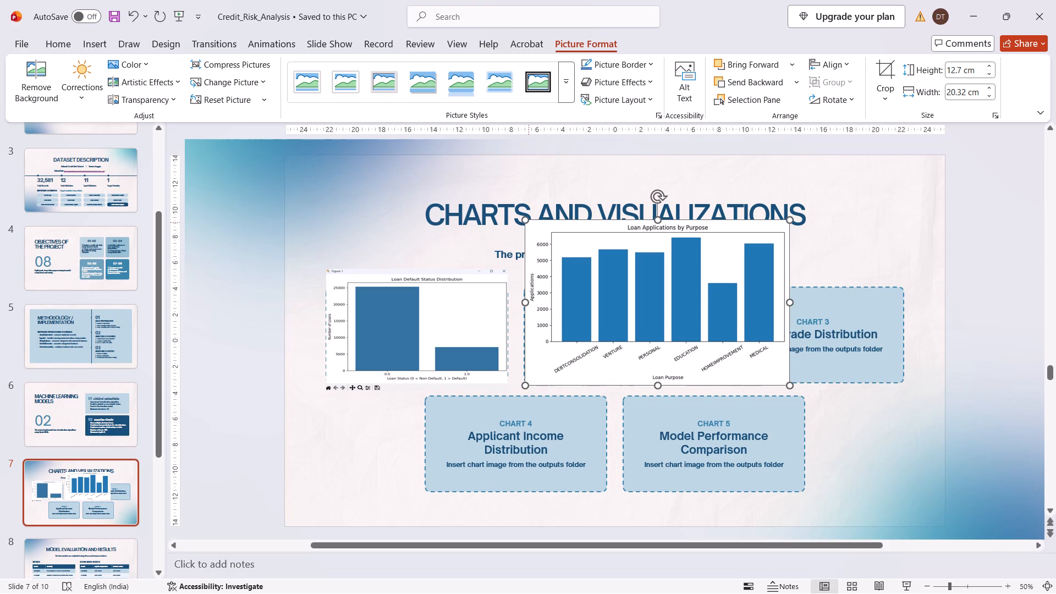
left_click_drag(524, 219, 612, 279)
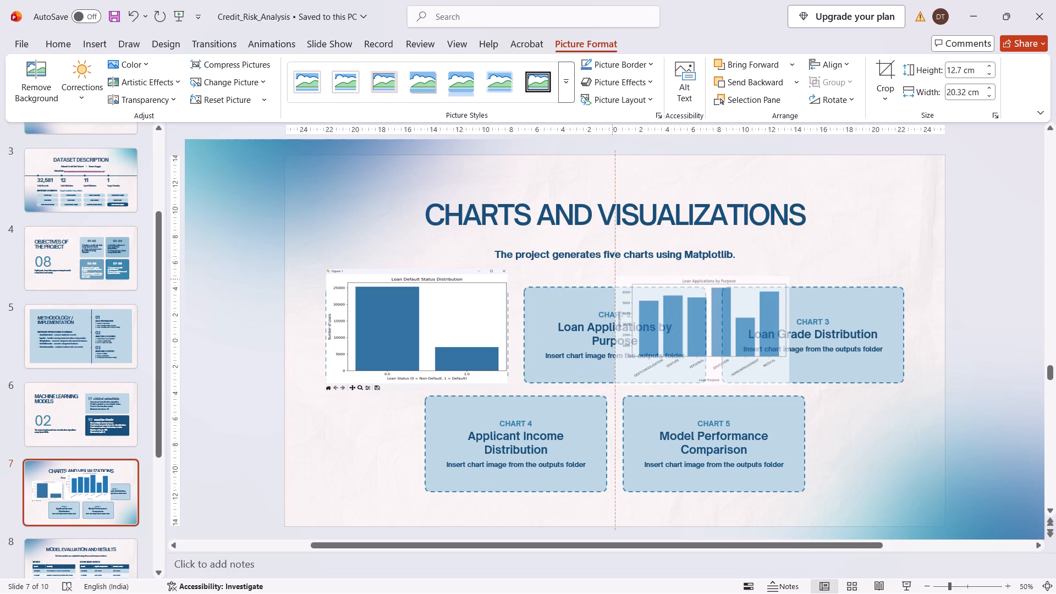
left_click_drag(612, 279, 612, 280)
left_click_drag(719, 309, 626, 304)
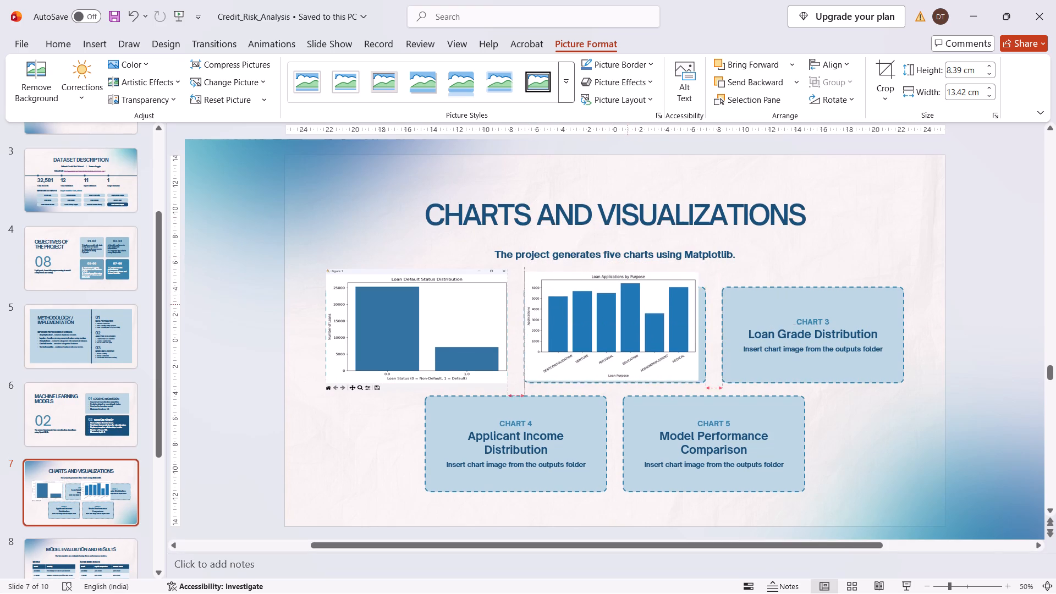
left_click_drag(626, 304, 623, 306)
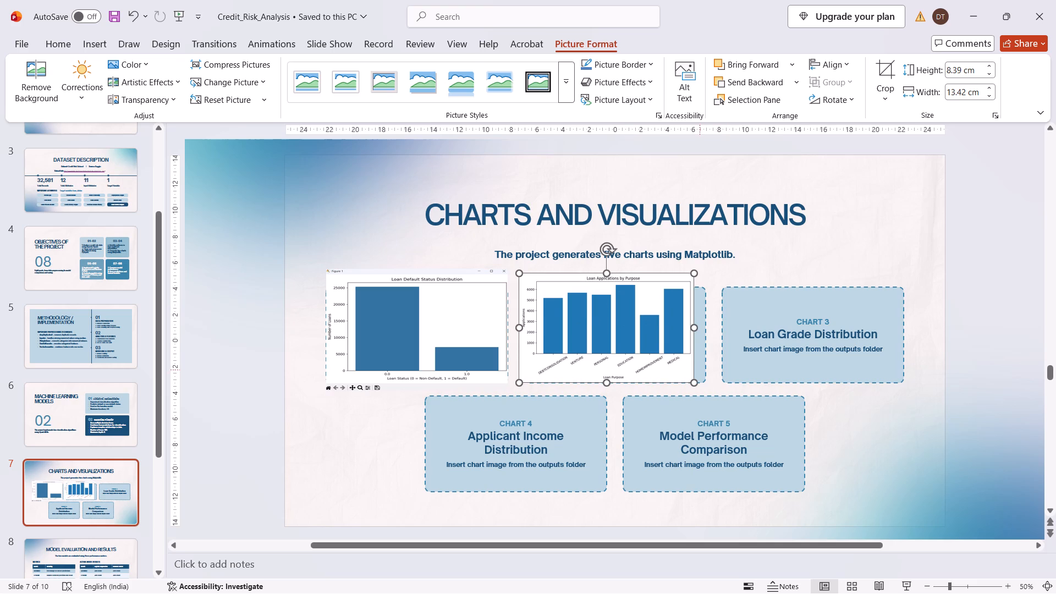
Enlarge the Loan Applications by Purpose picture slightly from its lower-right corner and shift it up a little so it covers the Chart 2 placeholder.
left_click_drag(693, 383, 707, 382)
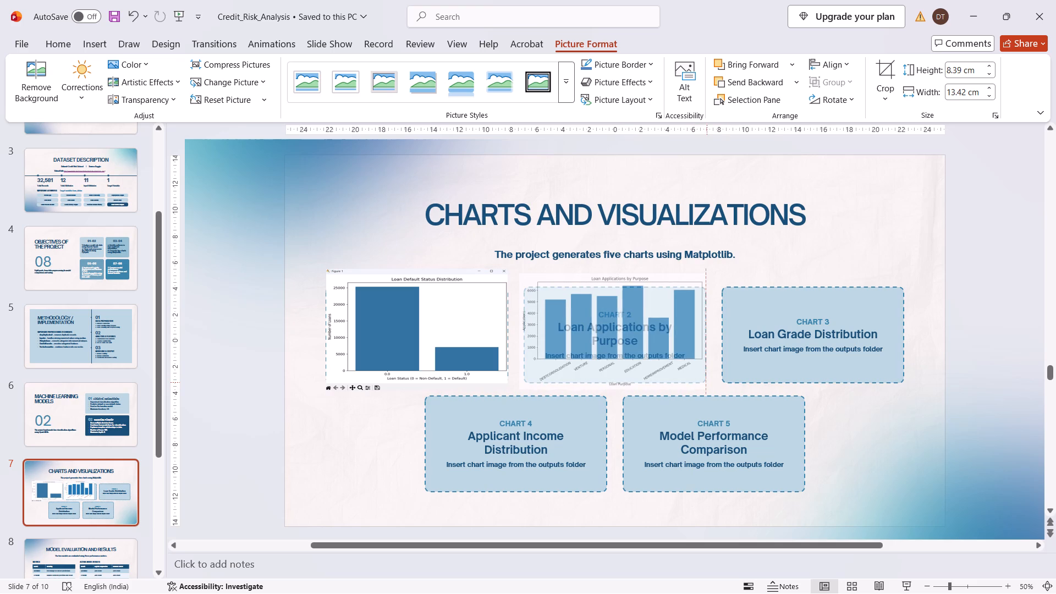
left_click_drag(707, 382, 714, 383)
left_click(778, 260)
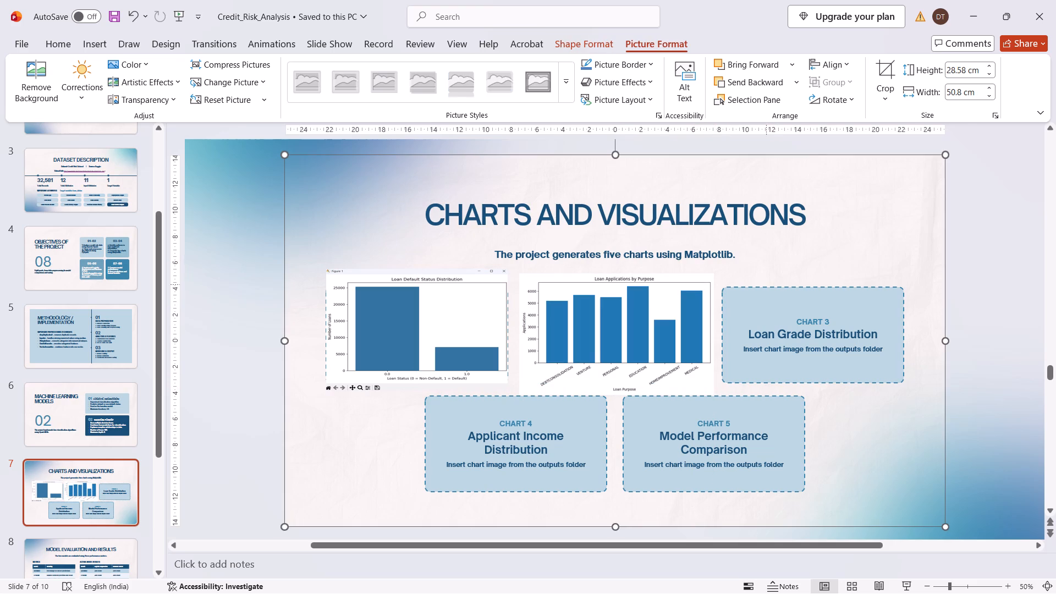
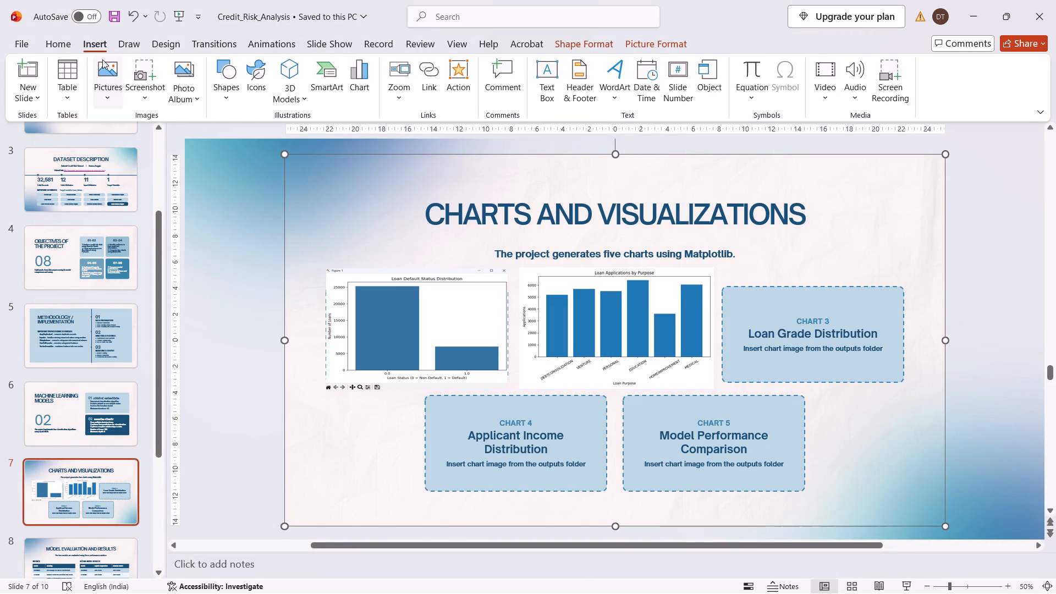
Insert the picture chart3_loan_grade from the Credit-Risk-Analysis project's outputs folder onto slide 7.
left_click(112, 72)
left_click(118, 134)
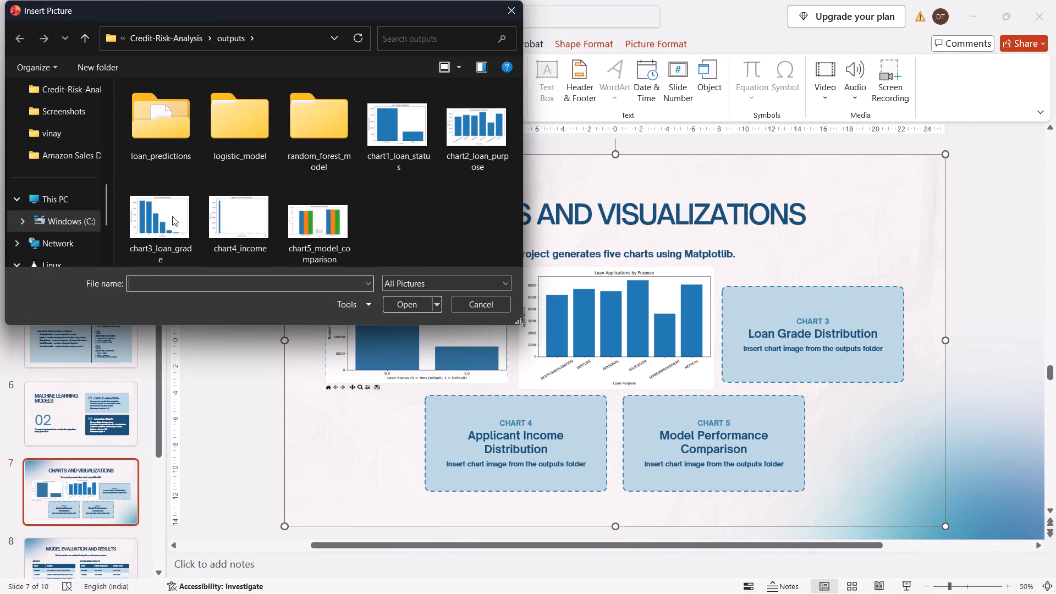
double_click(172, 216)
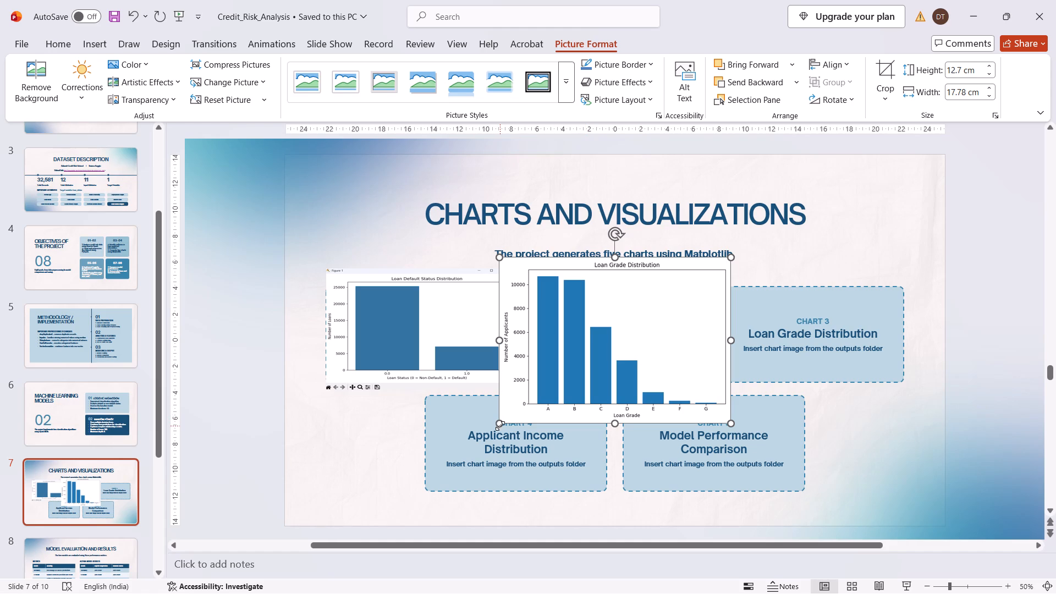
Resize the Loan Grade Distribution picture to about 9.68 cm high by 14.99 cm wide and place it over the Chart 3 placeholder.
left_click_drag(500, 426, 555, 380)
left_click_drag(734, 321, 747, 321)
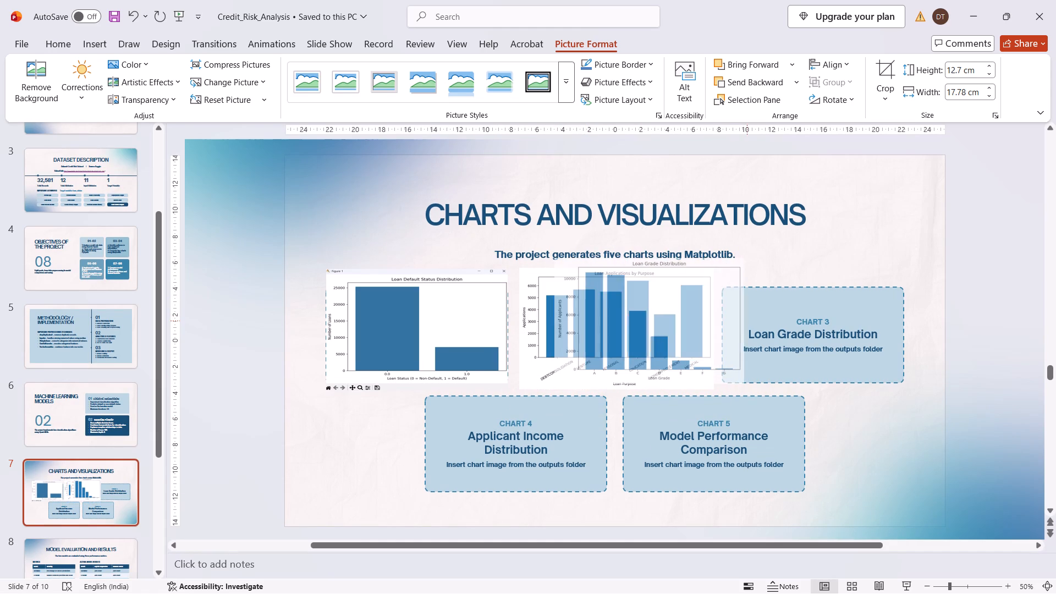
left_click_drag(747, 321, 749, 321)
left_click_drag(630, 301, 848, 307)
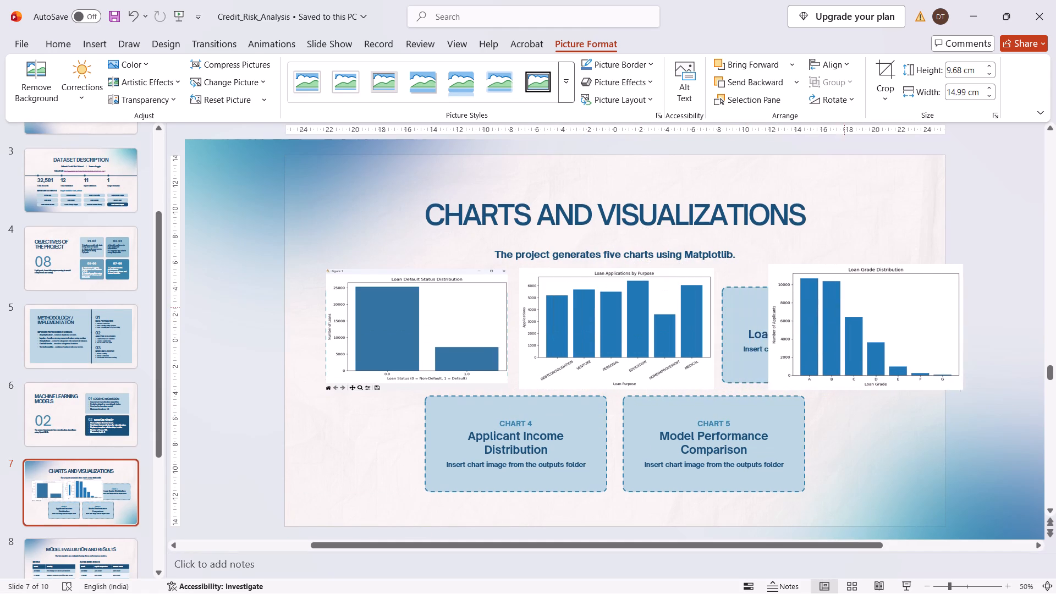
left_click_drag(848, 307, 796, 306)
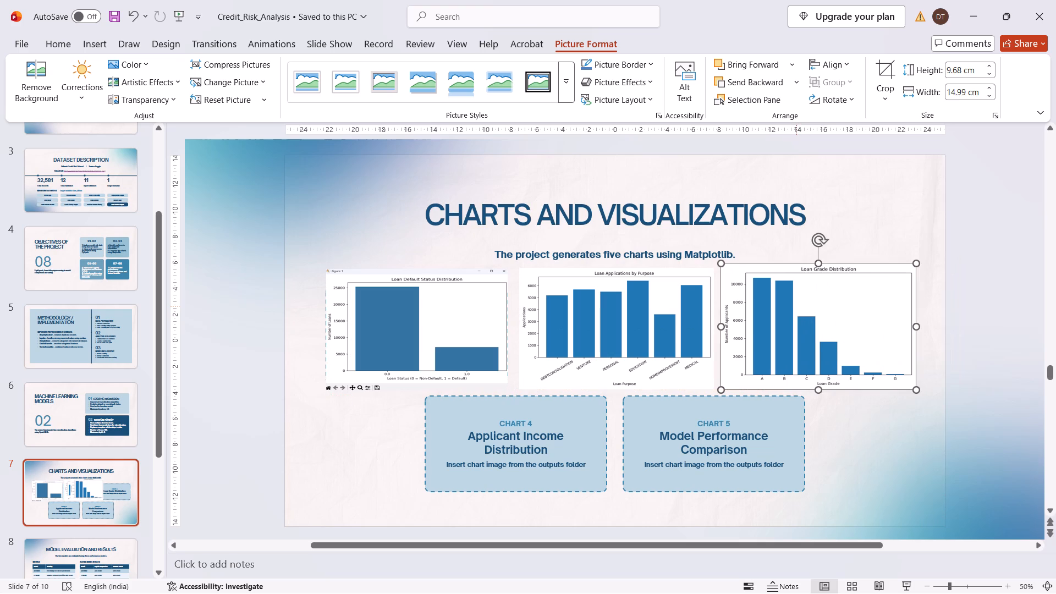
left_click(720, 264)
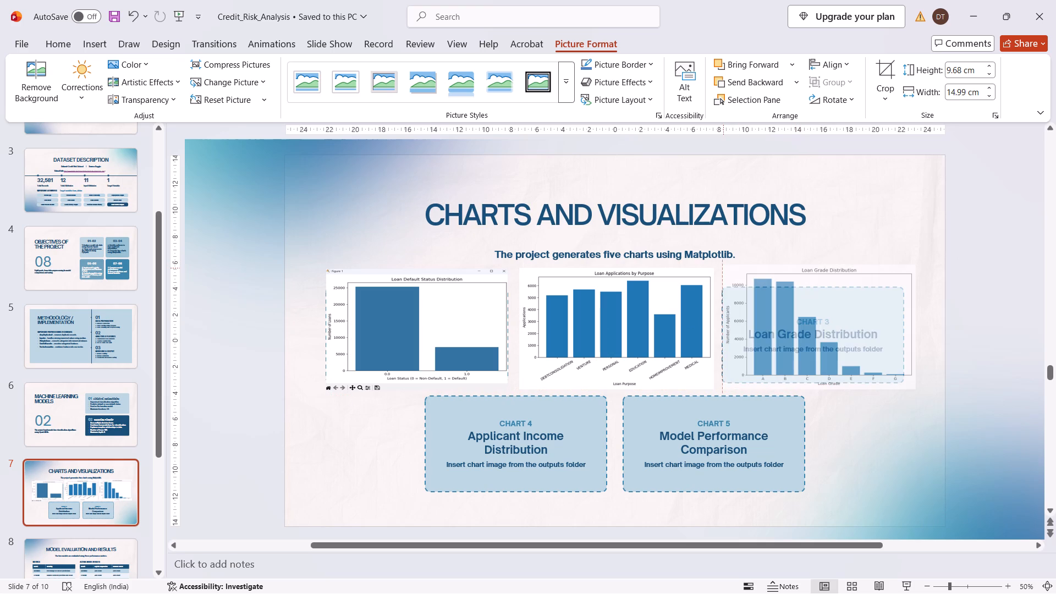
left_click(850, 224)
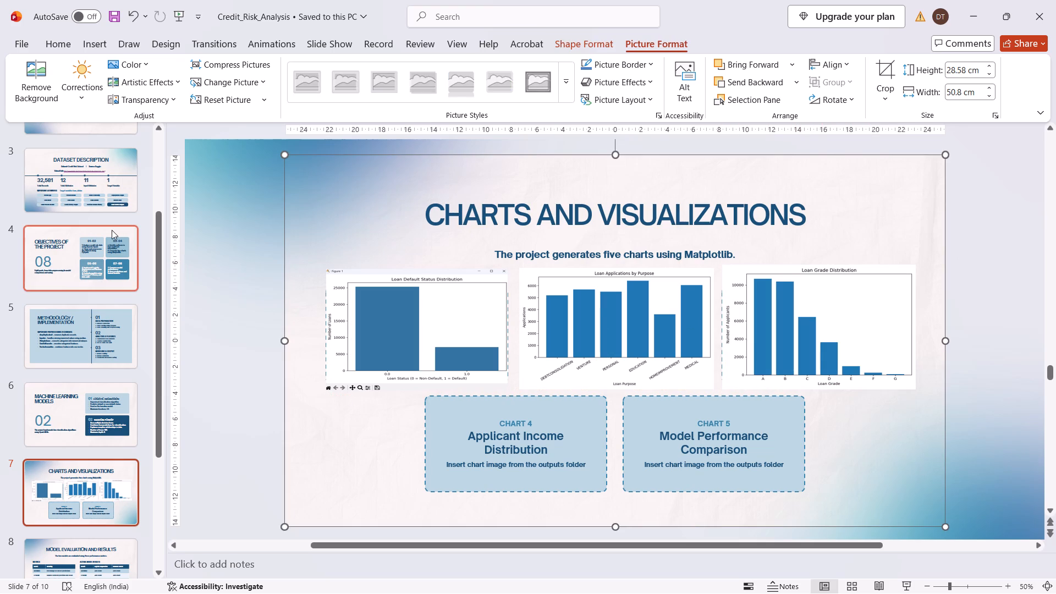
Insert the picture chart4_income from the Credit-Risk-Analysis project's outputs folder onto slide 7.
left_click(47, 40)
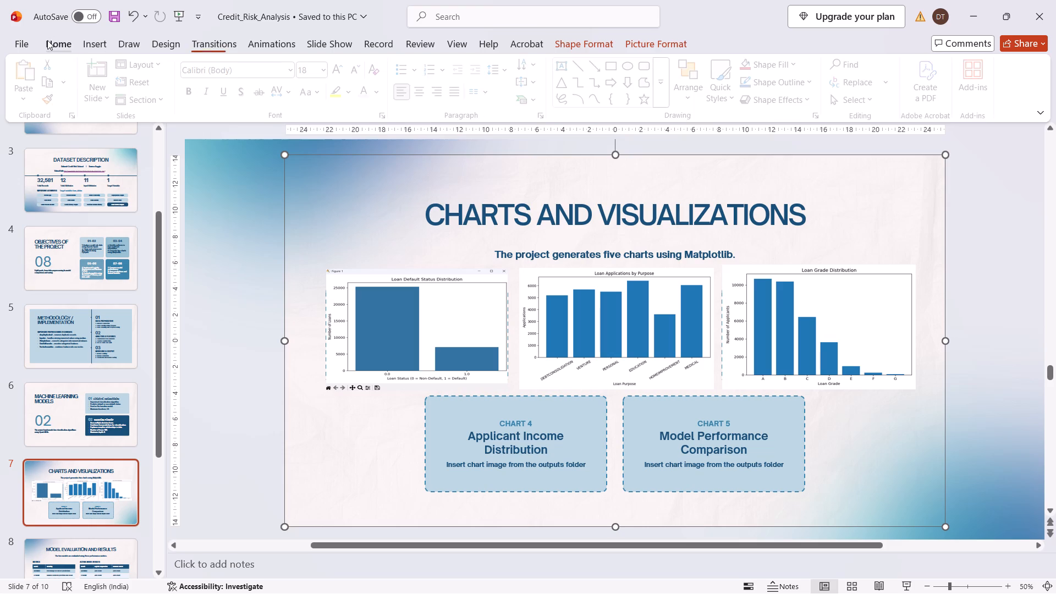
left_click(95, 52)
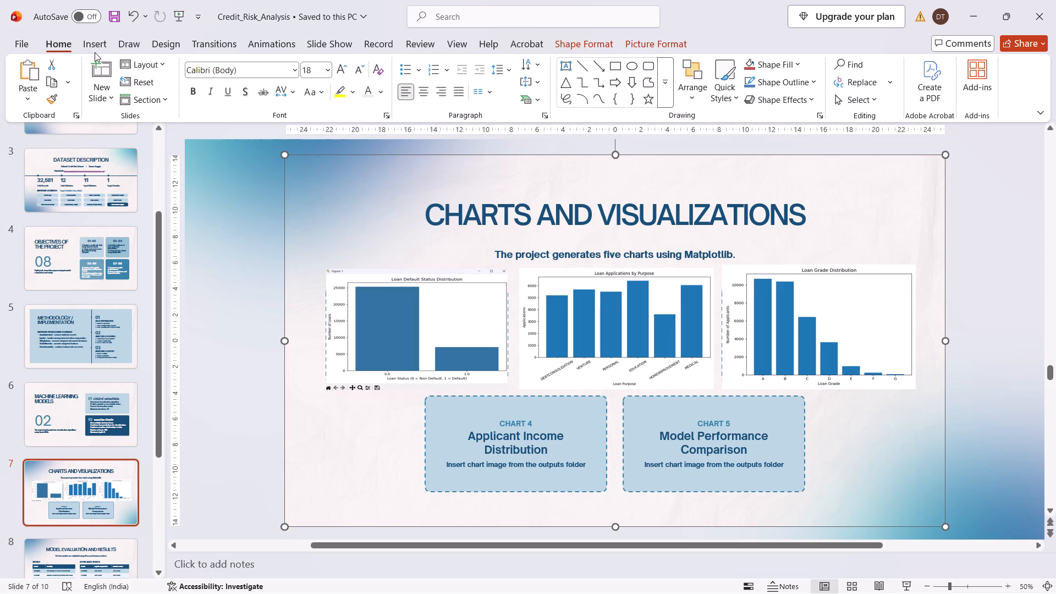
left_click(106, 75)
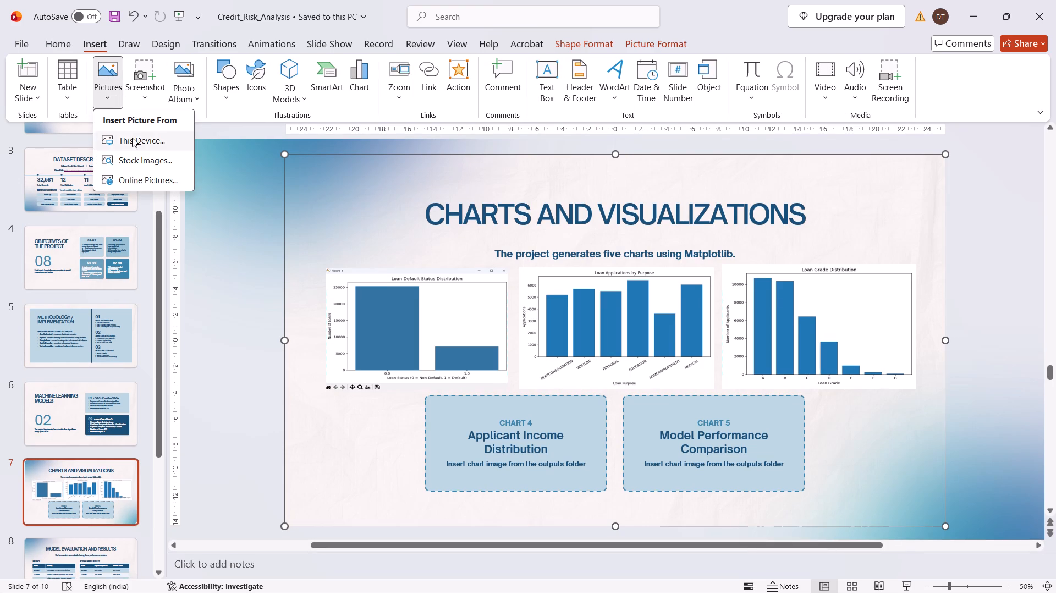
left_click(132, 137)
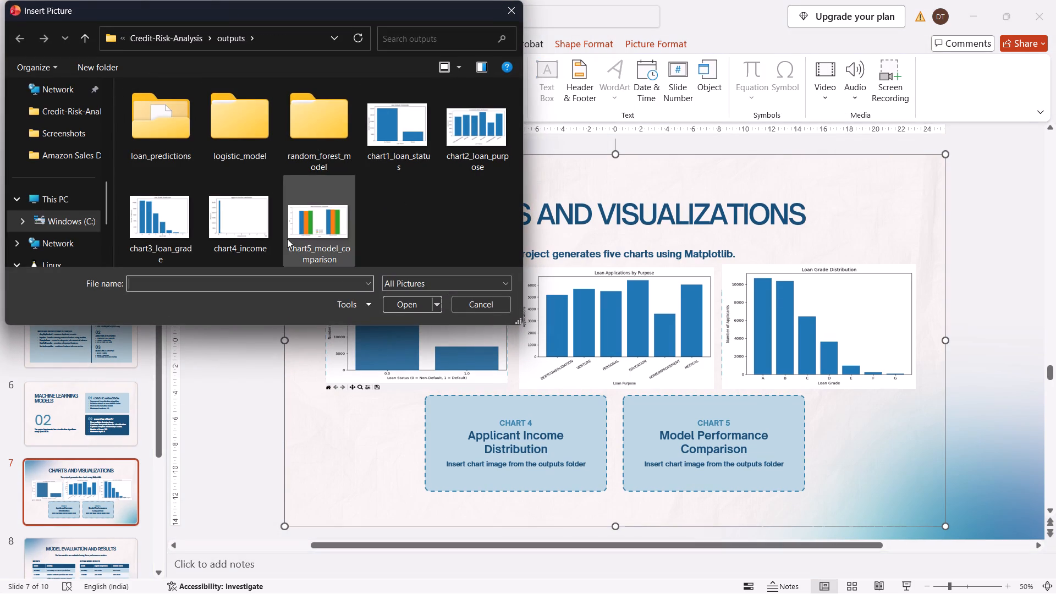
double_click(244, 238)
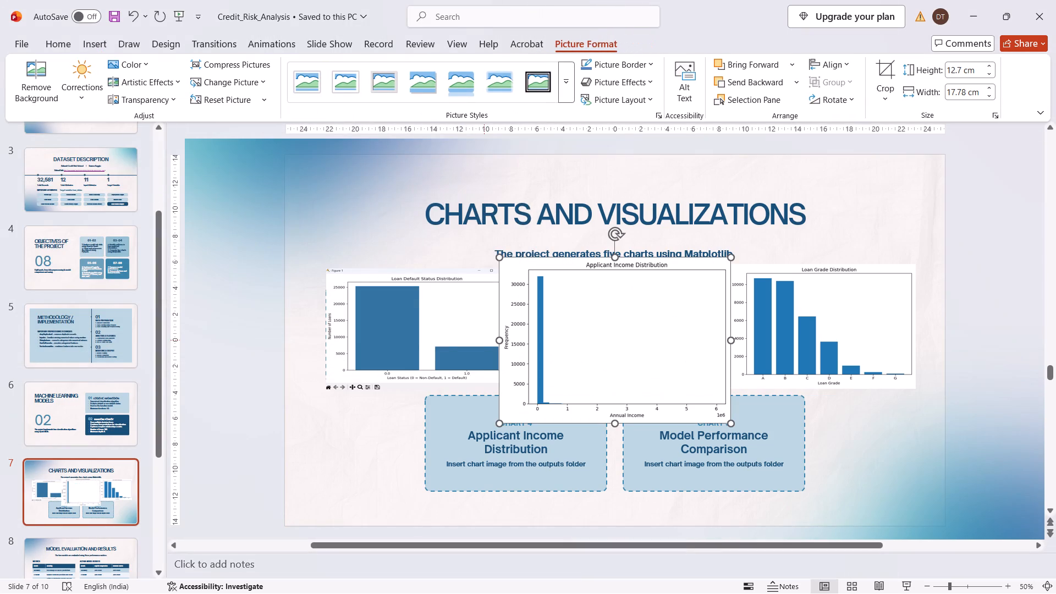
Resize the Applicant Income Distribution picture to about 9.98 cm high by 14.99 cm wide and place it over the Chart 4 placeholder.
left_click(602, 351)
left_click_drag(497, 257, 550, 295)
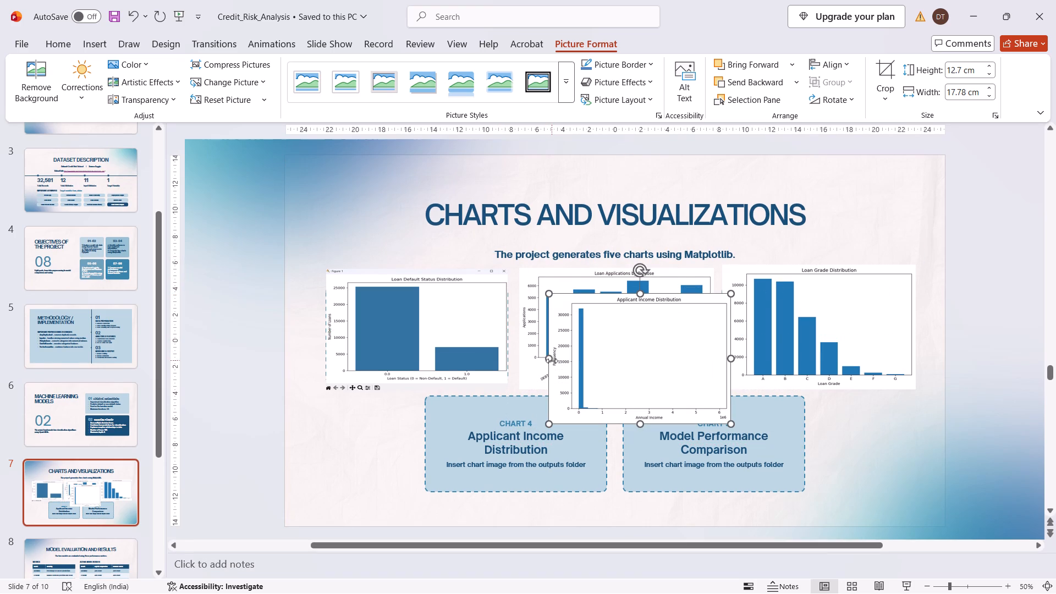
left_click_drag(552, 361, 532, 361)
left_click_drag(663, 344, 625, 411)
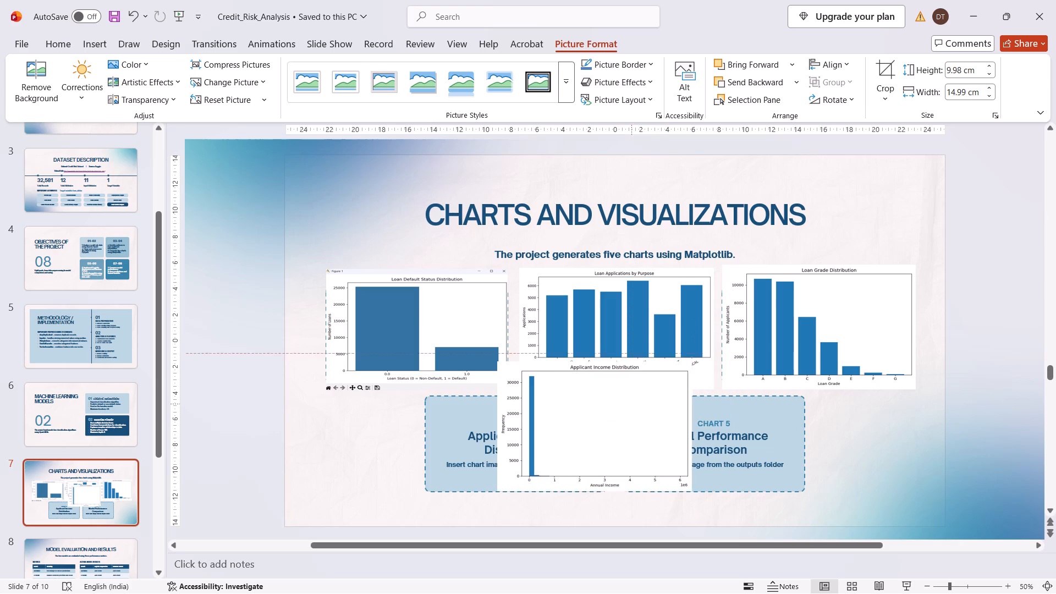
left_click_drag(625, 411, 543, 442)
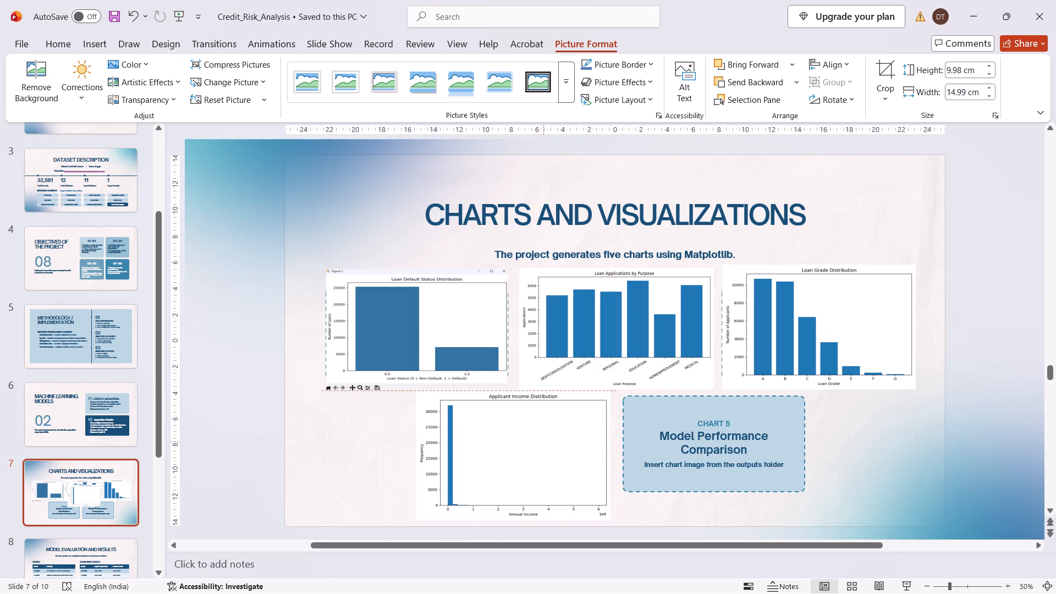
left_click_drag(543, 442, 543, 440)
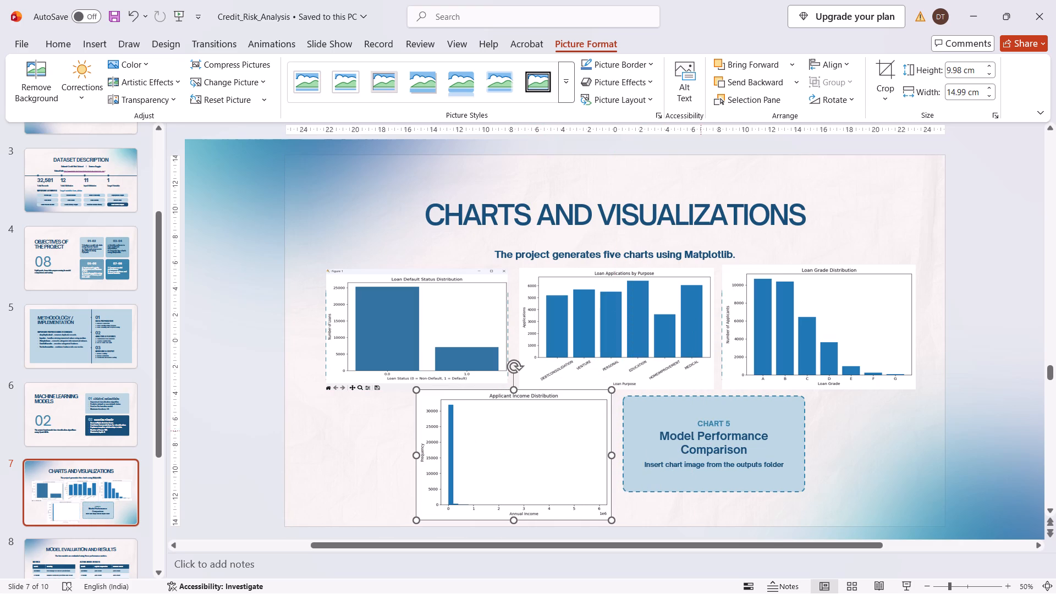
Move the Charts and Visualizations title up slightly and bring the Matplotlib subtitle up close beneath it.
left_click(607, 200)
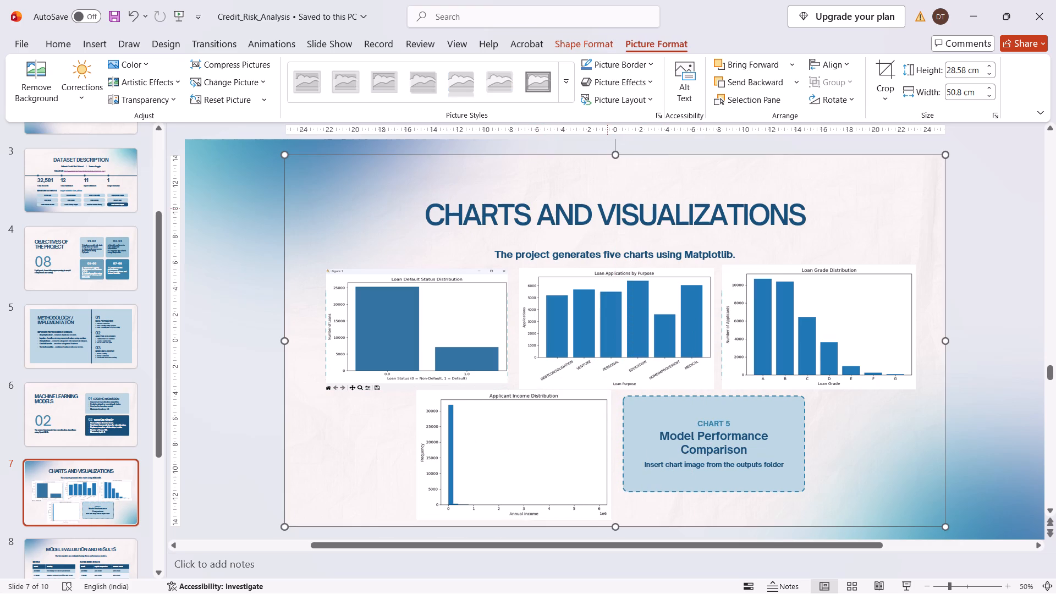
left_click(607, 210)
left_click_drag(594, 202, 594, 192)
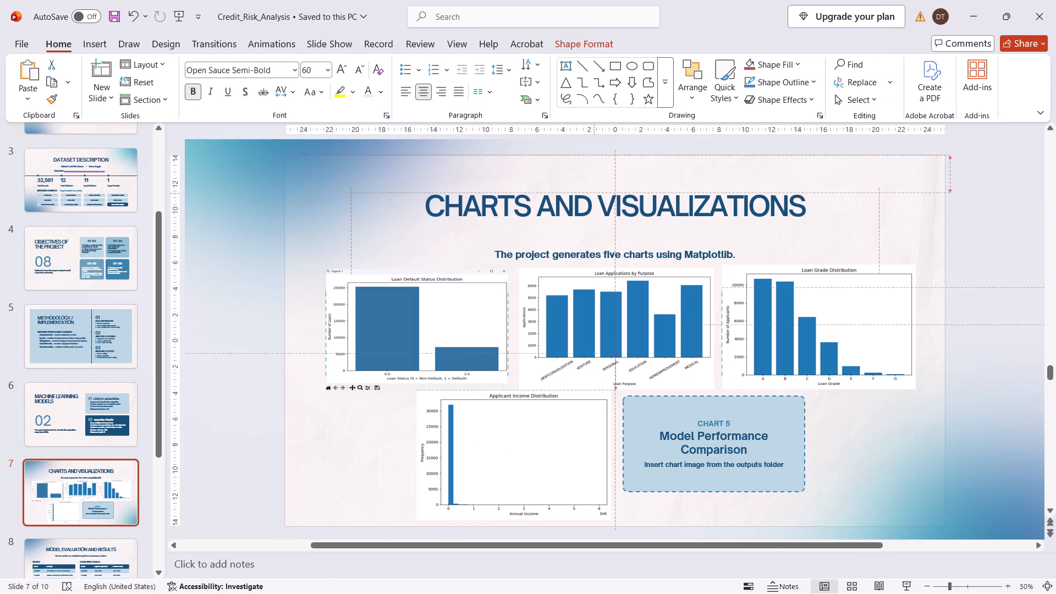
left_click_drag(594, 192, 593, 186)
left_click(601, 250)
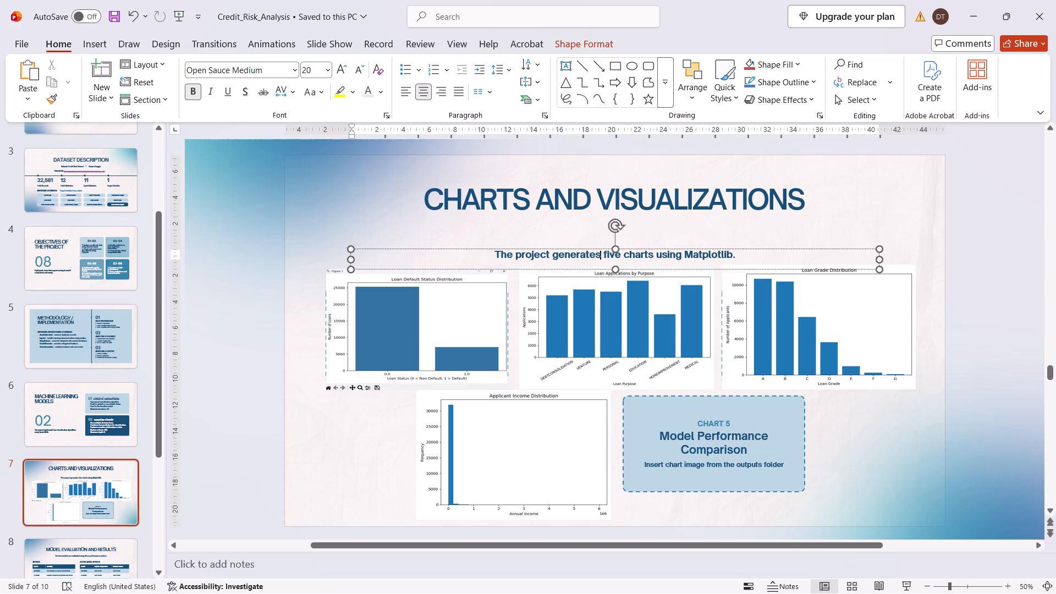
left_click_drag(601, 250, 599, 227)
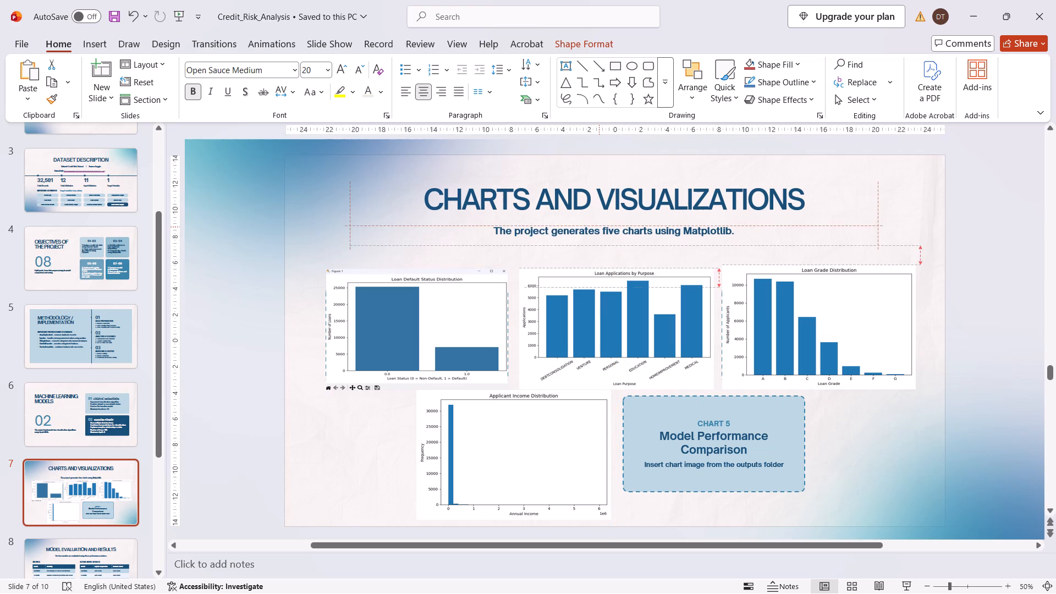
left_click_drag(599, 227, 599, 224)
Move the Loan Default Status, Loan Applications by Purpose and Loan Grade pictures up so they form an even row just below the subtitle.
left_click(450, 291)
left_click_drag(450, 291, 449, 267)
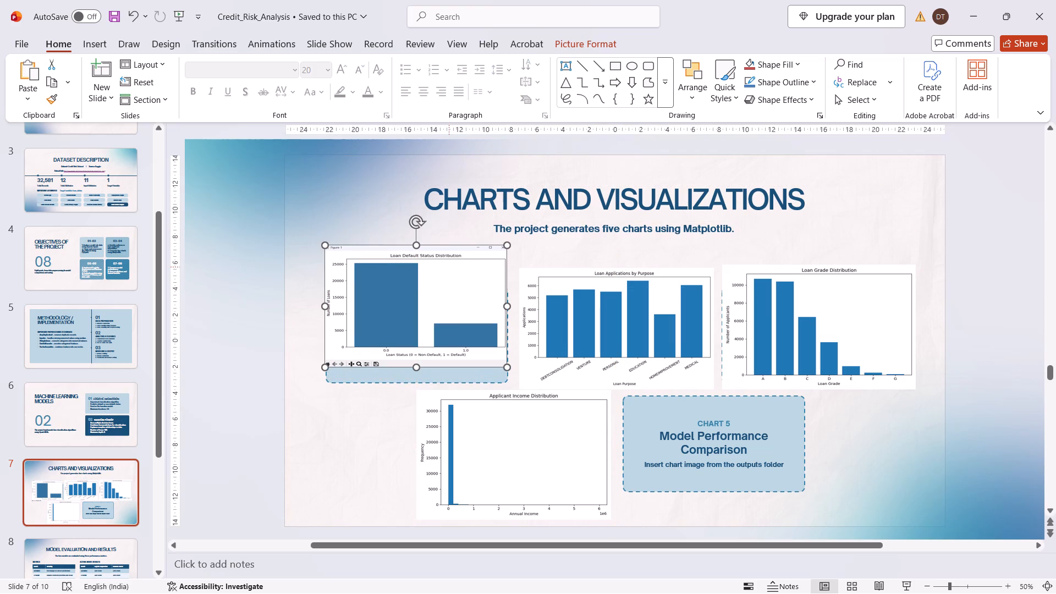
left_click(571, 297)
left_click_drag(571, 297, 570, 286)
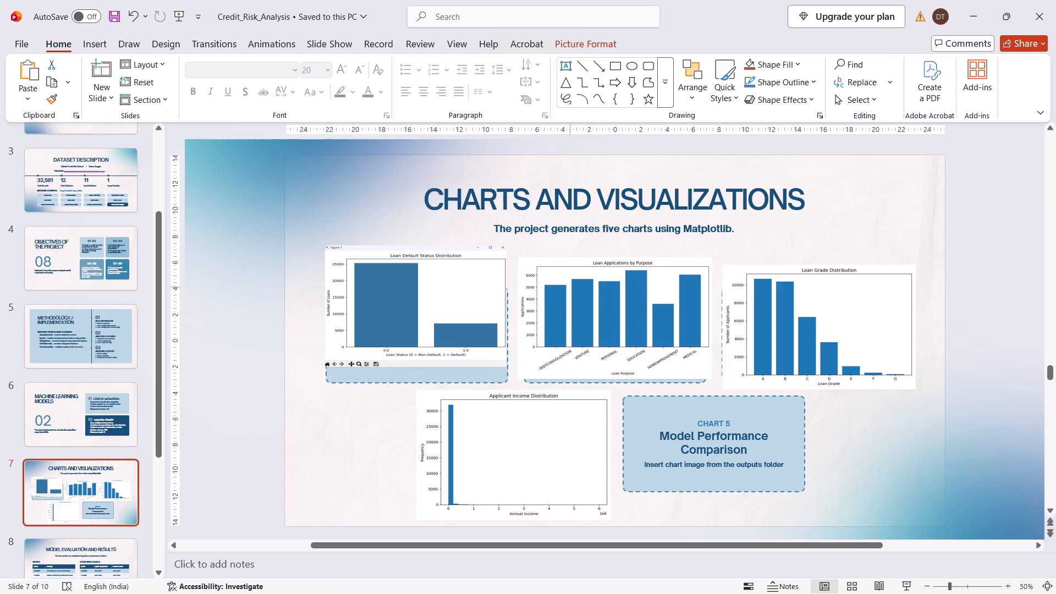
left_click_drag(570, 286, 570, 276)
left_click_drag(760, 317, 759, 294)
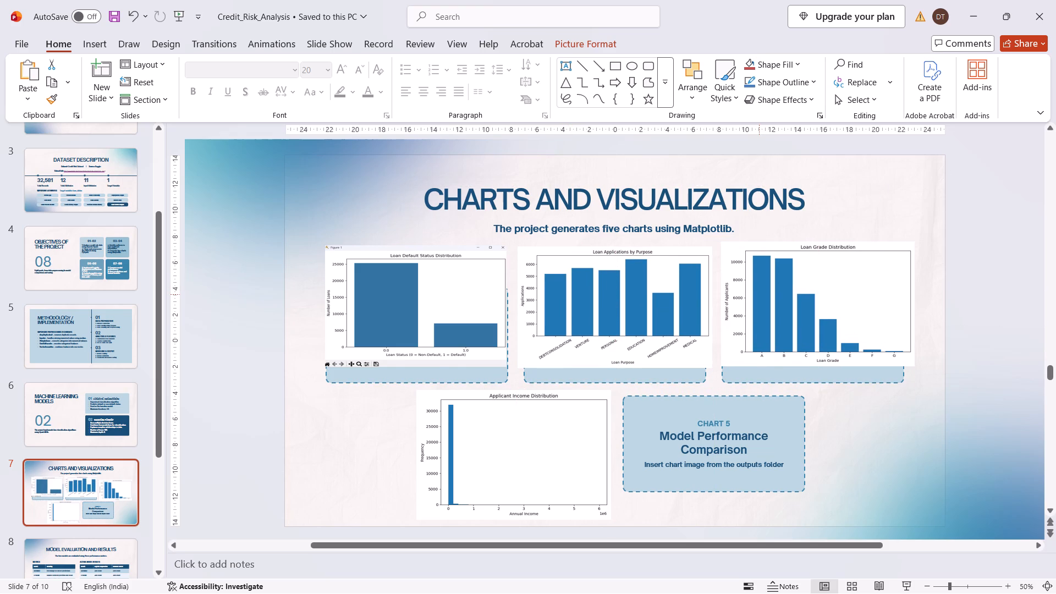
left_click_drag(759, 294, 759, 298)
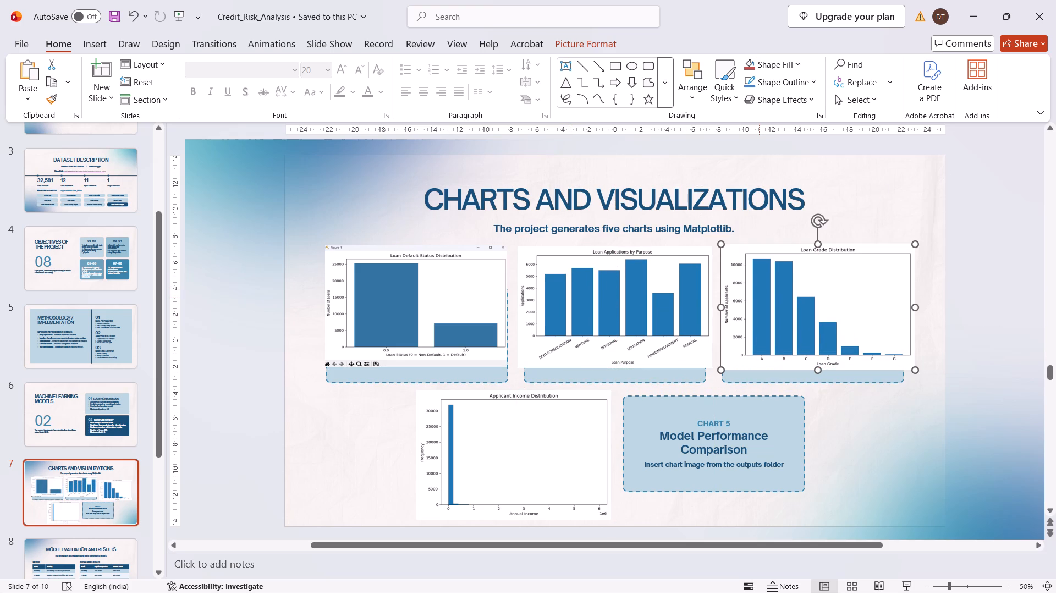
Delete the Chart 3, Chart 2 and Chart 1 placeholder boxes showing behind the top row of pictures.
left_click(755, 383)
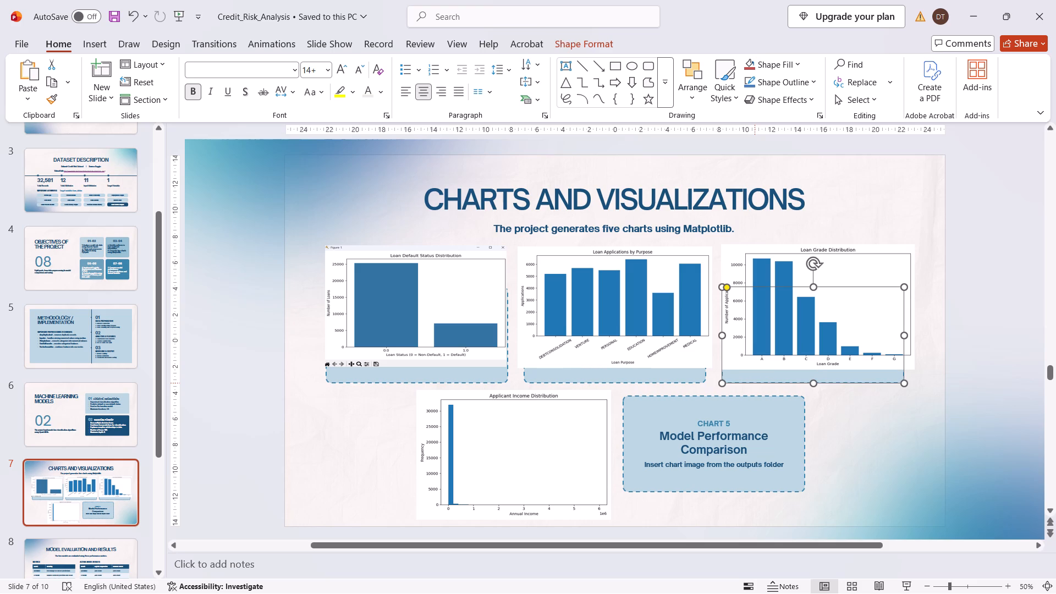
key("Delete")
key("Left")
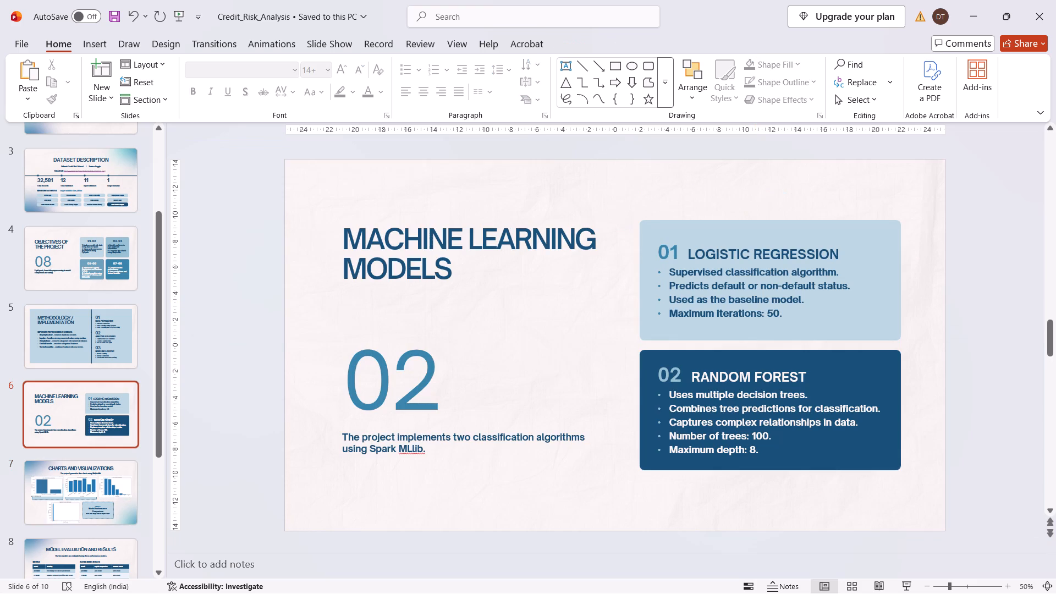
key("Right")
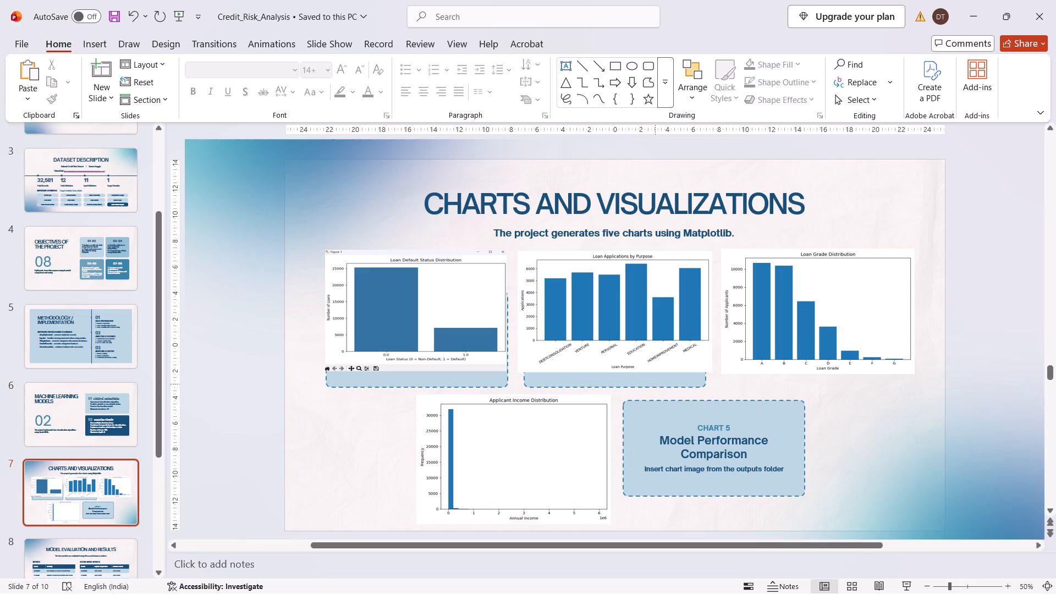
left_click(655, 381)
key("Delete")
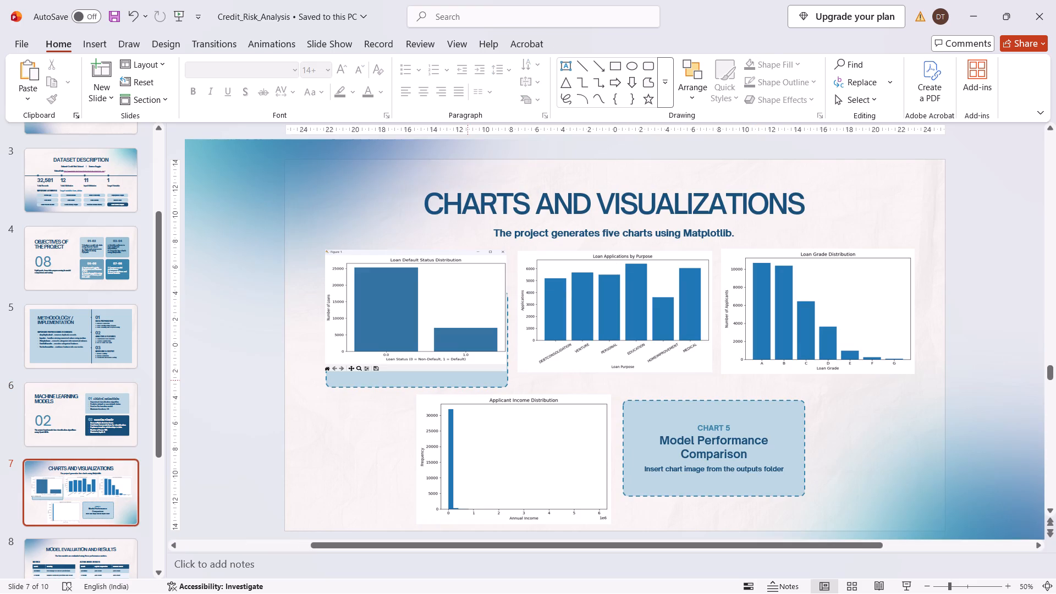
left_click(468, 380)
key("Delete")
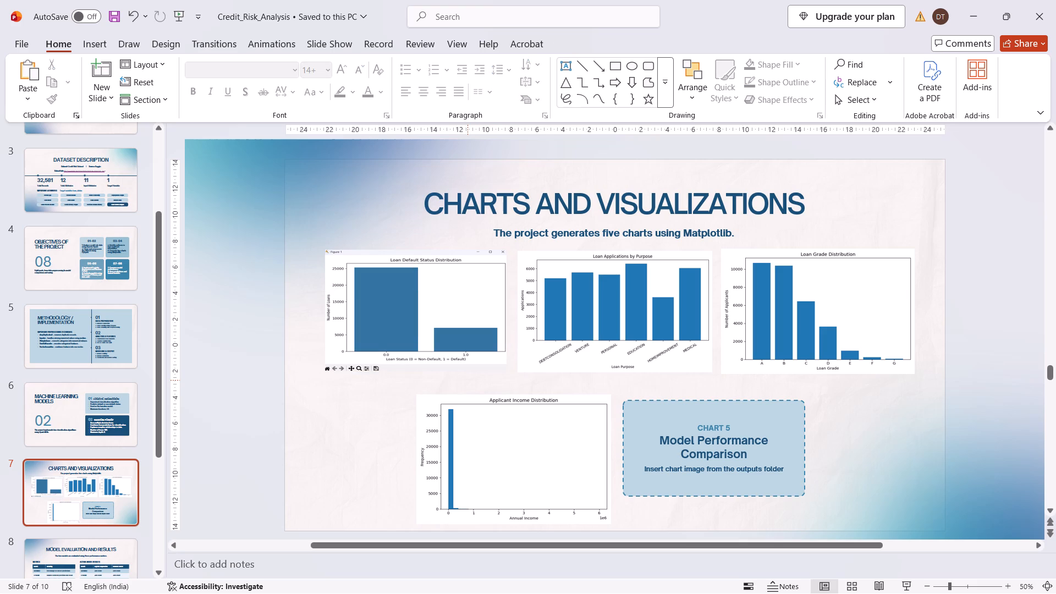
Shift the Applicant Income Distribution picture up towards the top row and stretch the Loan Default Status Distribution picture slightly taller at its bottom edge.
left_click_drag(488, 412, 486, 396)
left_click(437, 346)
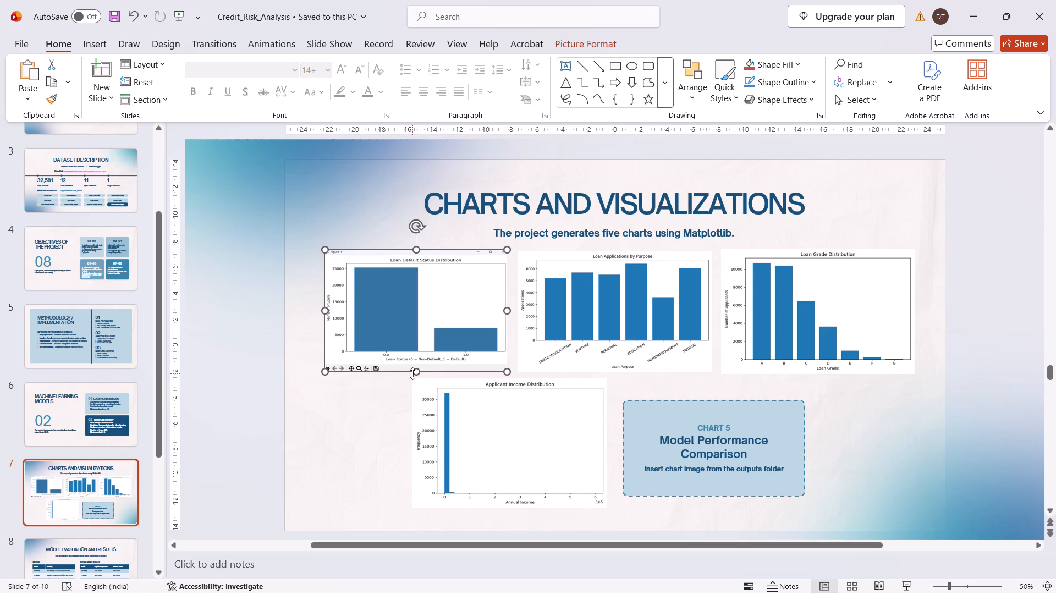
left_click(413, 373)
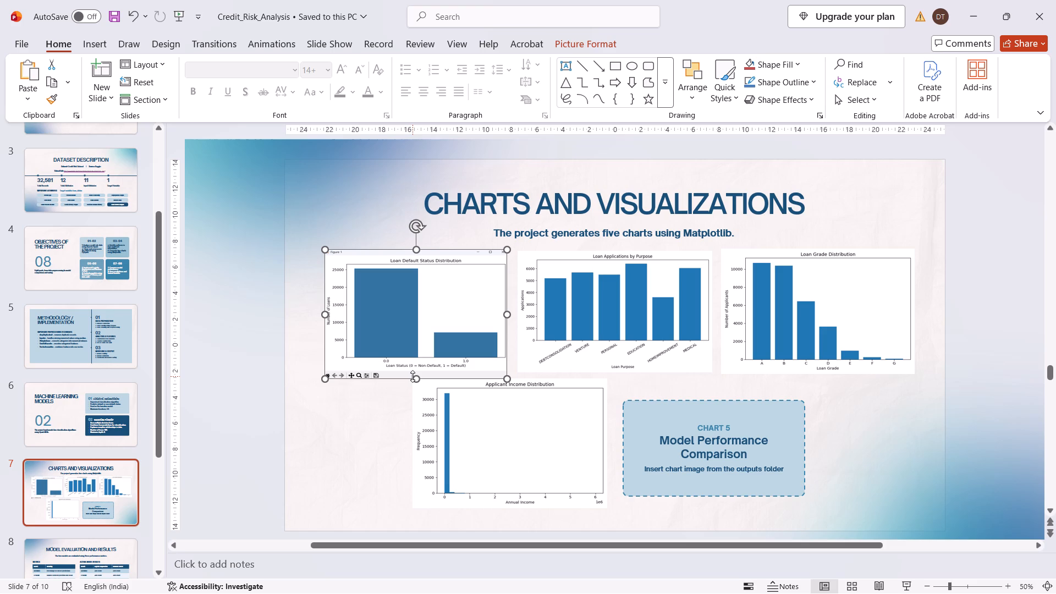
Delete the Chart 5 Model Performance Comparison placeholder box.
left_click(673, 463)
key("Delete")
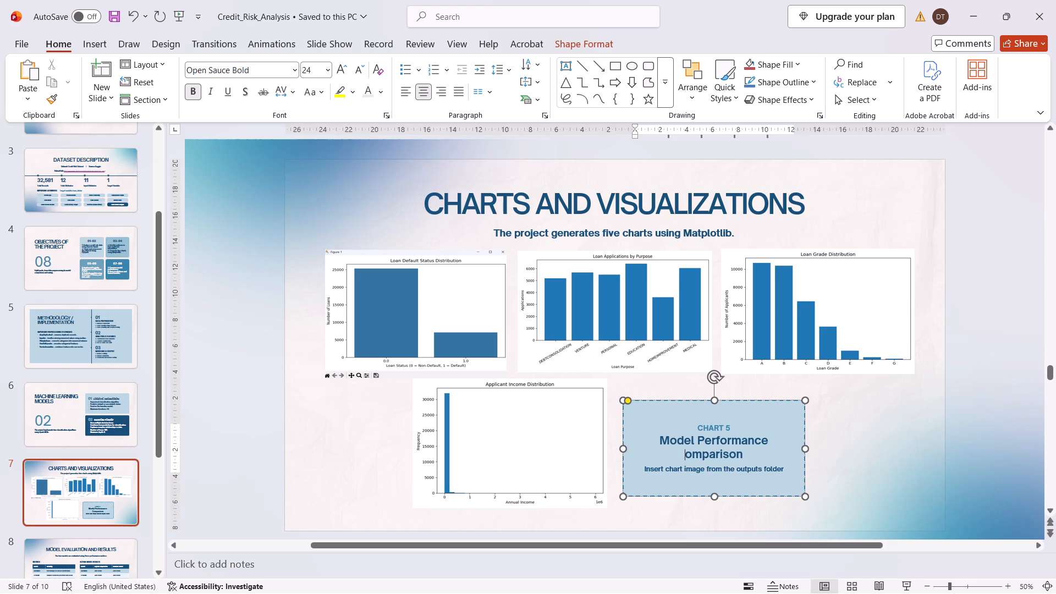
key("Delete")
left_click(680, 411)
key("Delete")
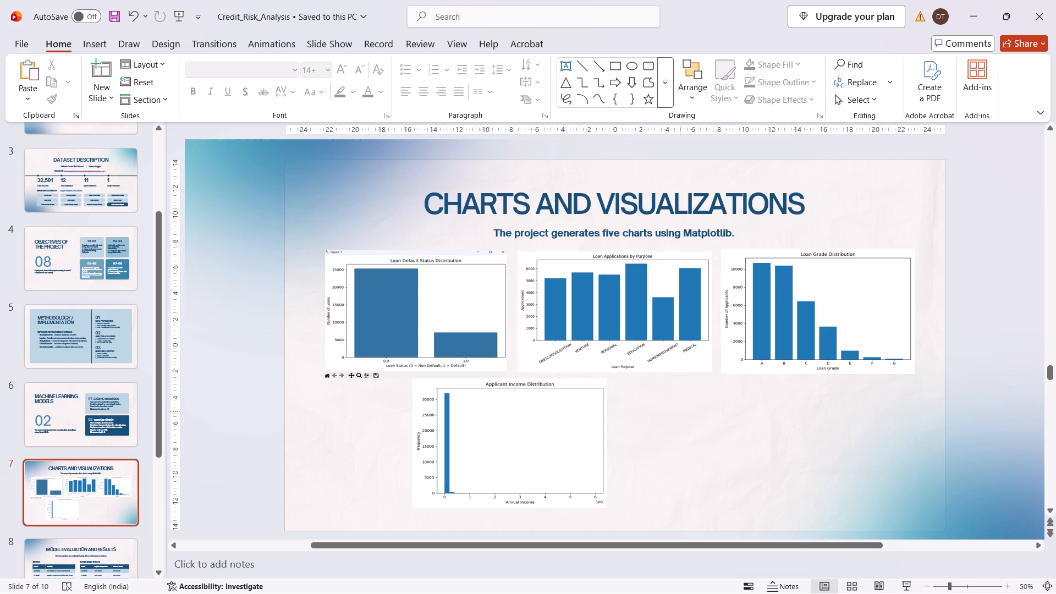
Insert the chart5_model_comparison picture from the Credit-Risk-Analysis outputs folder onto slide 7.
left_click(515, 471)
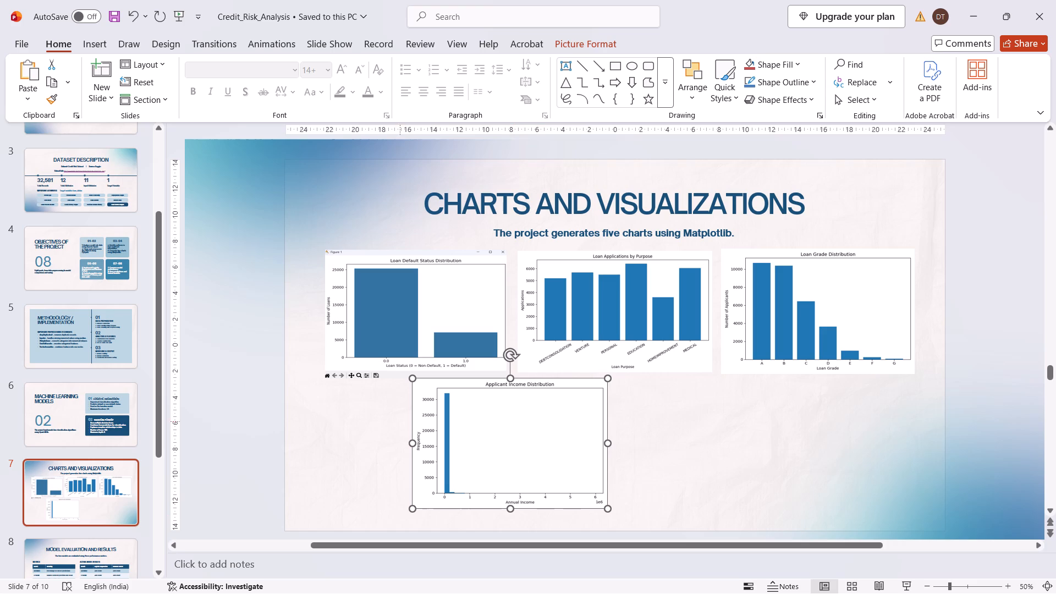
left_click(100, 45)
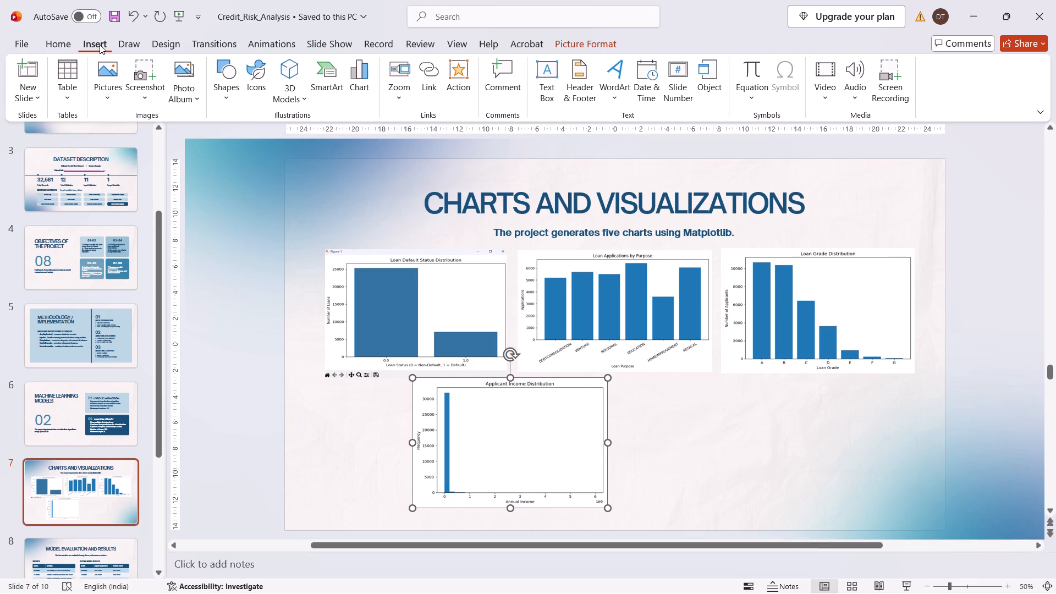
left_click(107, 95)
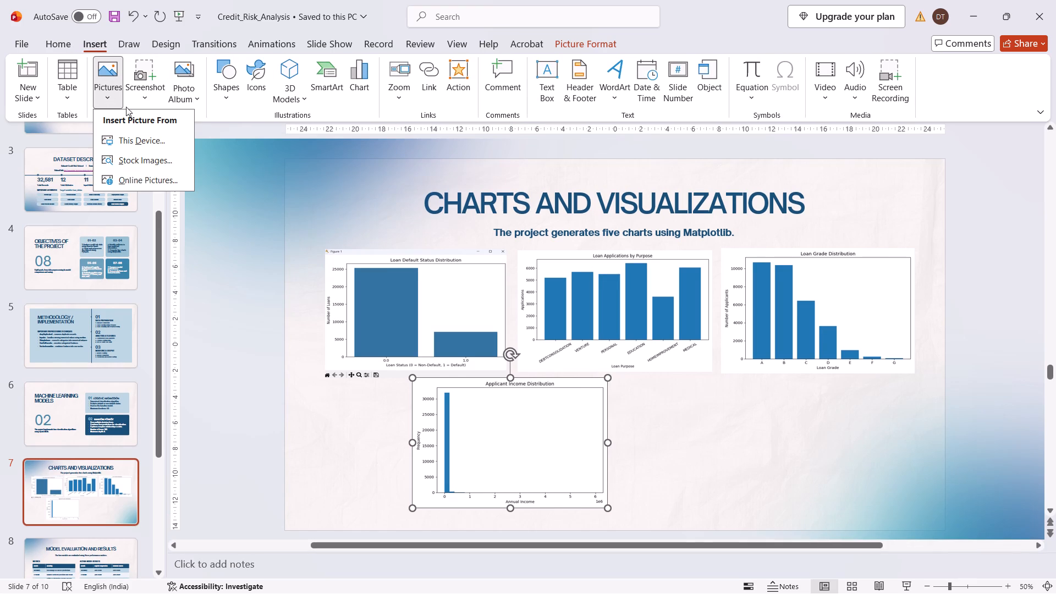
left_click(124, 136)
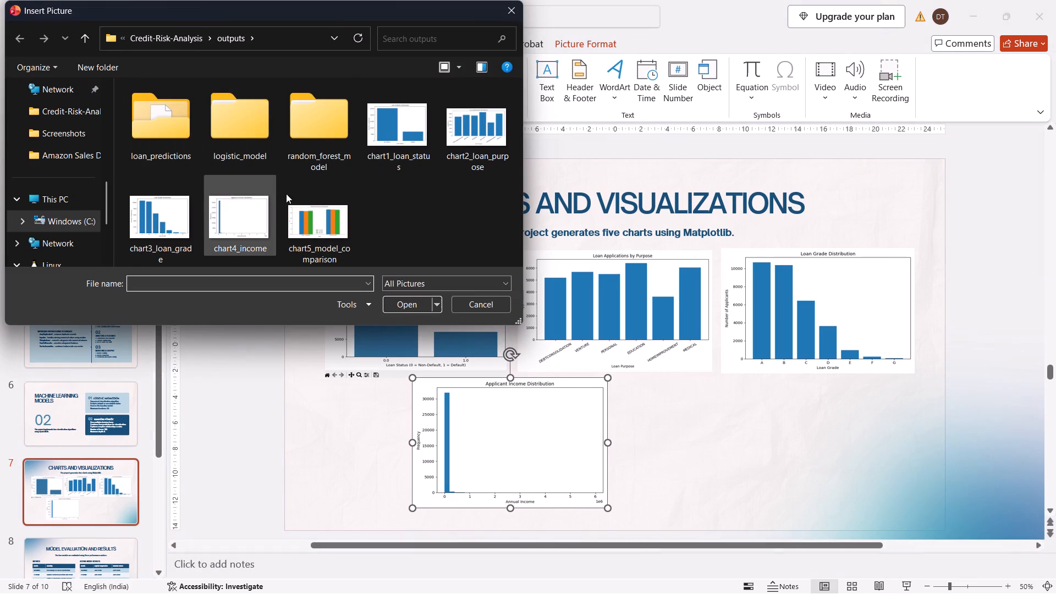
double_click(302, 204)
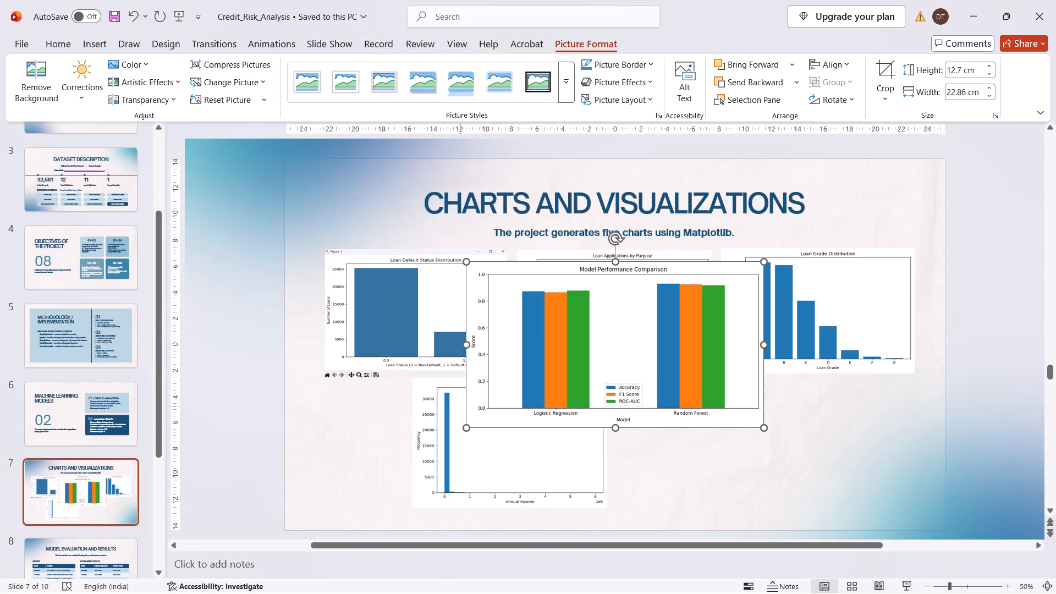
Shrink the Model Performance Comparison picture to about 8.8 by 15.84 cm and place it beside the Applicant Income Distribution picture, with their tops level.
left_click_drag(465, 431, 545, 395)
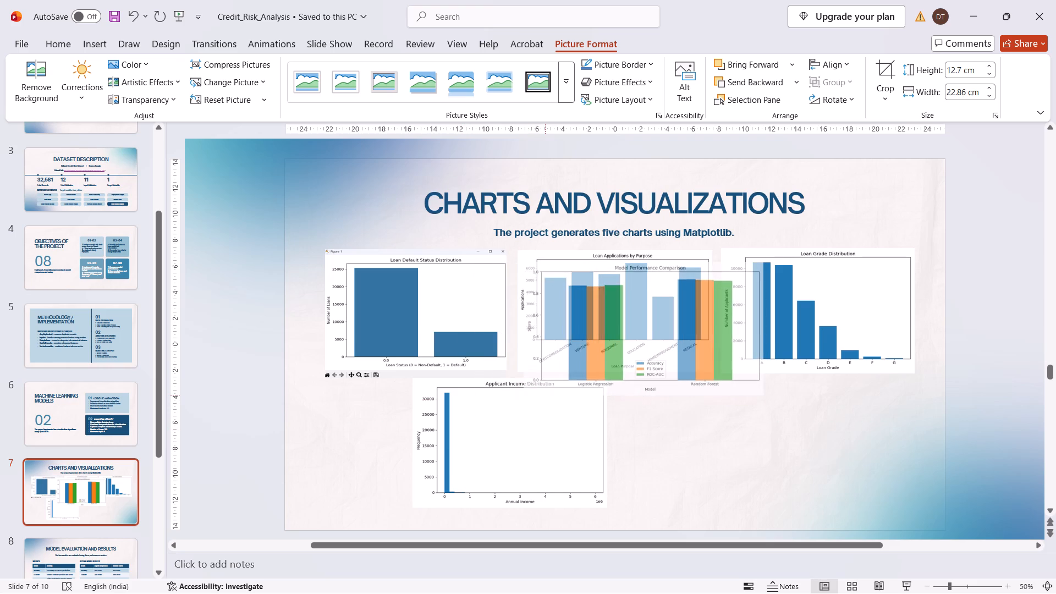
left_click_drag(545, 395, 546, 395)
left_click_drag(632, 353, 735, 468)
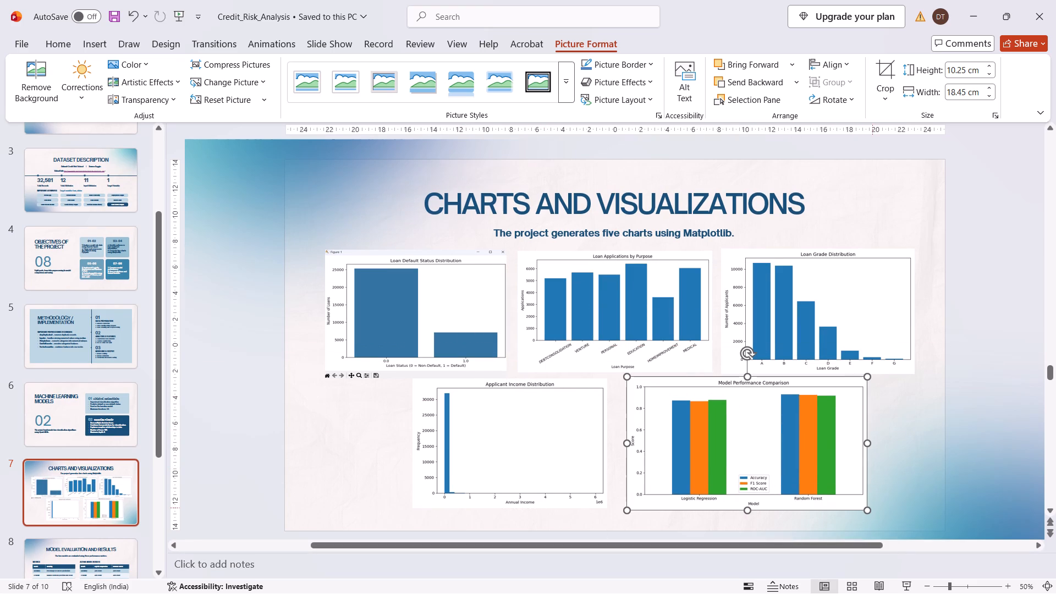
left_click_drag(867, 510, 823, 496)
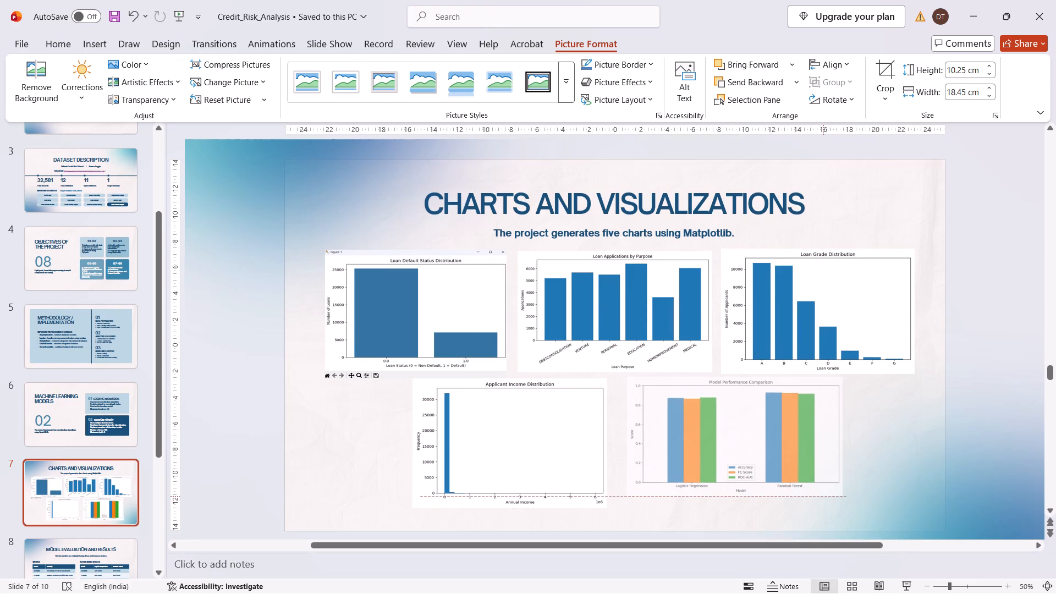
left_click_drag(823, 496, 818, 492)
left_click_drag(747, 439, 744, 443)
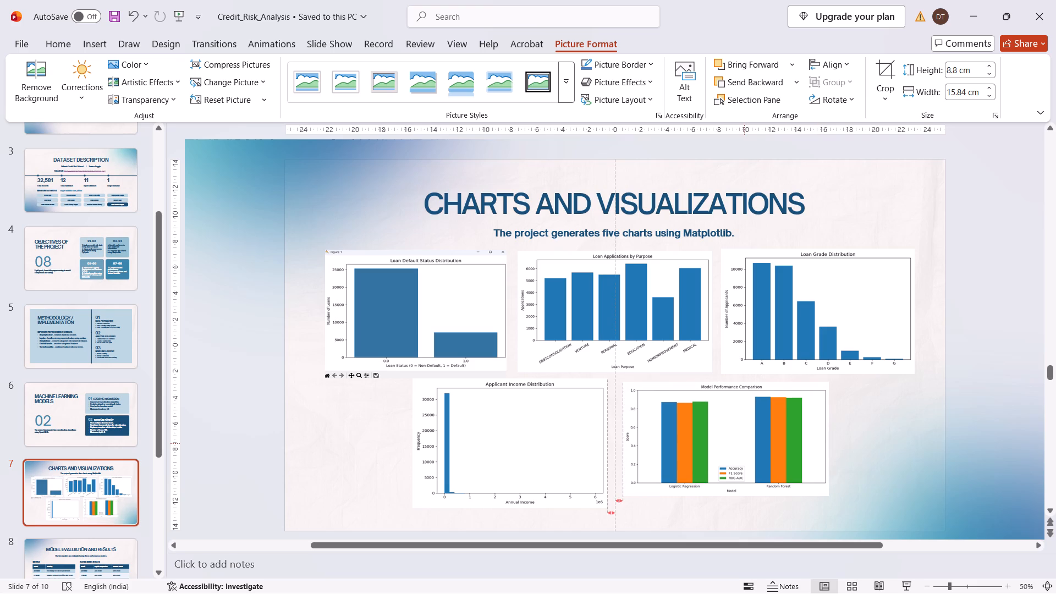
left_click_drag(744, 443, 743, 441)
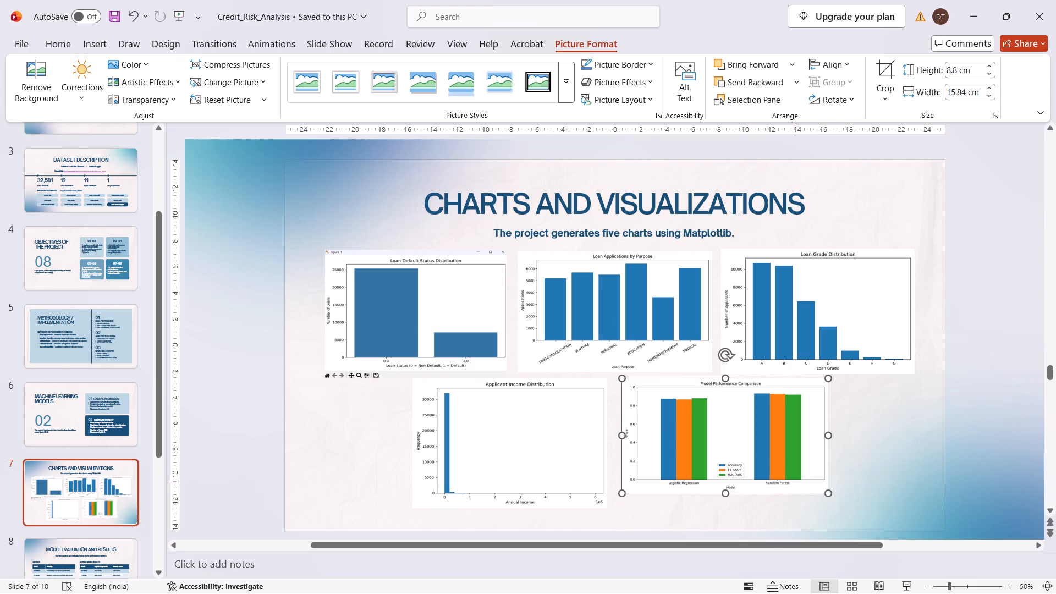
Stretch the Model Performance Comparison picture downward until its bottom edge lines up with the Applicant Income Distribution picture.
left_click_drag(726, 496, 726, 496)
left_click_drag(726, 496, 726, 503)
left_click(861, 470)
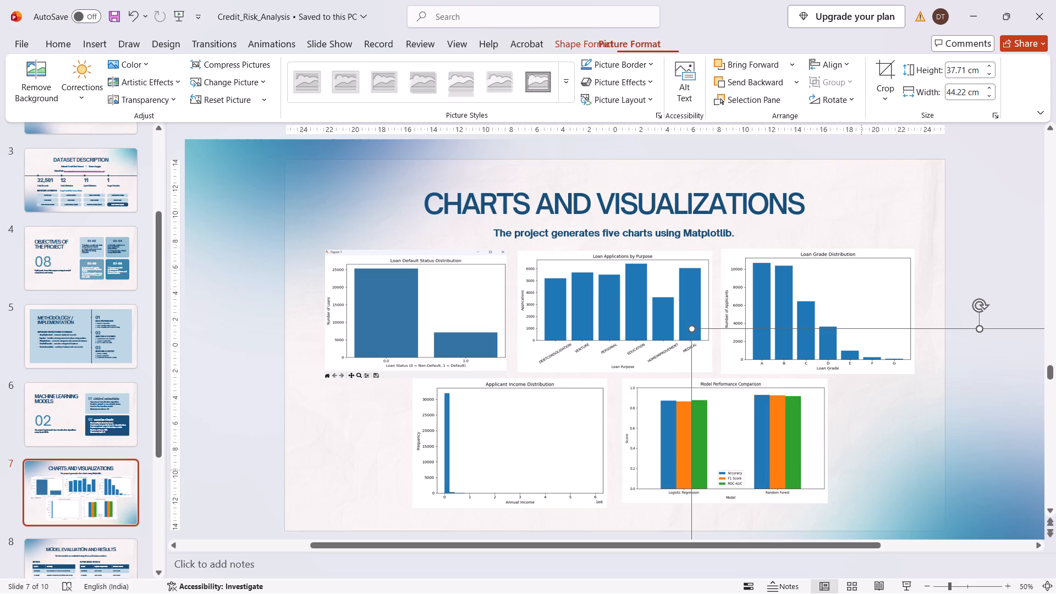
left_click(360, 488)
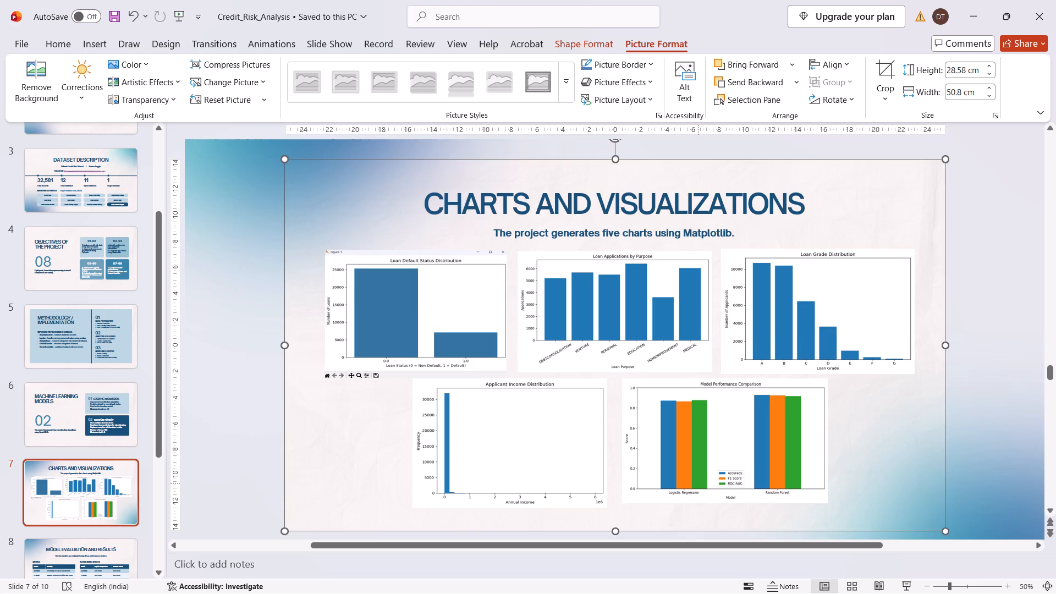
left_click(698, 483)
left_click(725, 506)
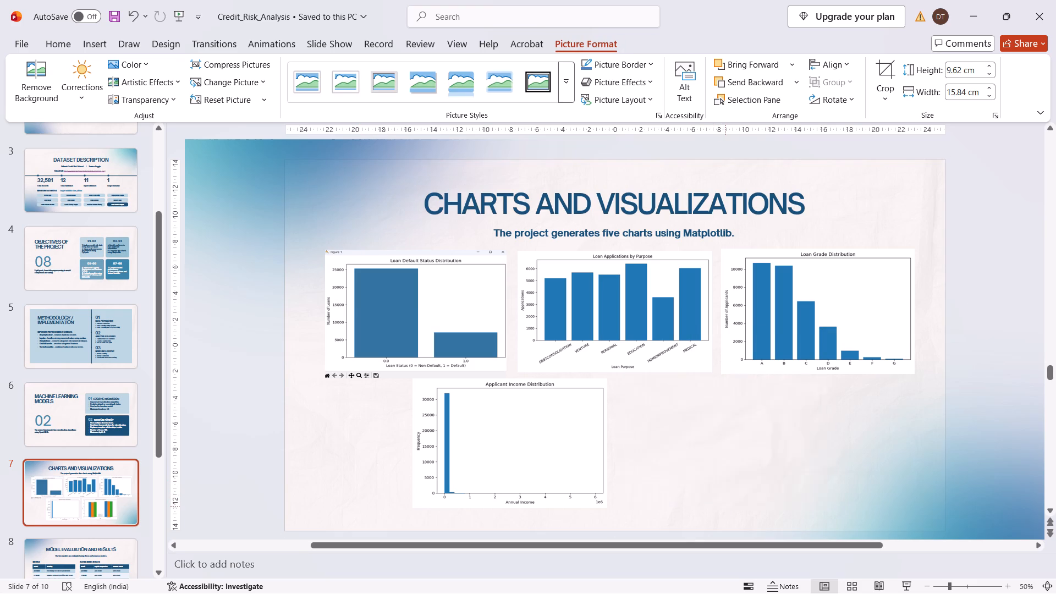
left_click(861, 176)
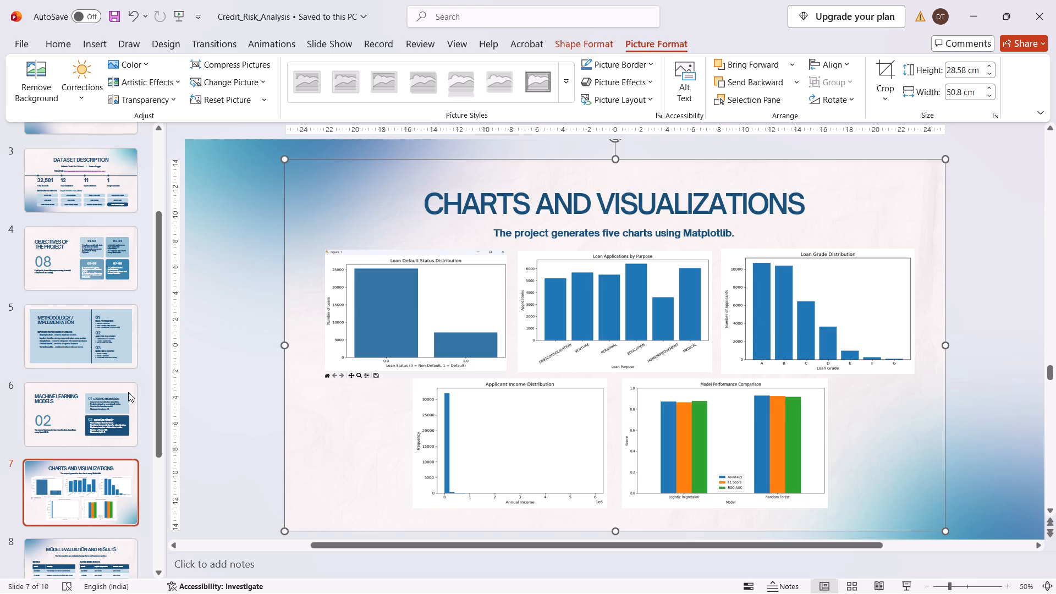
Open slide 8, Model Evaluation and Results.
scroll(58, 483, "down", 1)
left_click(85, 369)
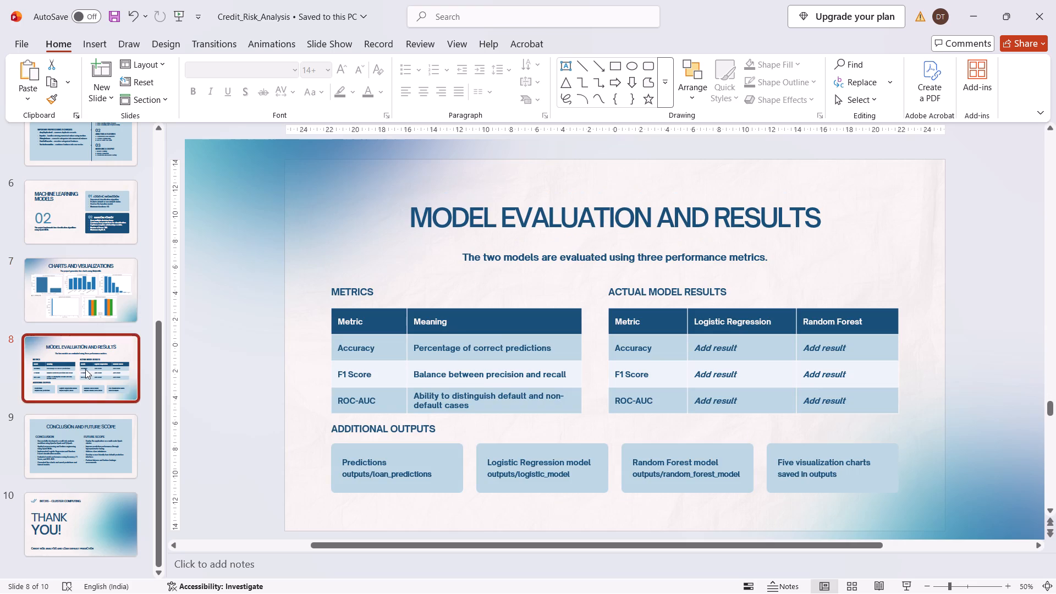
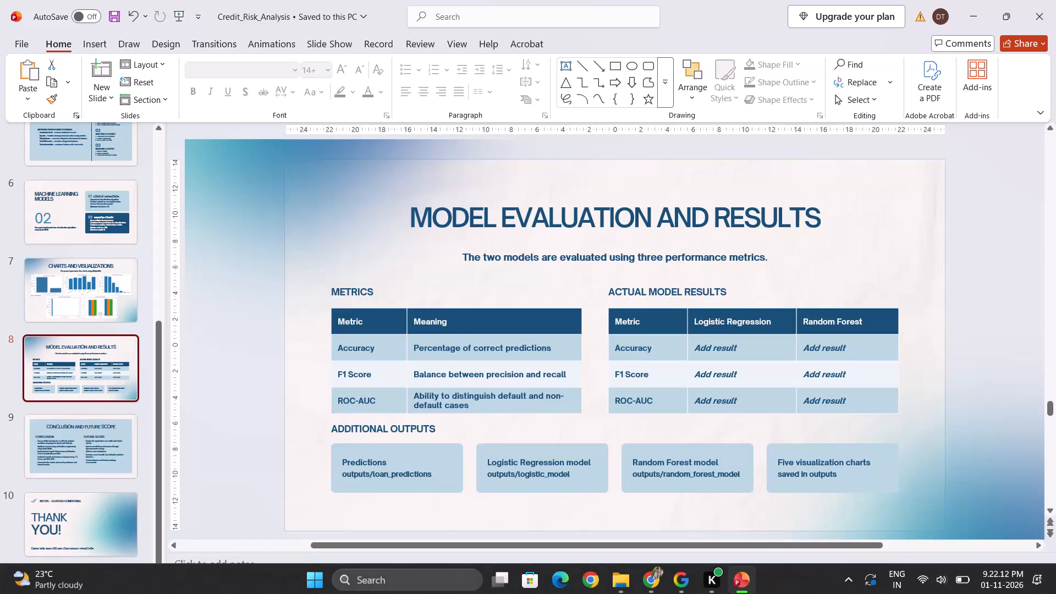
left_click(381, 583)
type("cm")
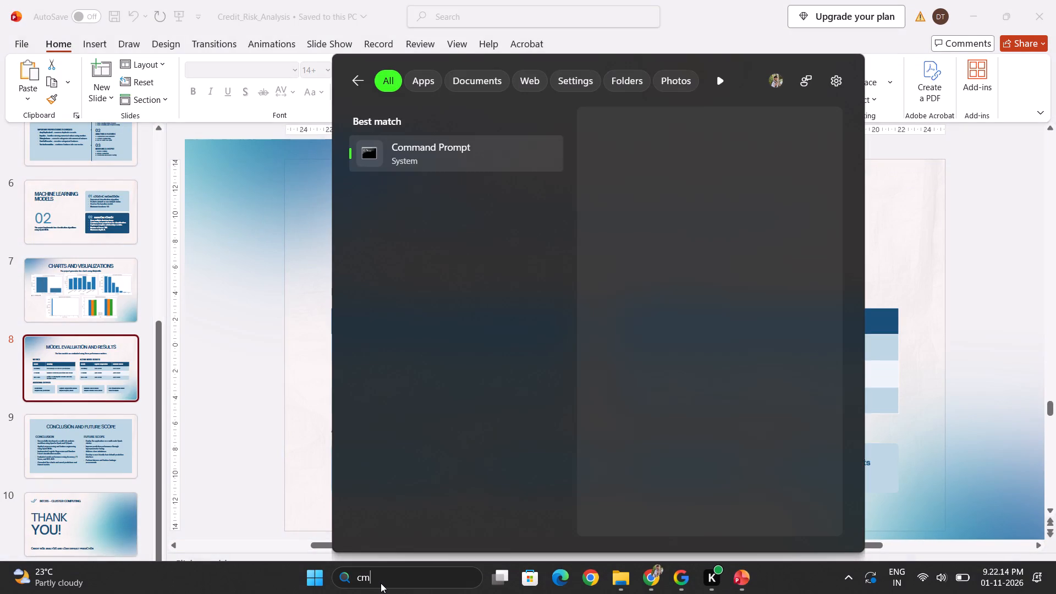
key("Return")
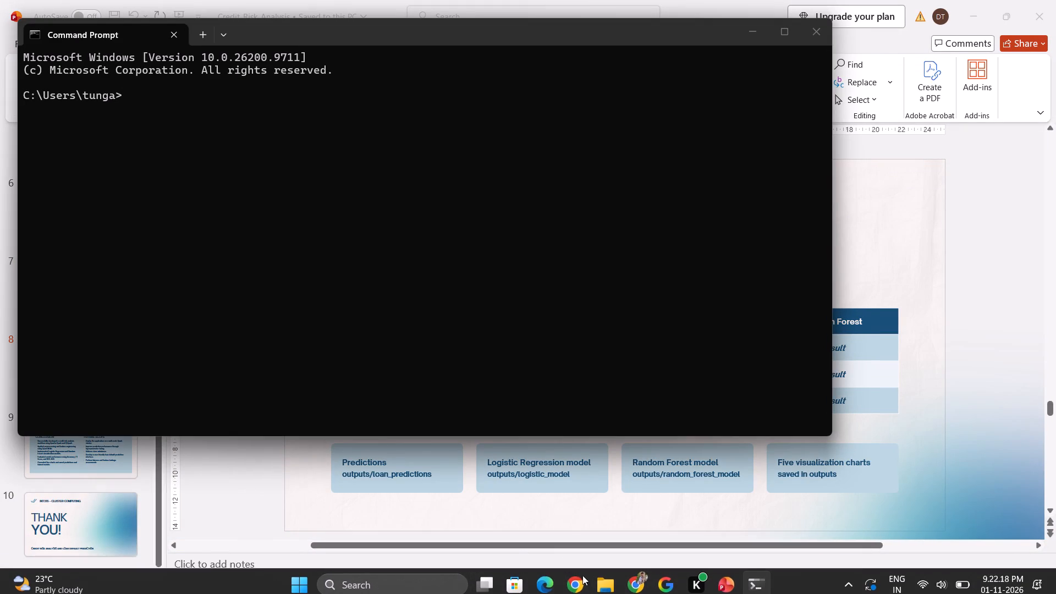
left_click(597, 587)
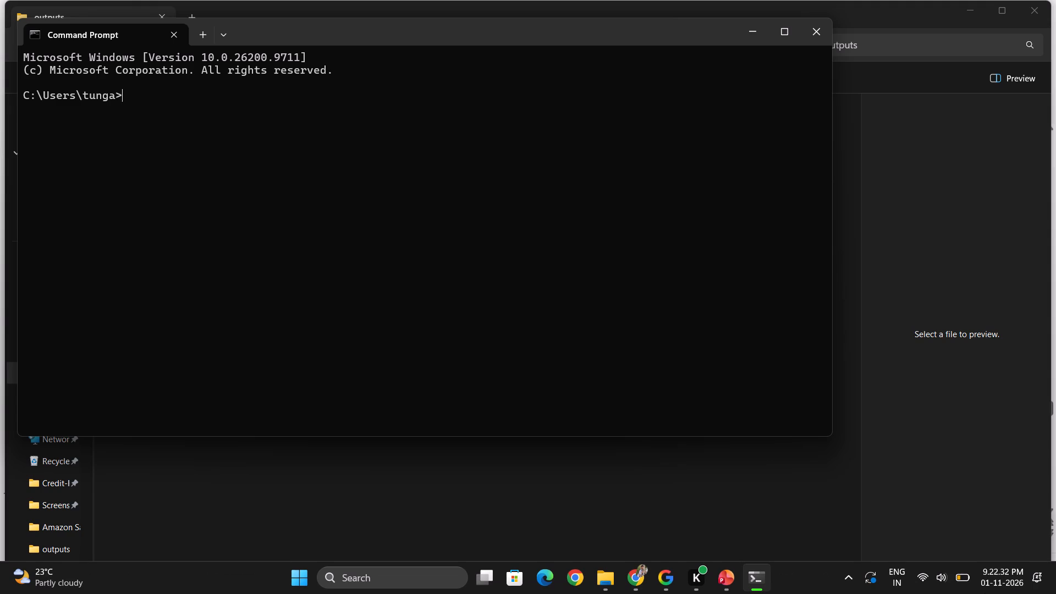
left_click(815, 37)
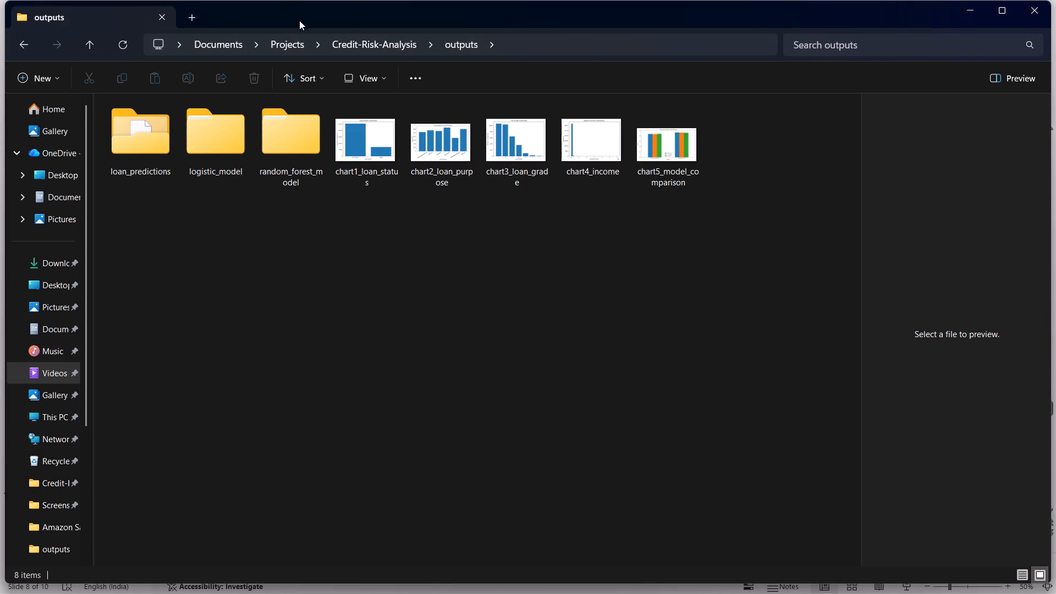
In File Explorer, go to the Credit-Risk-Analysis folder under Documents\Projects and open a command prompt in that folder.
left_click(356, 53)
left_click(366, 49)
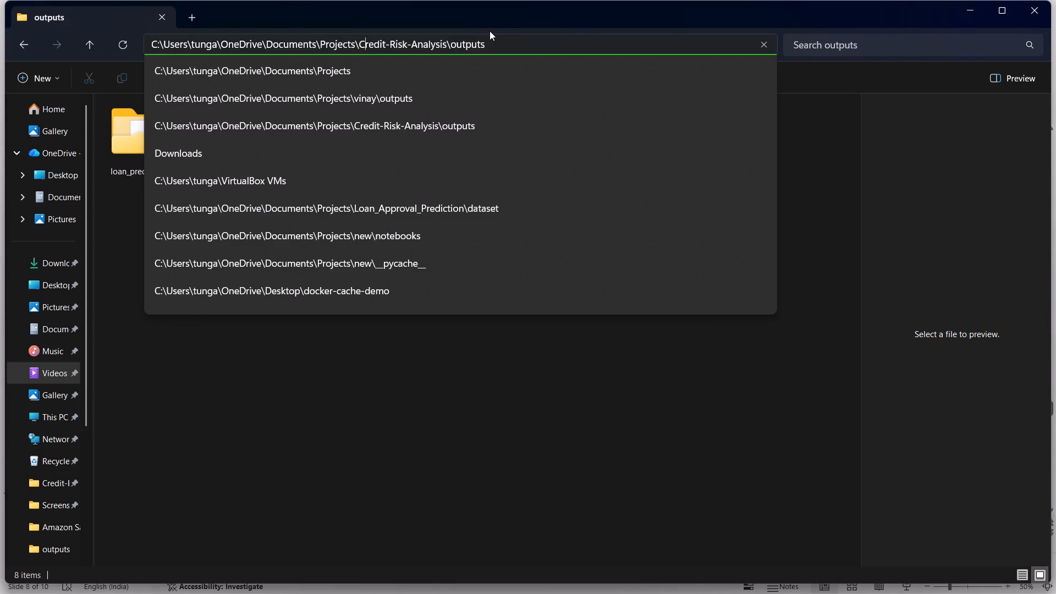
left_click(438, 62)
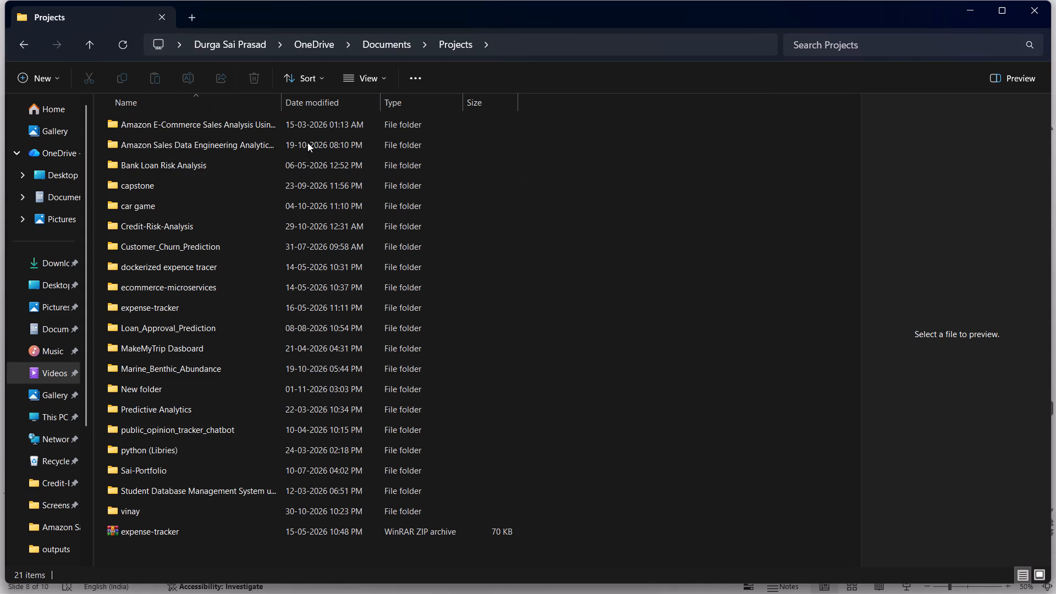
double_click(266, 219)
double_click(642, 48)
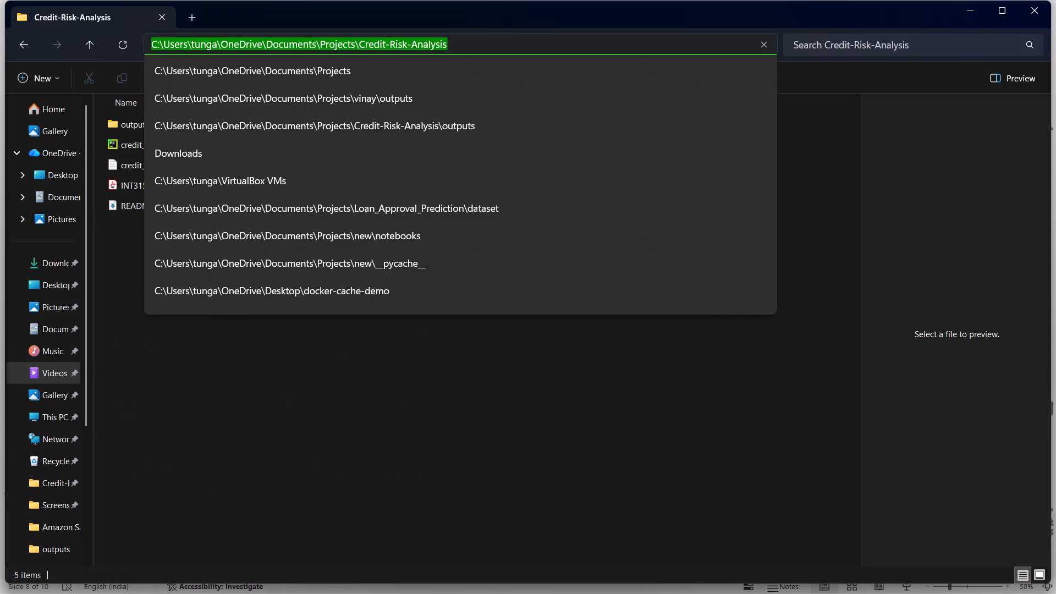
key("ctrl+a")
key("BackSpace")
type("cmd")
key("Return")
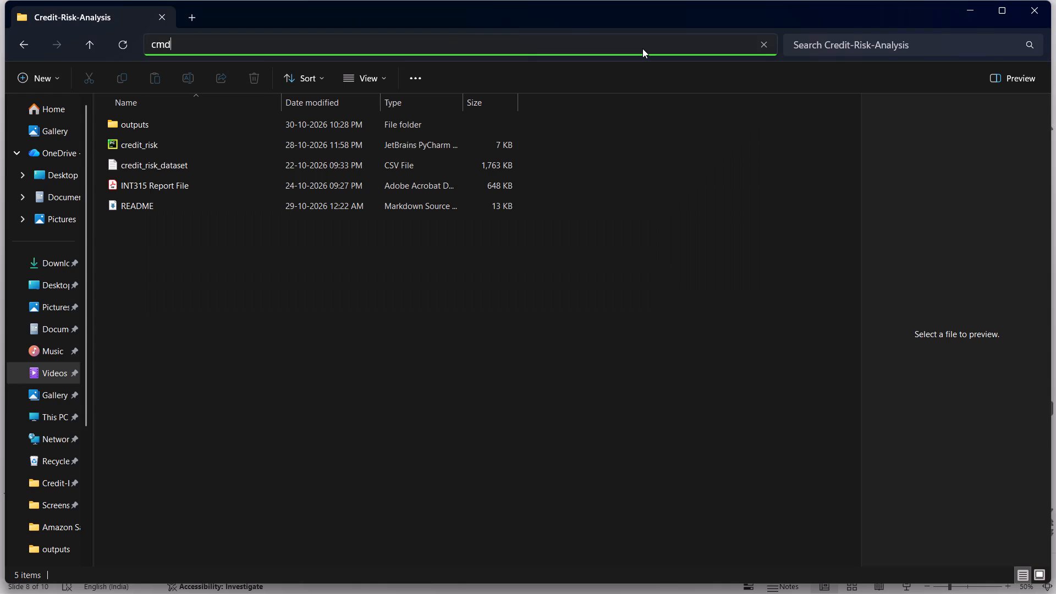
Start a py command at the Credit-Risk-Analysis prompt and copy the credit_risk script's file name for it.
left_click(567, 286)
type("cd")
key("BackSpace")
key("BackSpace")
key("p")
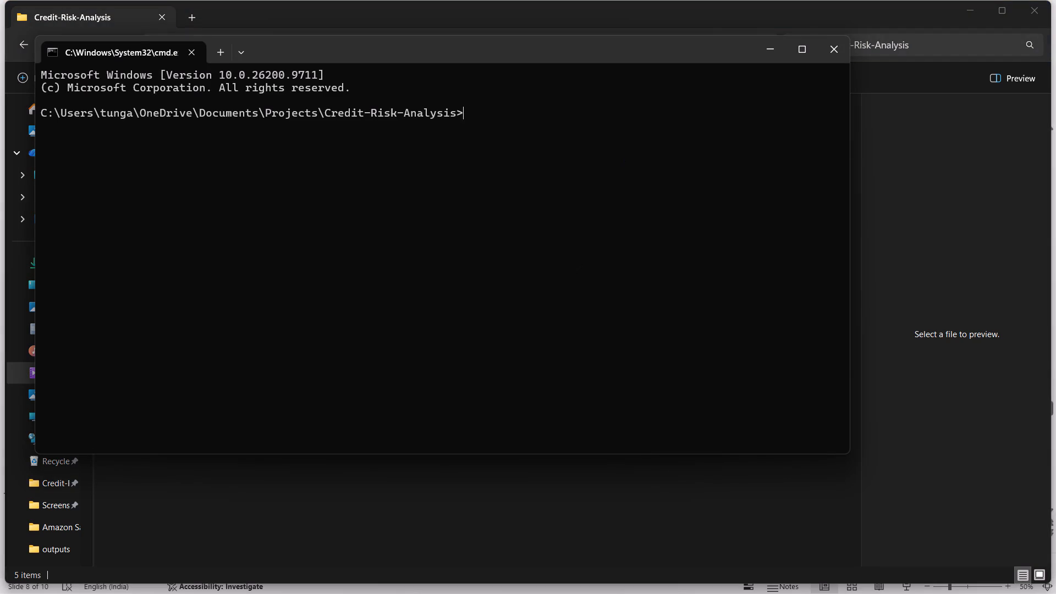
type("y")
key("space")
left_click(277, 145)
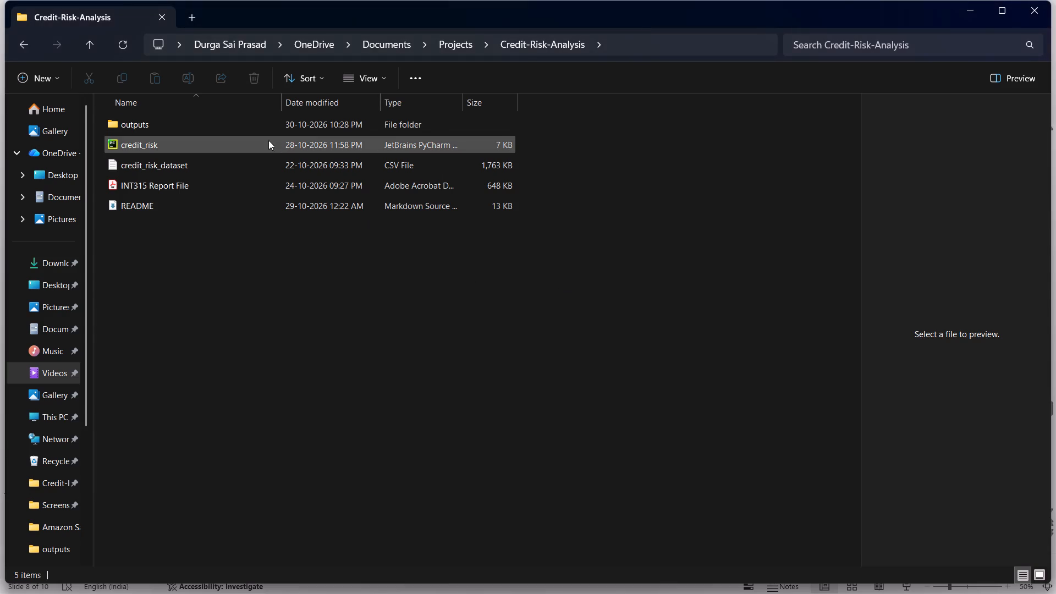
left_click(194, 80)
key("ctrl+c")
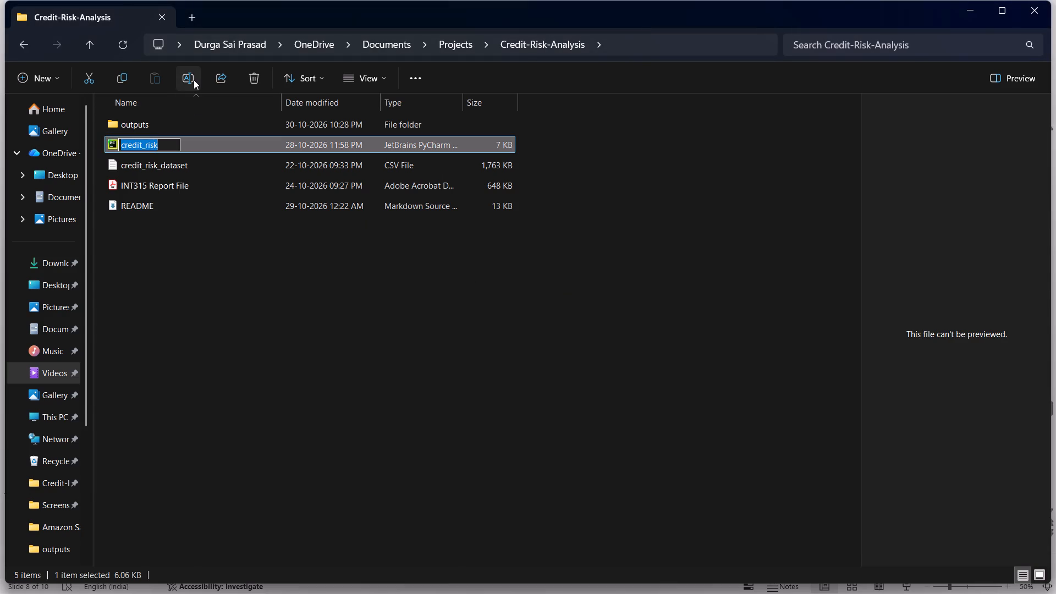
key("ctrl+c")
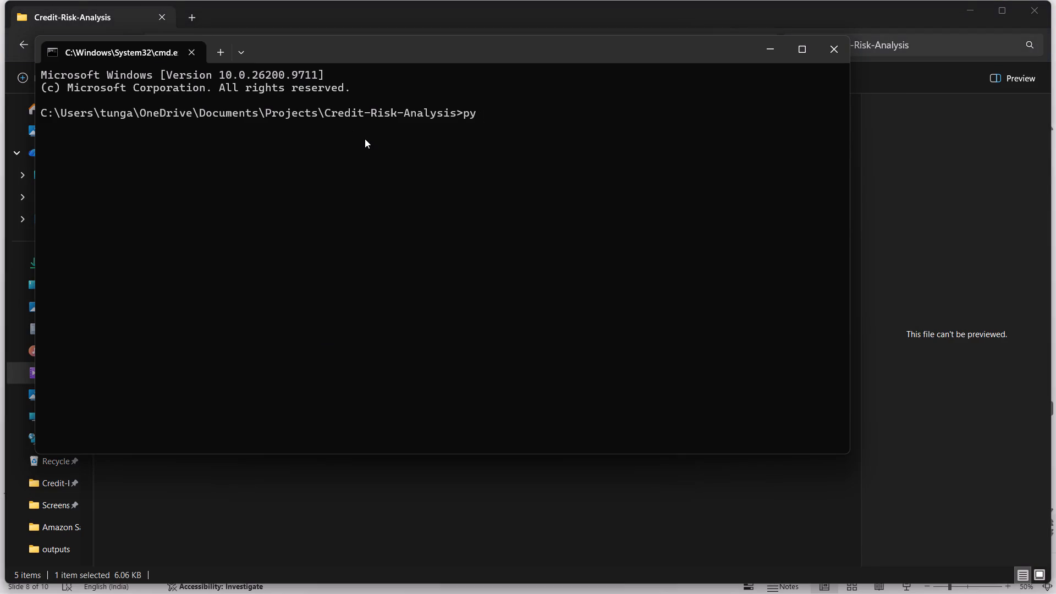
Run the credit_risk.py script with Python from the Credit-Risk-Analysis project folder.
key("ctrl+v")
type(".py")
key("Return")
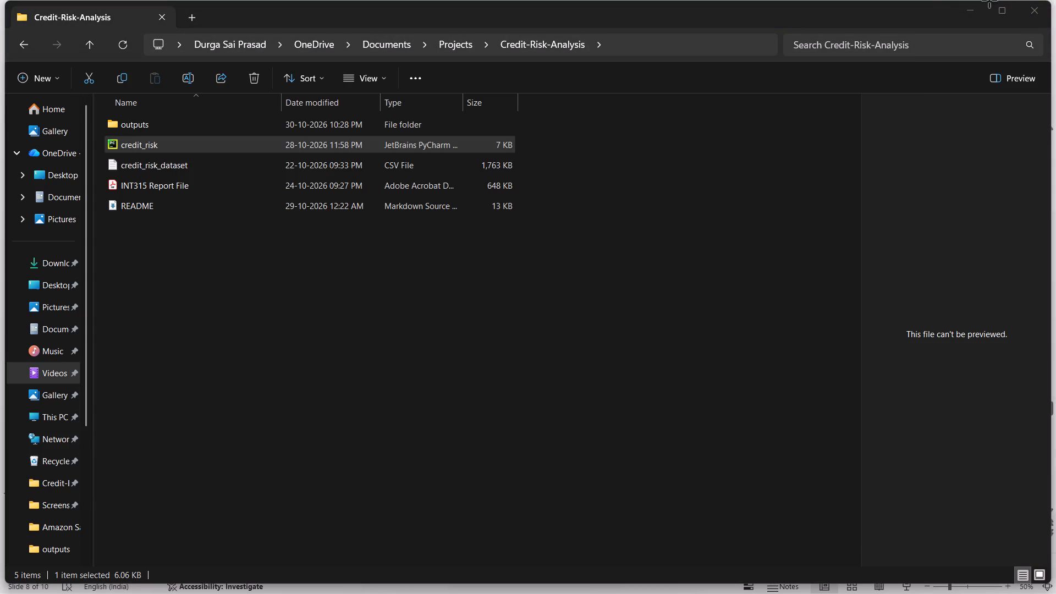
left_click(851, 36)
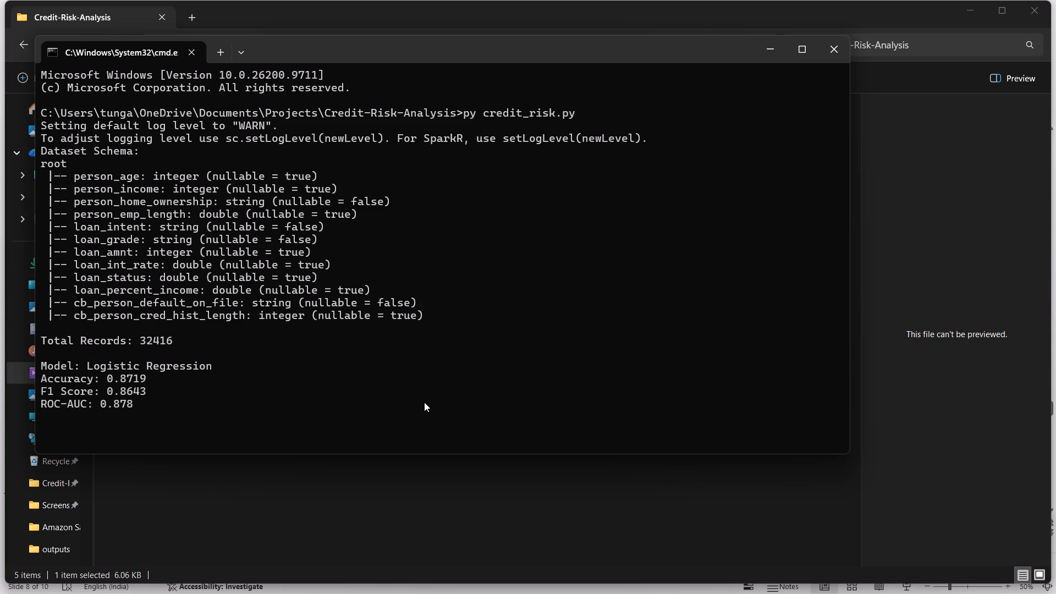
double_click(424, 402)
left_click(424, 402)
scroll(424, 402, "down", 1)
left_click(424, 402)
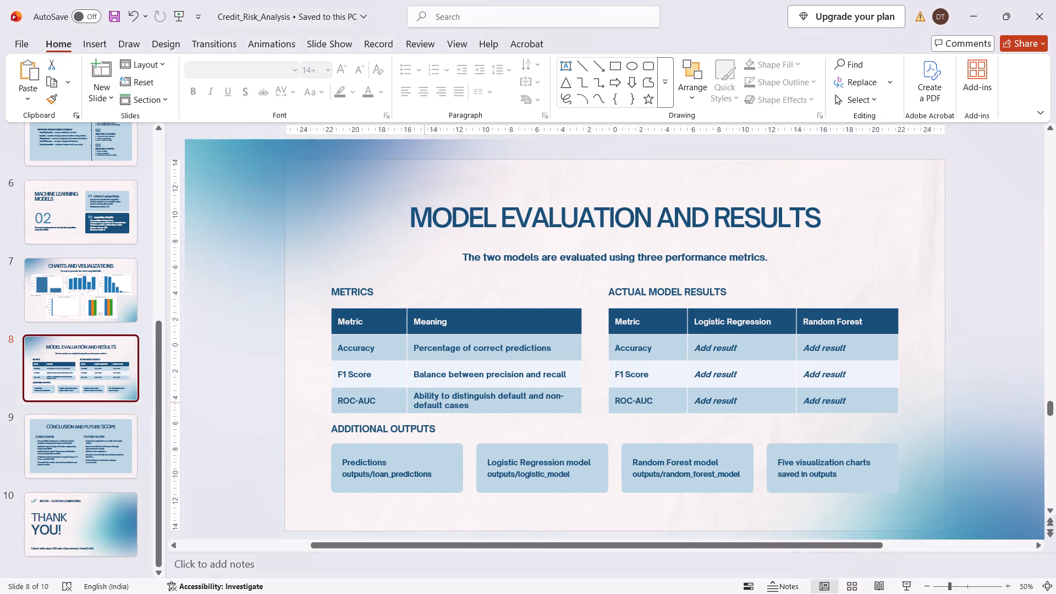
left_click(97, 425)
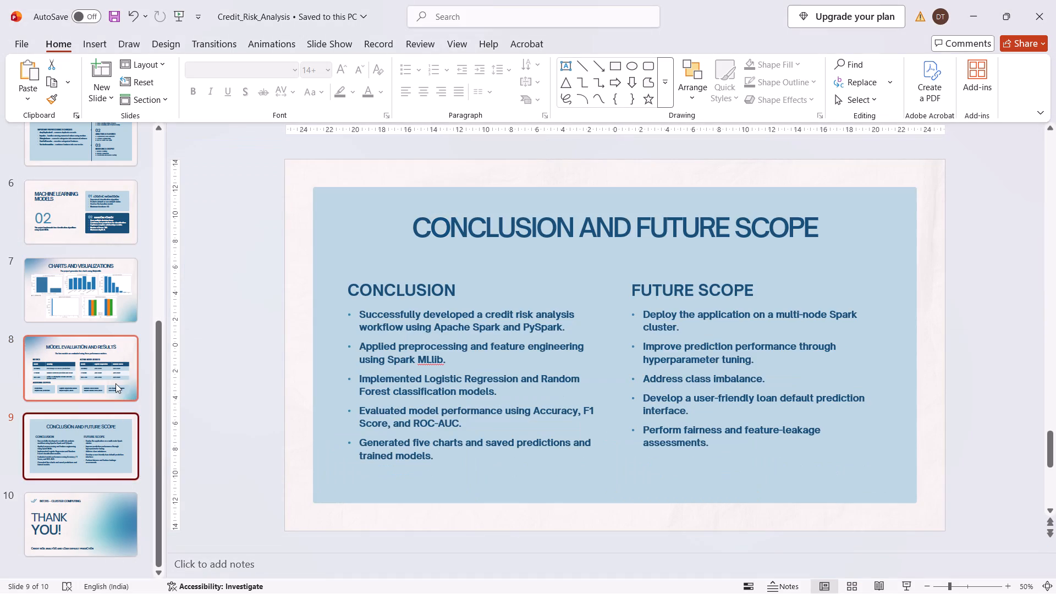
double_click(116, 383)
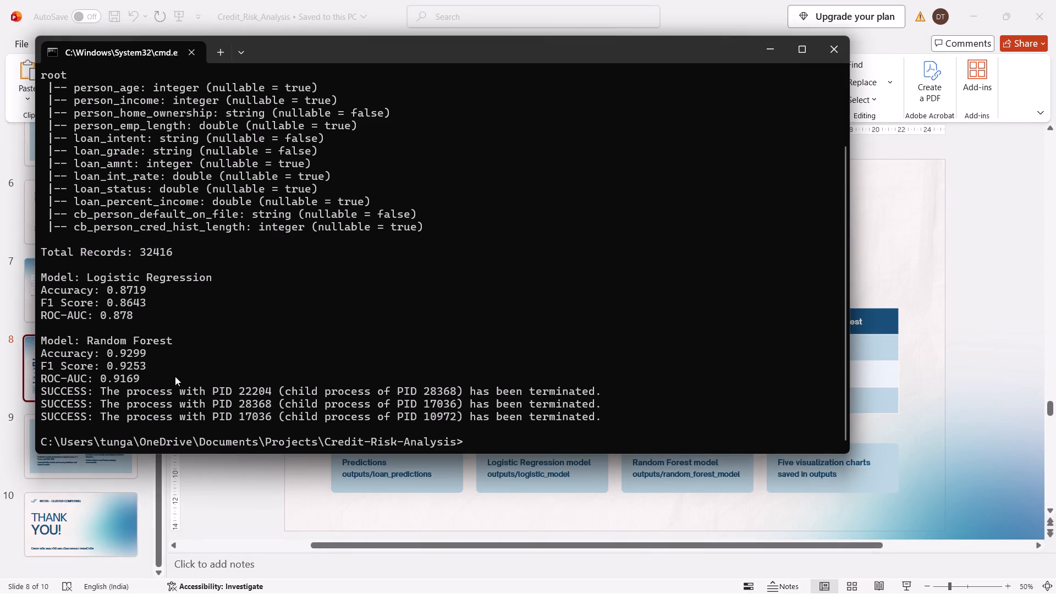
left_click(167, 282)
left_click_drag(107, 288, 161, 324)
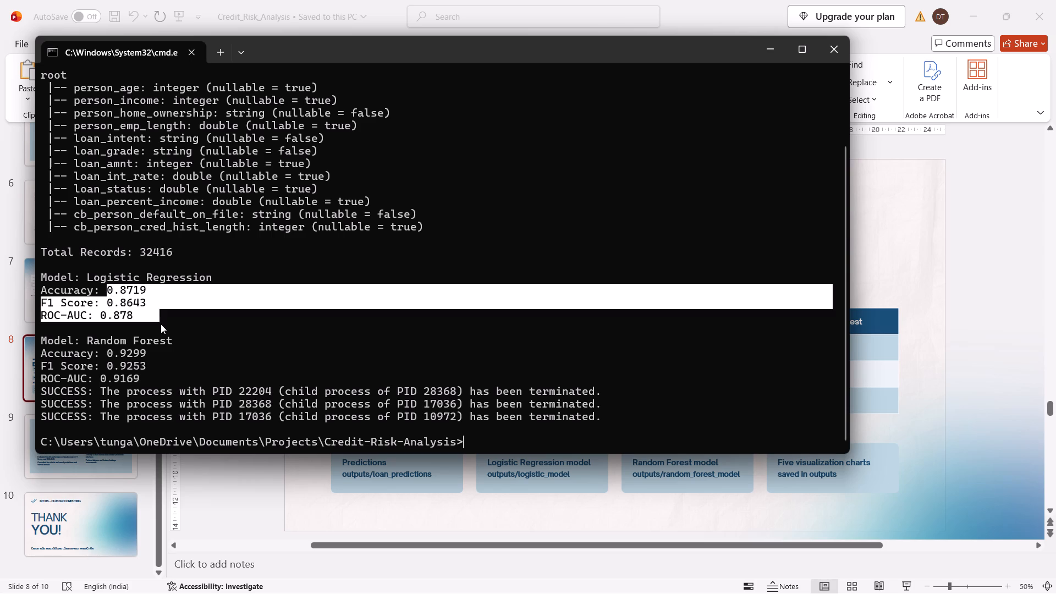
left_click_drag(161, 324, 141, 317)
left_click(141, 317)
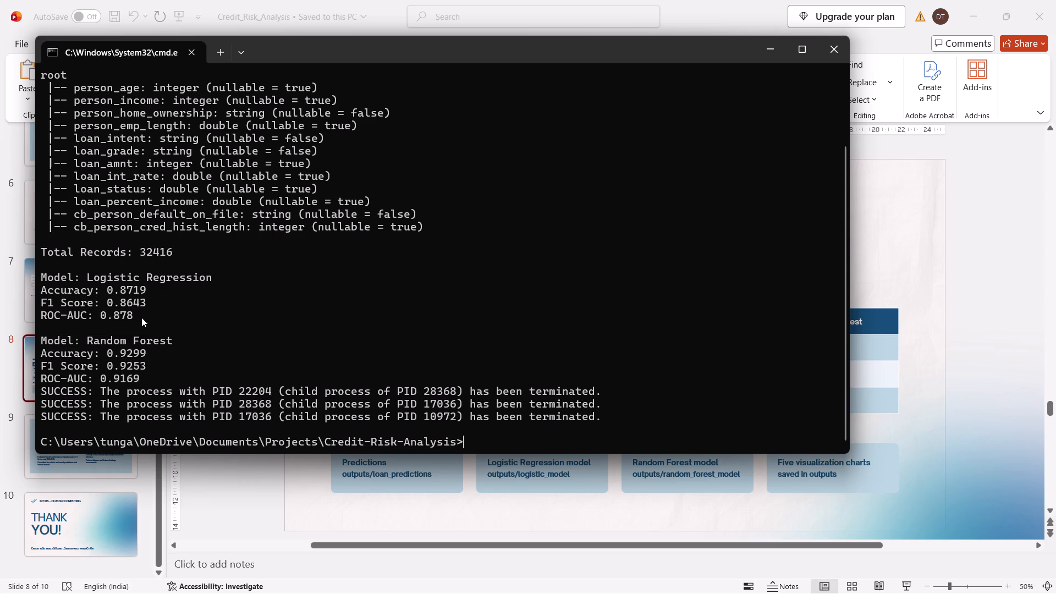
Replace slide 8's Logistic Regression Accuracy placeholder with 0.8719 copied from the script output, in non-italic text.
left_click_drag(152, 290, 106, 288)
left_click_drag(106, 288, 106, 287)
key("ctrl+c")
key("ctrl+c")
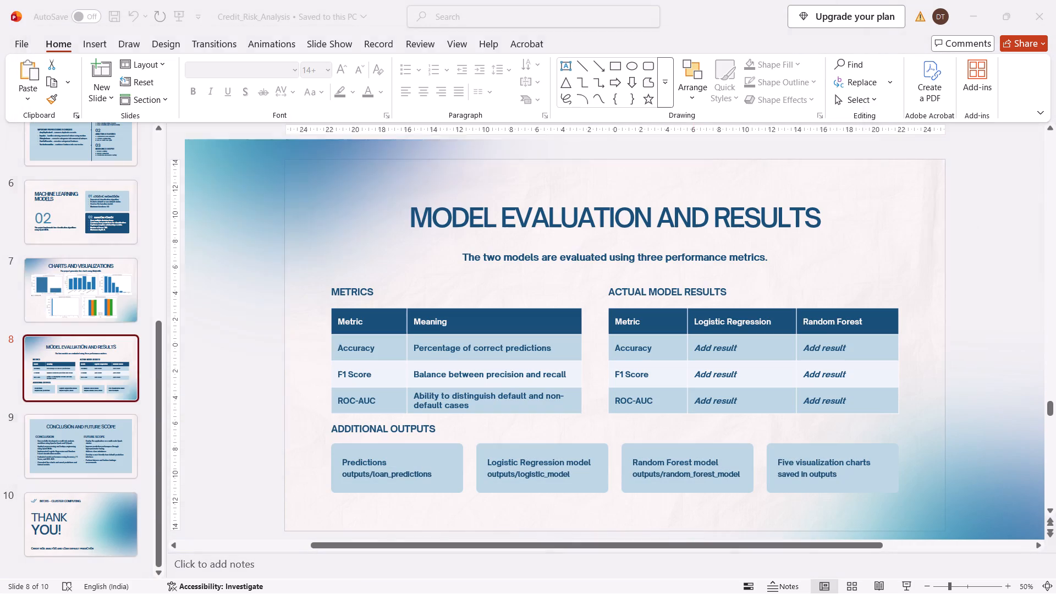
left_click(734, 348)
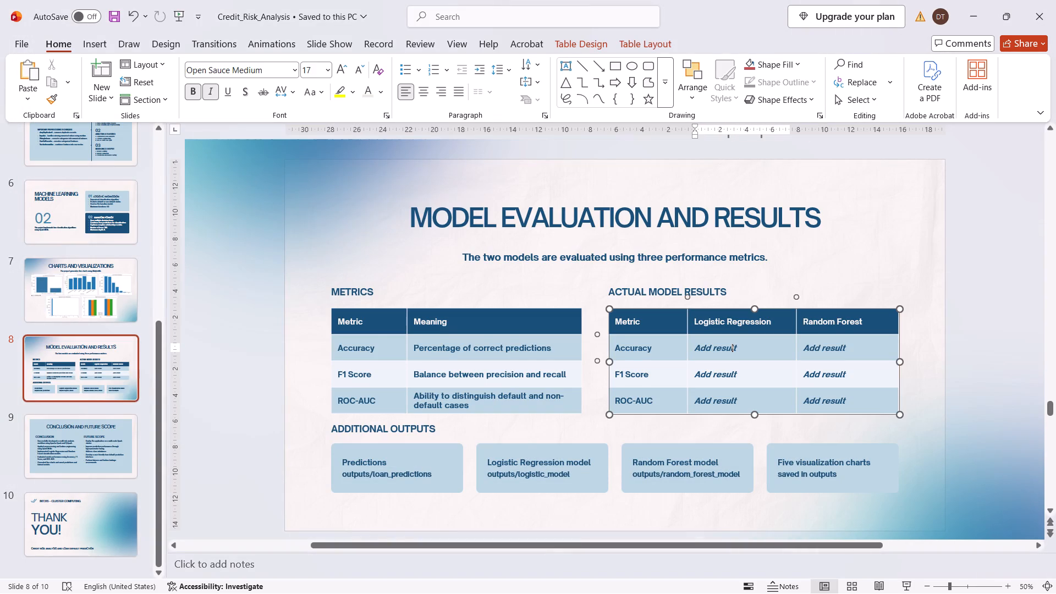
key("Right")
key("BackSpace")
key("BackSpace")
key("BackSpace")
key("BackSpace")
key("BackSpace")
key("BackSpace")
key("BackSpace")
key("BackSpace")
key("BackSpace")
key("BackSpace")
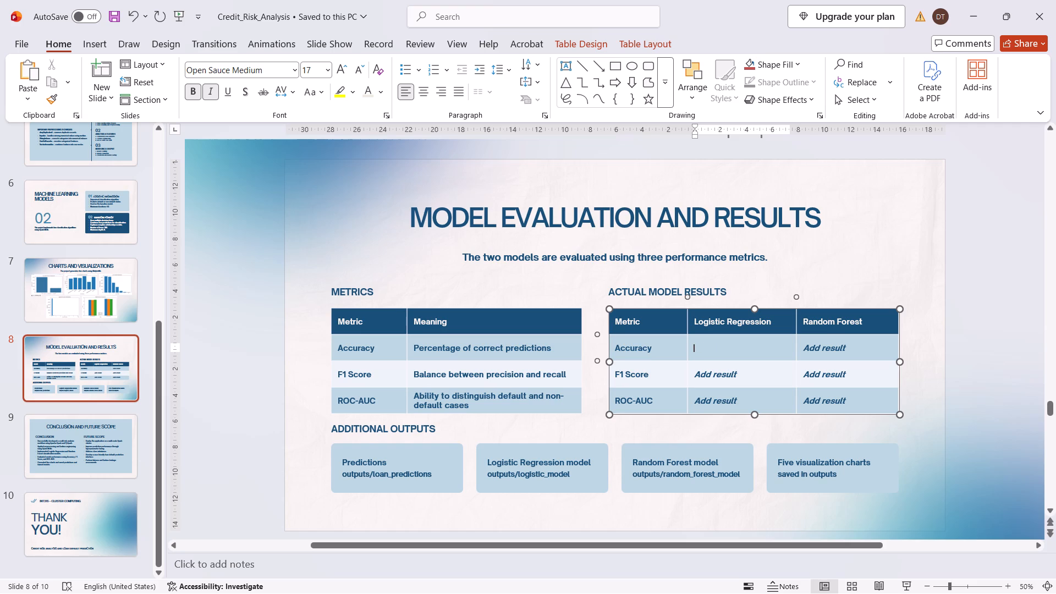
key("ctrl+v")
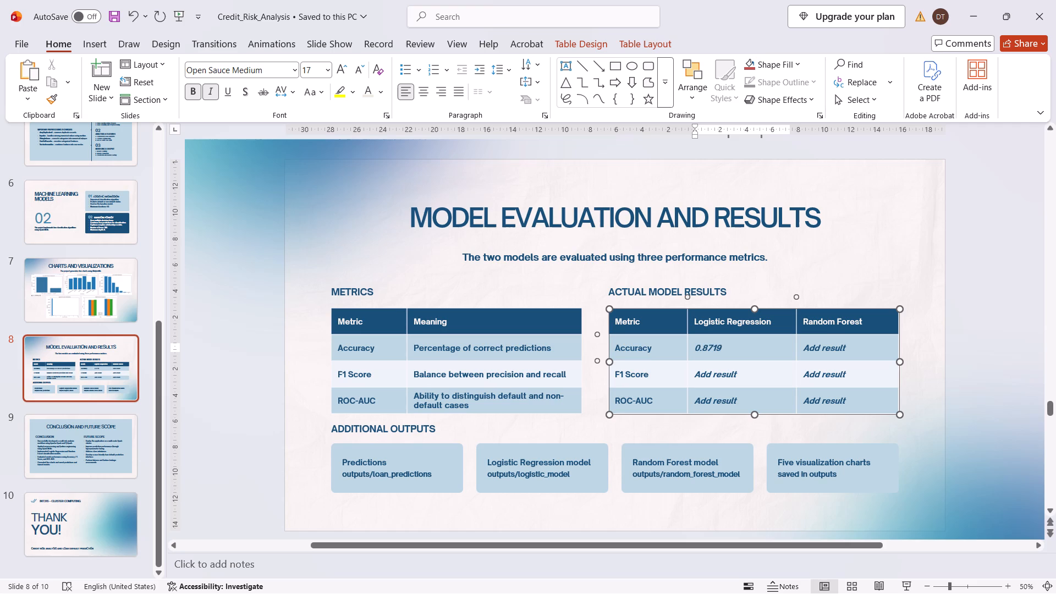
left_click_drag(733, 345, 690, 343)
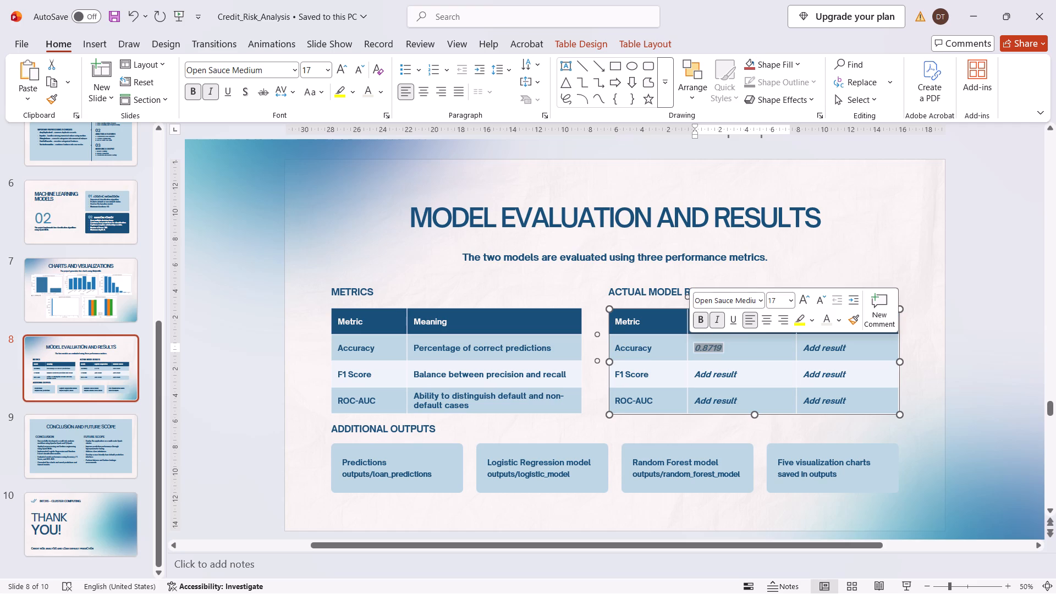
left_click(721, 316)
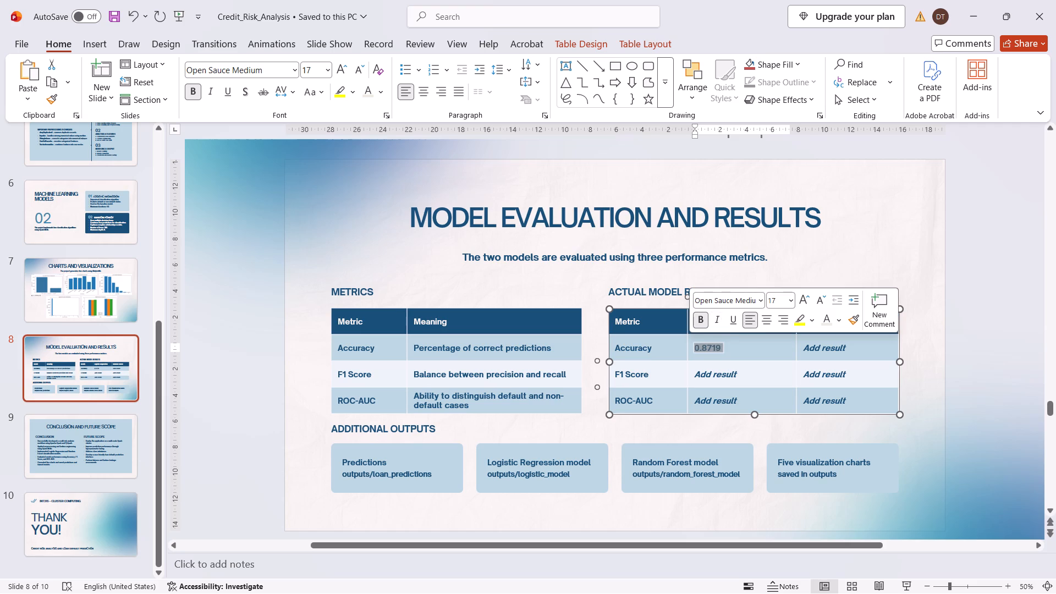
Replace the Logistic Regression F1 Score placeholder with 0.8643 copied from the script output, in non-italic text.
left_click(743, 372)
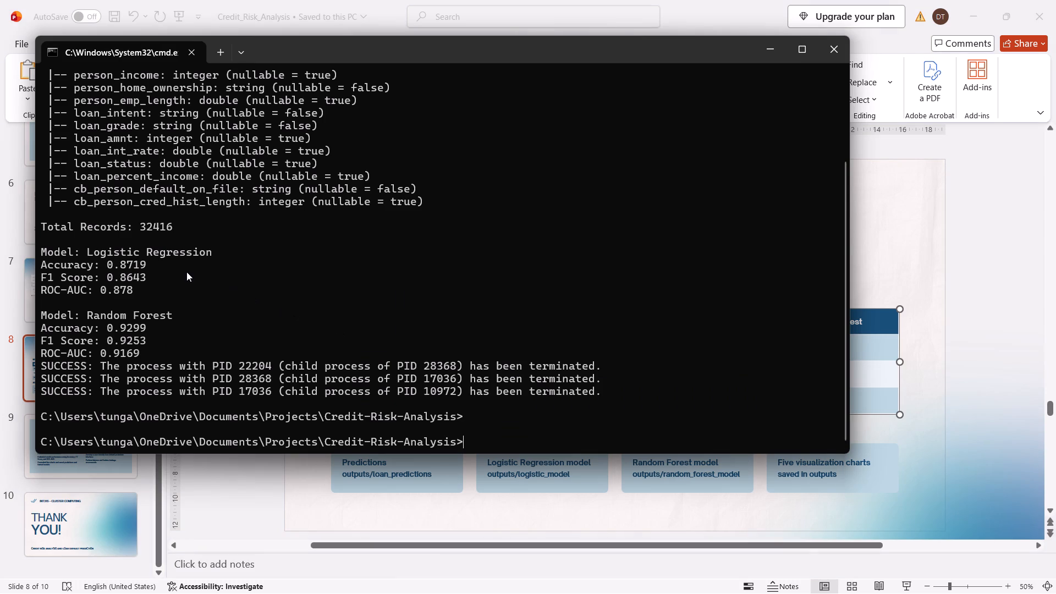
double_click(161, 284)
left_click(156, 279)
left_click_drag(156, 279, 108, 279)
key("ctrl+c")
key("ctrl+c")
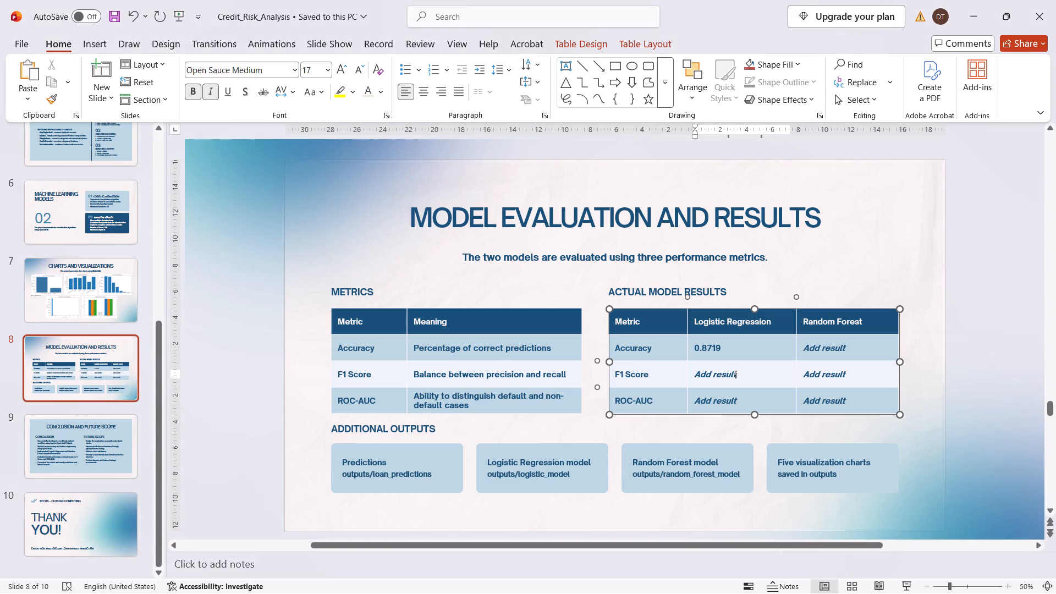
left_click_drag(757, 370, 698, 372)
key("ctrl+v")
left_click_drag(750, 380, 699, 380)
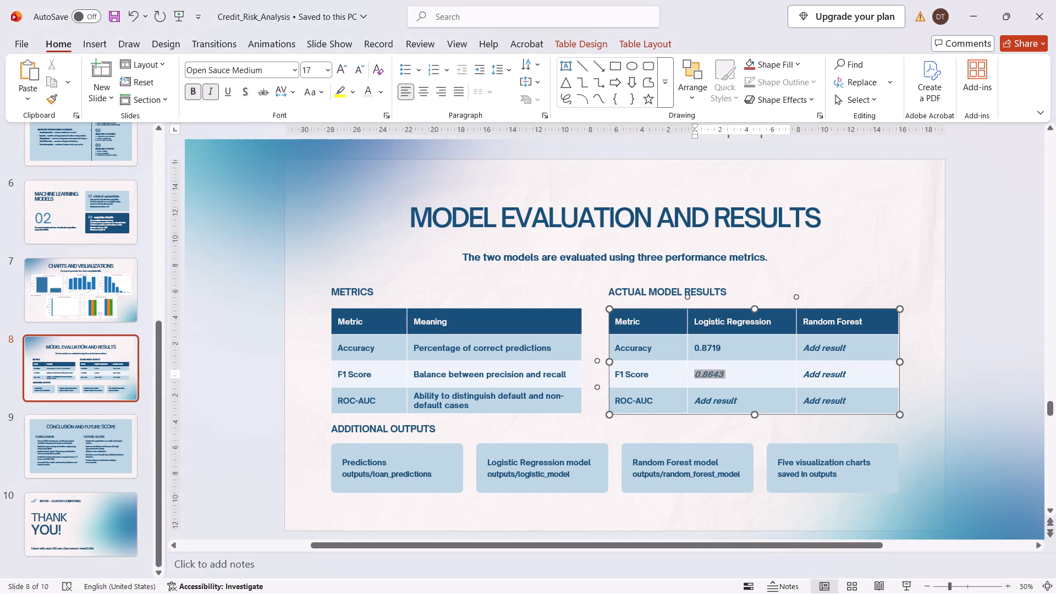
left_click_drag(699, 380, 697, 378)
left_click(722, 358)
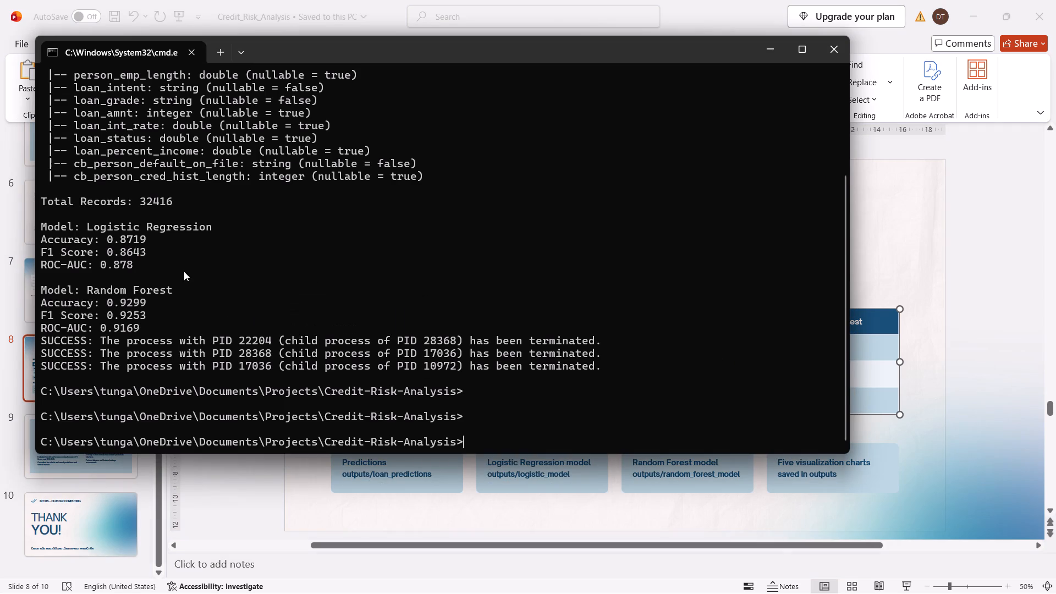
Replace the Logistic Regression ROC-AUC placeholder with 0.878 copied from the script output, in non-italic text.
left_click_drag(150, 262, 97, 263)
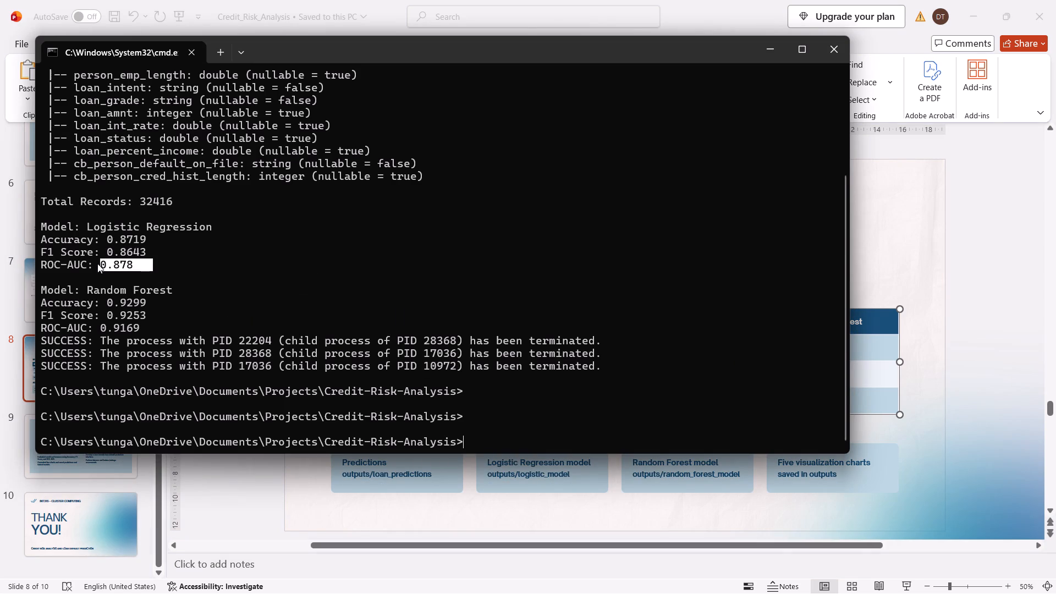
key("ctrl+c")
key("ctrl+c")
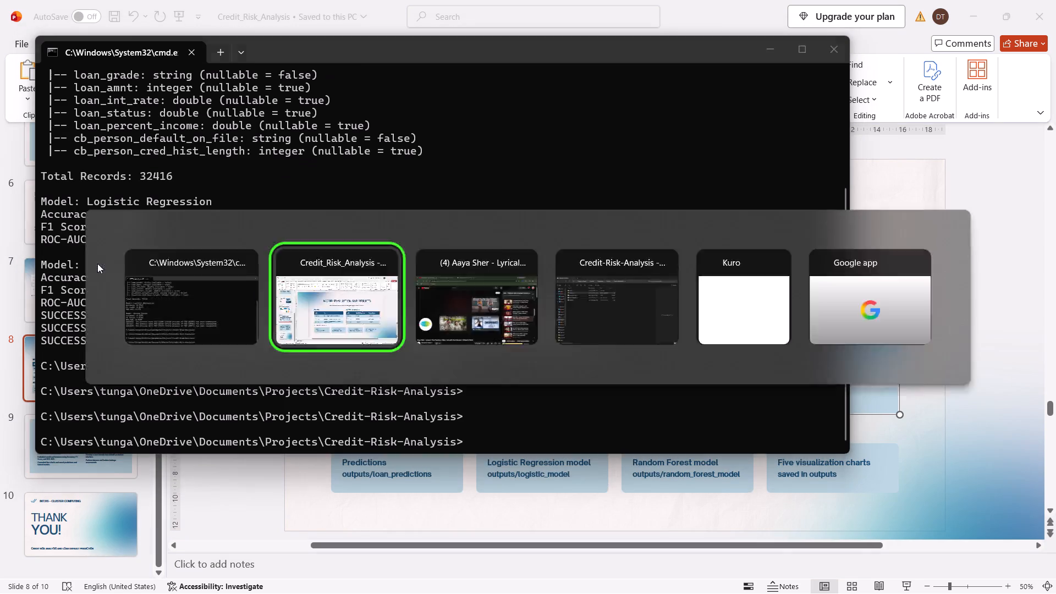
left_click(743, 397)
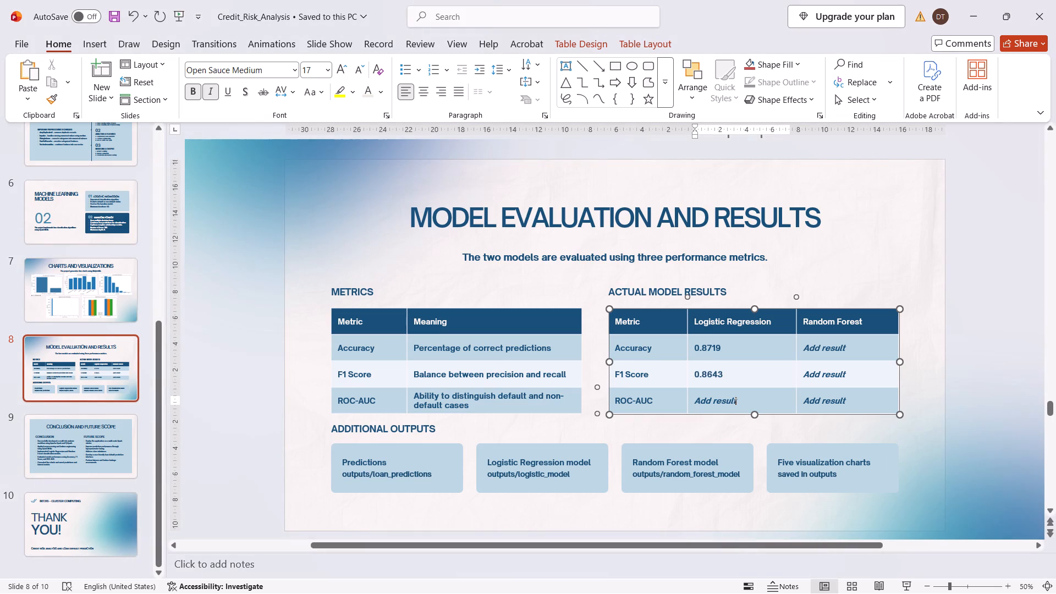
left_click_drag(743, 397, 702, 403)
key("ctrl+v")
left_click_drag(744, 399, 703, 399)
left_click(736, 375)
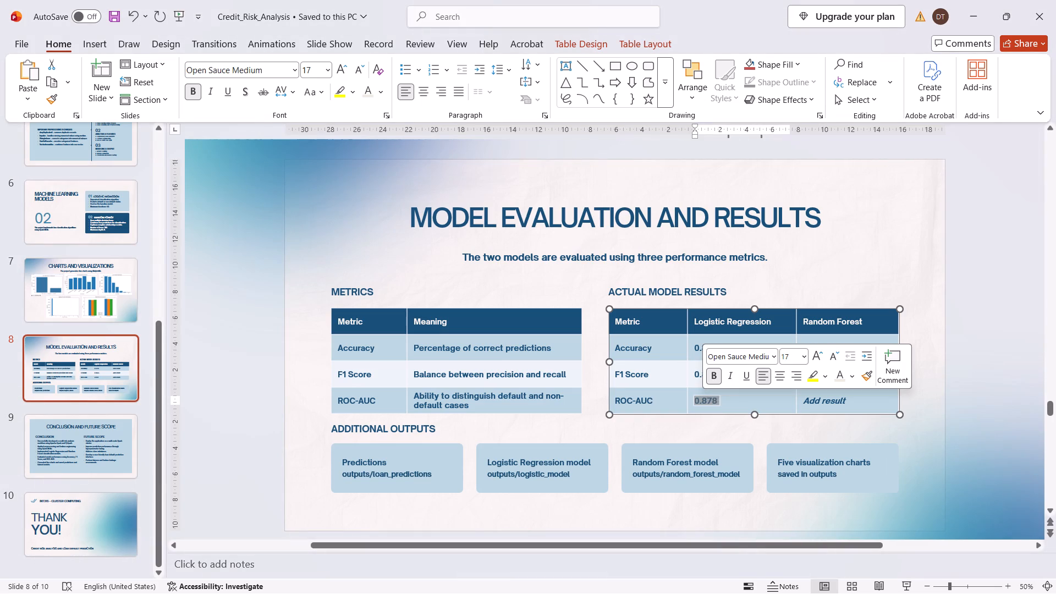
left_click(750, 414)
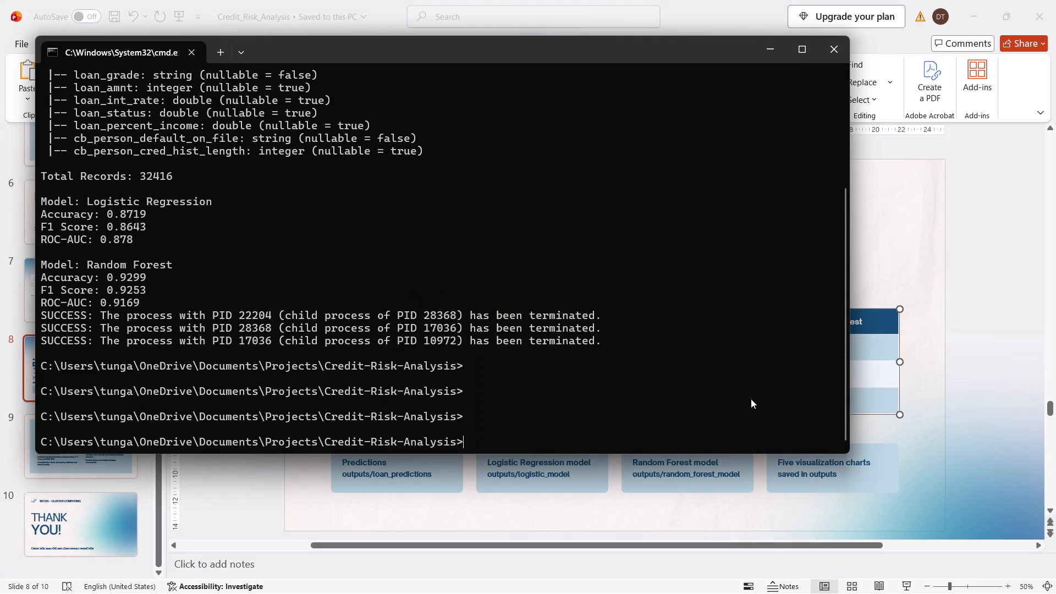
Replace the Random Forest Accuracy placeholder with 0.9299 copied from the script output, in non-italic text.
left_click_drag(147, 277, 107, 277)
key("ctrl+c")
left_click(841, 350)
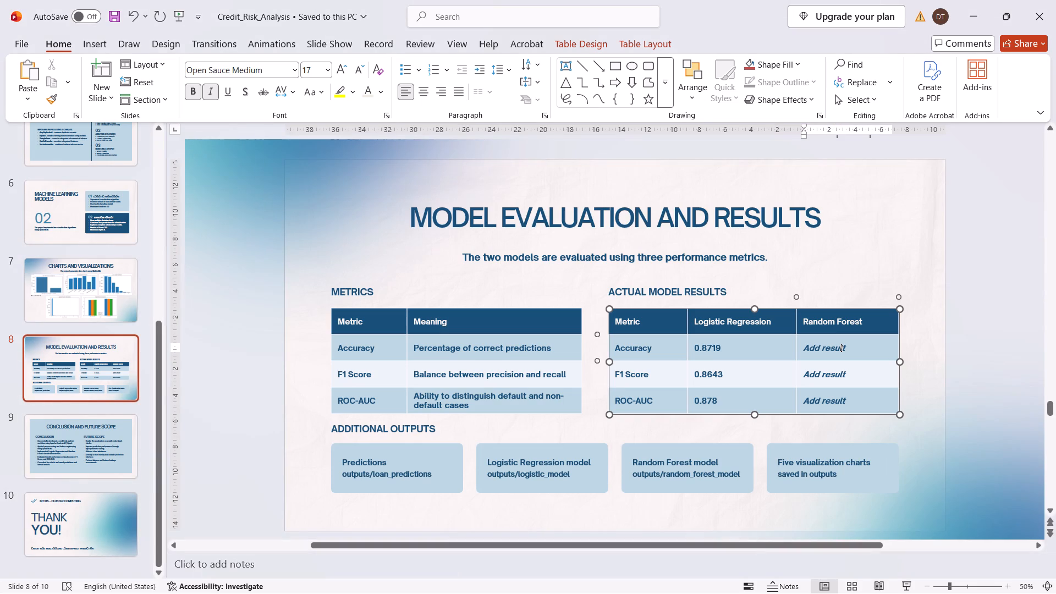
double_click(841, 350)
left_click(841, 350)
left_click_drag(845, 349, 809, 349)
key("ctrl+v")
left_click_drag(851, 340, 808, 349)
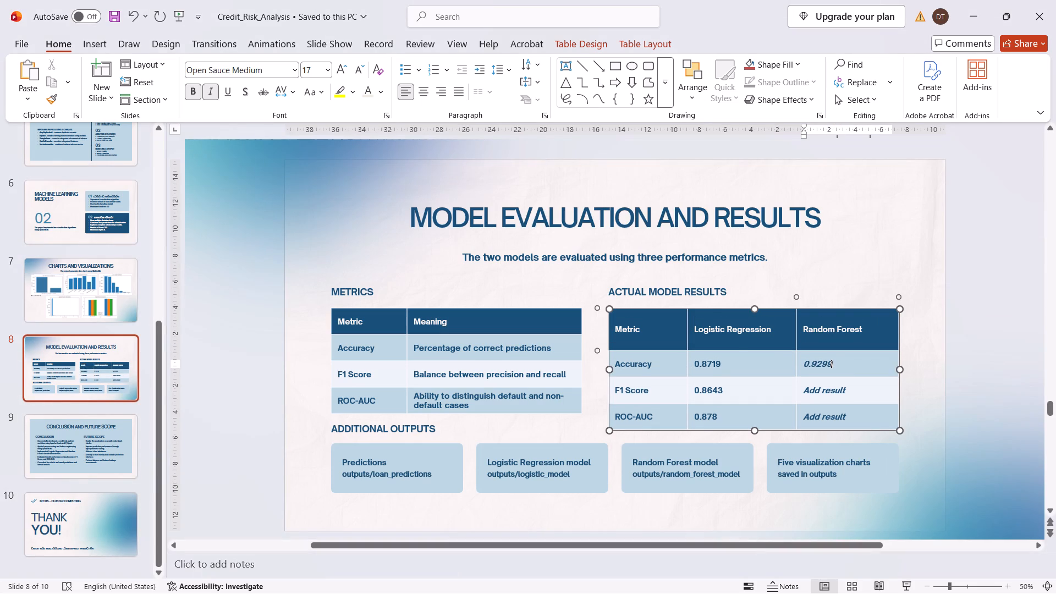
key("ctrl+z")
left_click_drag(835, 355, 804, 350)
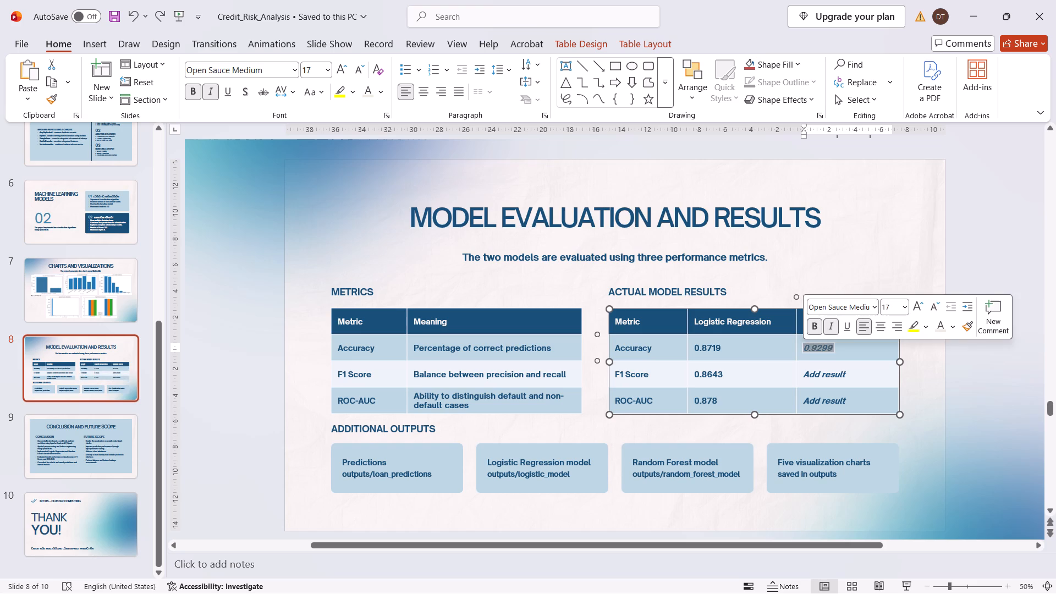
left_click(835, 328)
Replace the Random Forest F1 Score placeholder with 0.9253 copied from the script output, in non-italic text.
left_click_drag(846, 370, 810, 378)
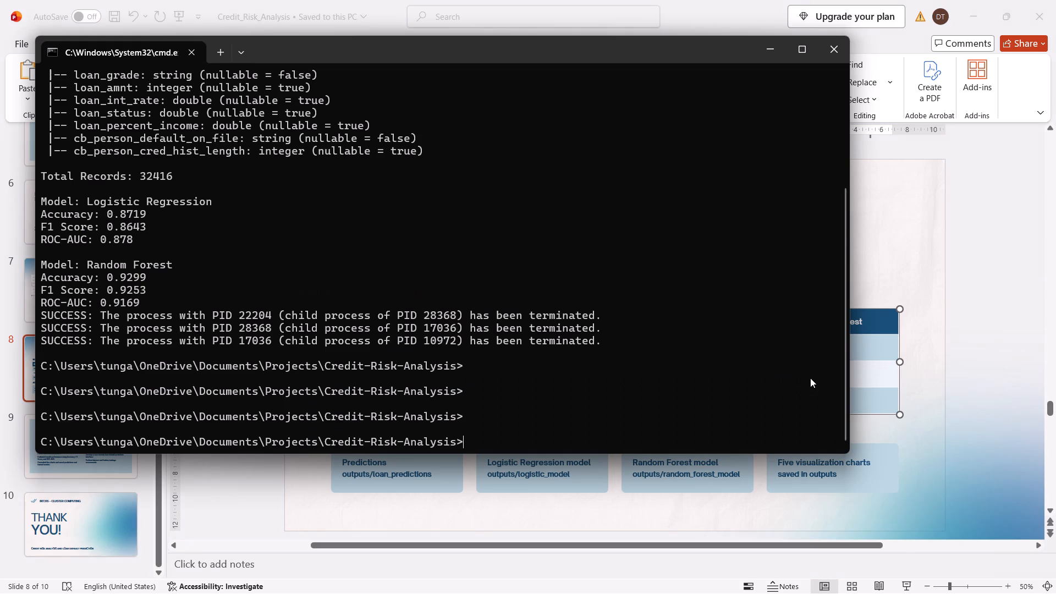
left_click_drag(147, 290, 103, 290)
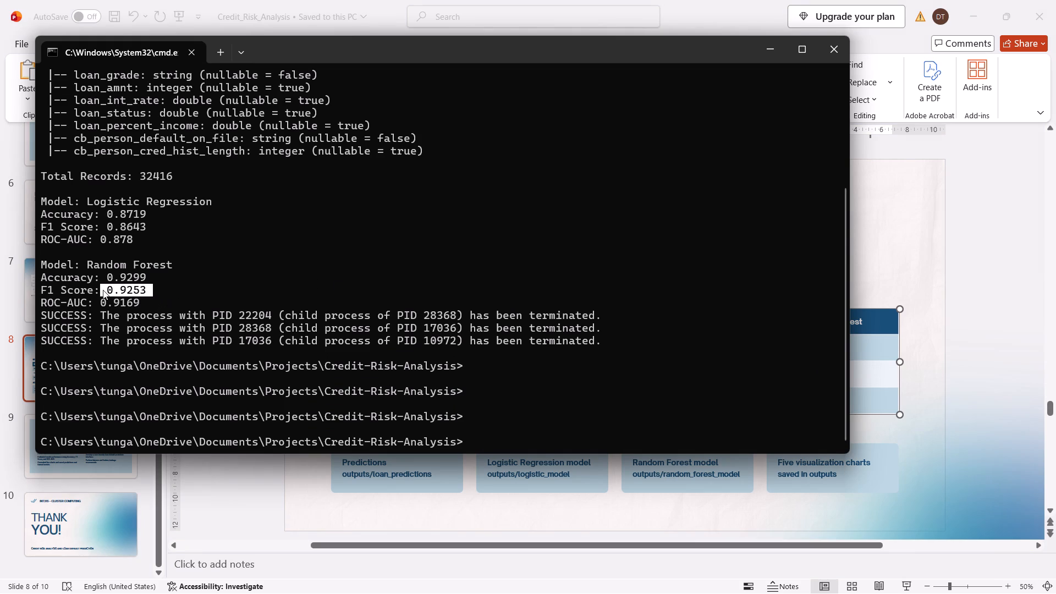
left_click_drag(103, 290, 106, 290)
key("ctrl+c")
key("ctrl+c")
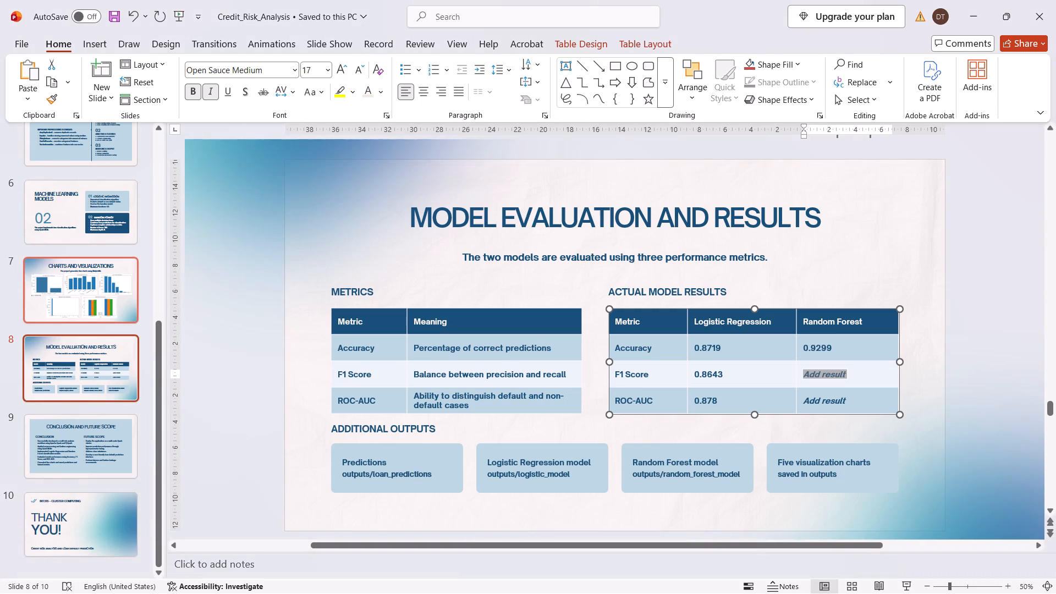
key("ctrl+v")
left_click_drag(845, 378, 813, 371)
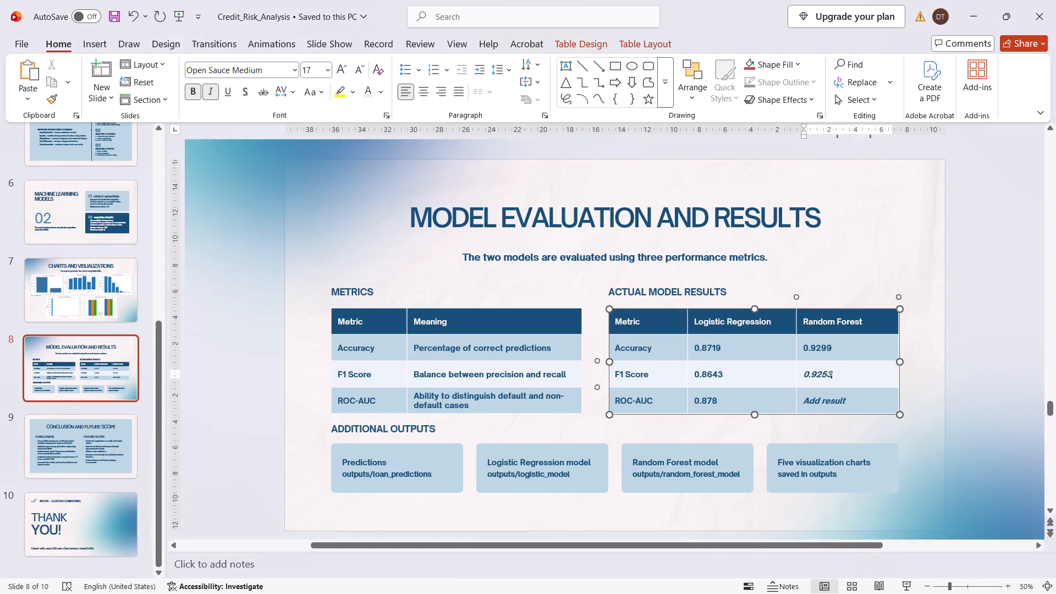
left_click_drag(813, 371, 805, 371)
left_click(838, 352)
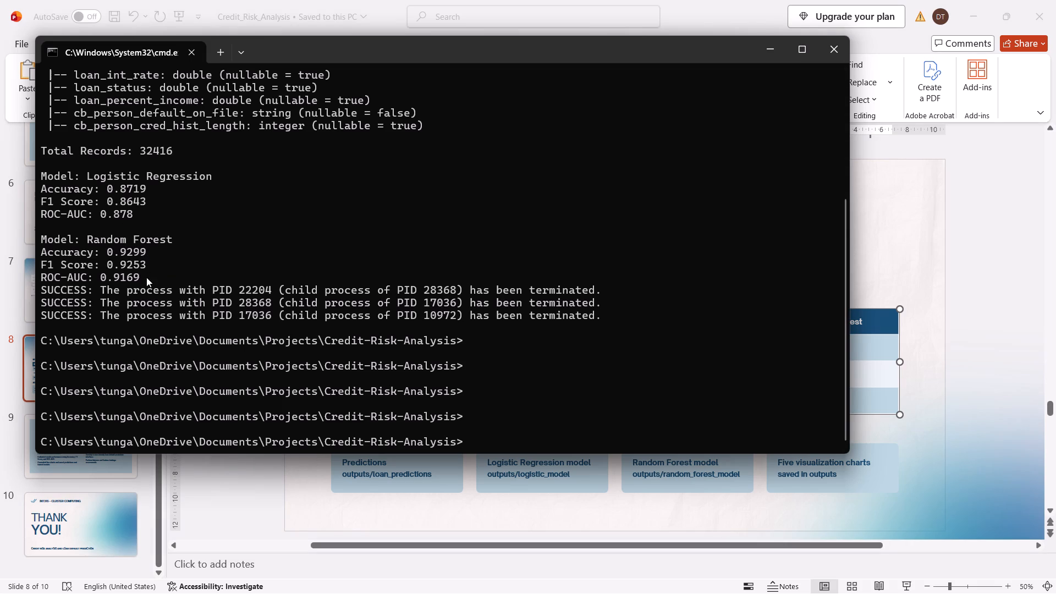
Replace the Random Forest ROC-AUC placeholder with 0.9169 copied from the script output, in non-italic text, and leave the table deselected.
left_click_drag(146, 277, 101, 273)
key("ctrl+c")
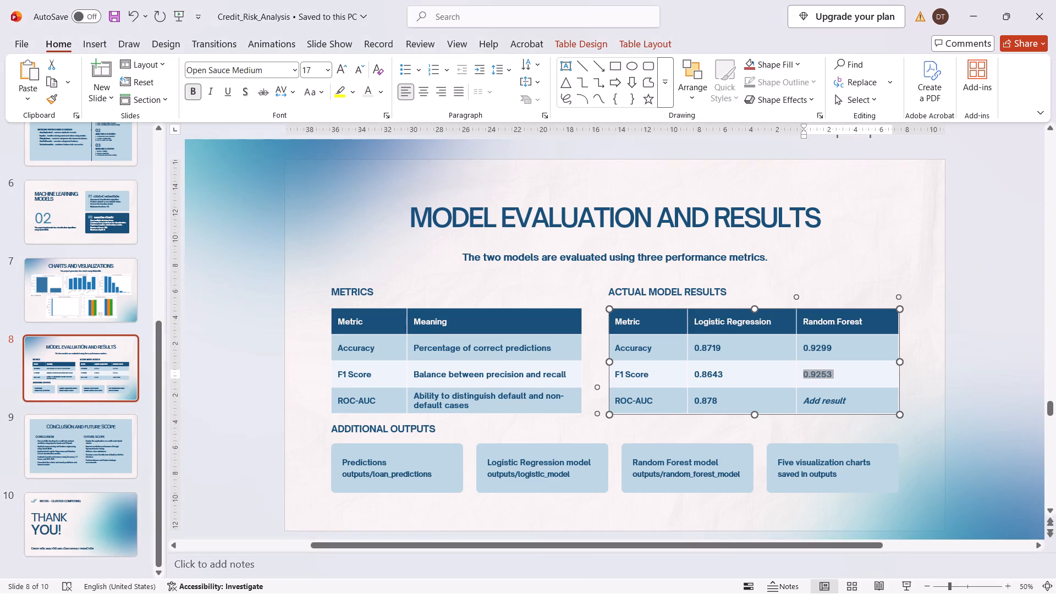
left_click(877, 411)
left_click(851, 404)
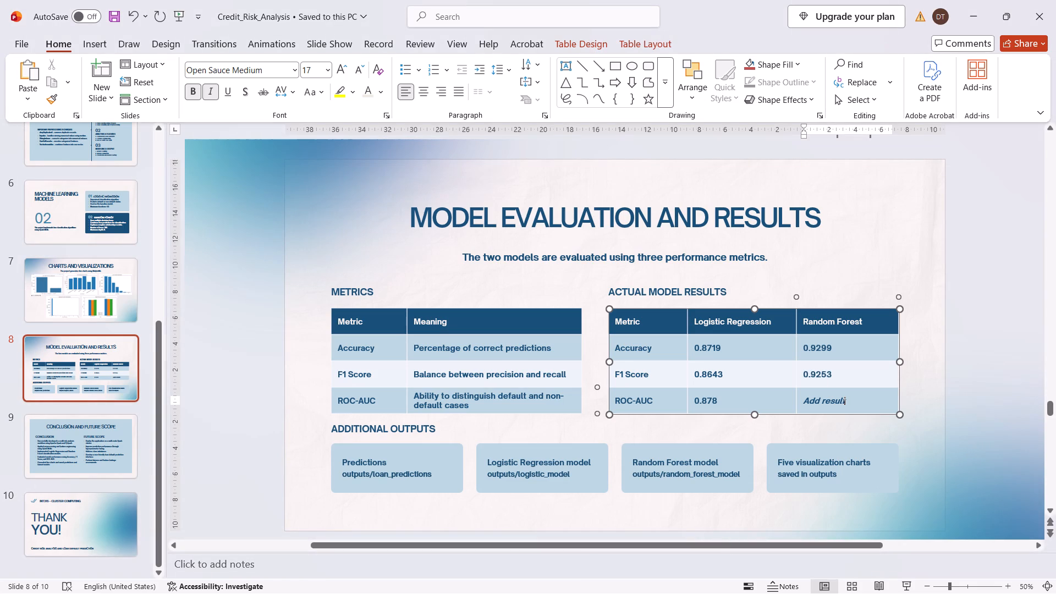
left_click_drag(851, 404, 811, 404)
key("ctrl+v")
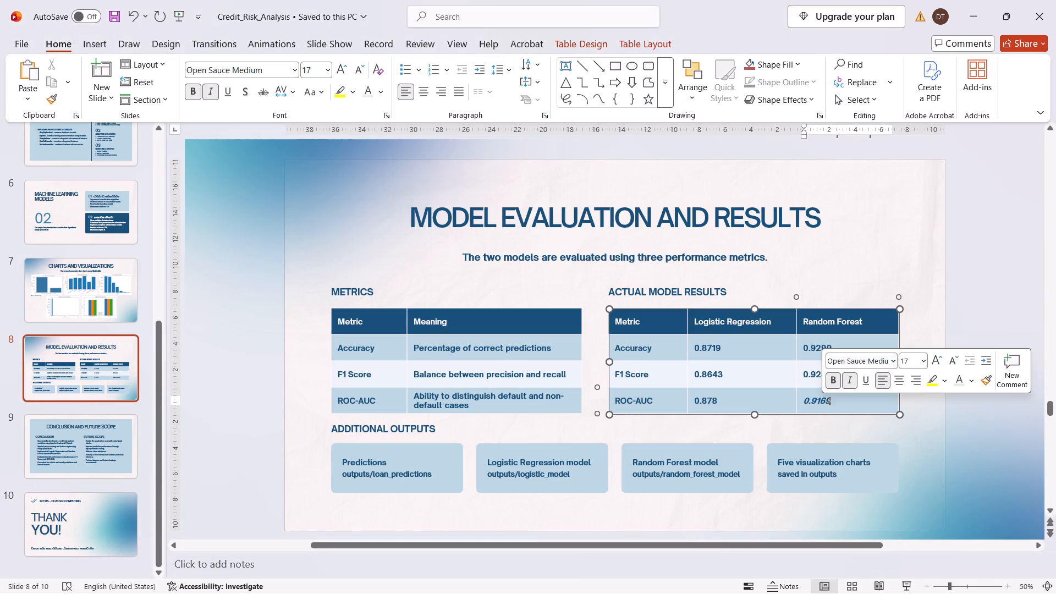
left_click_drag(840, 402, 812, 400)
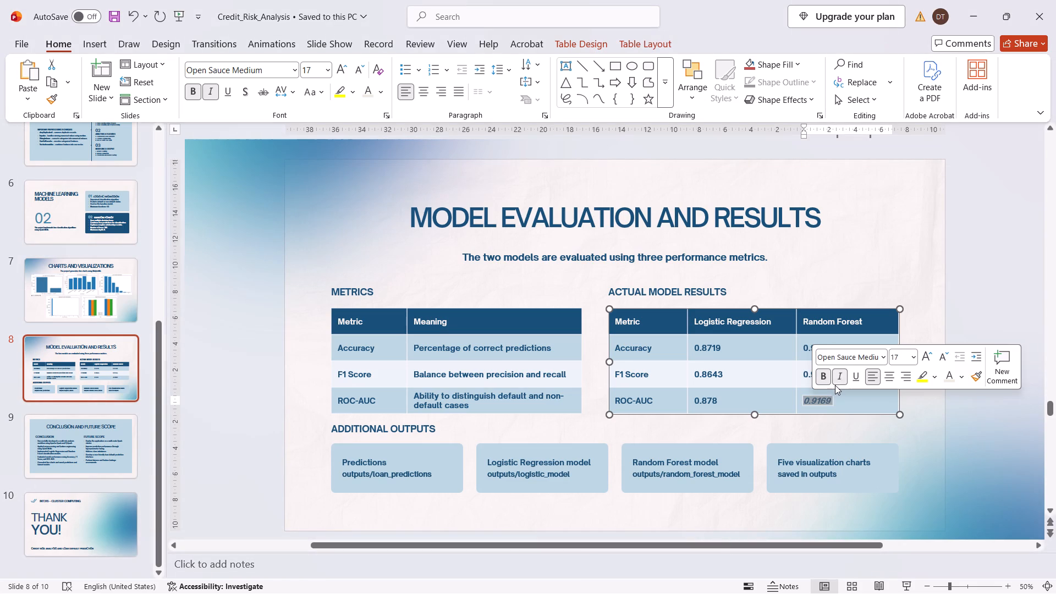
left_click(840, 383)
left_click(714, 512)
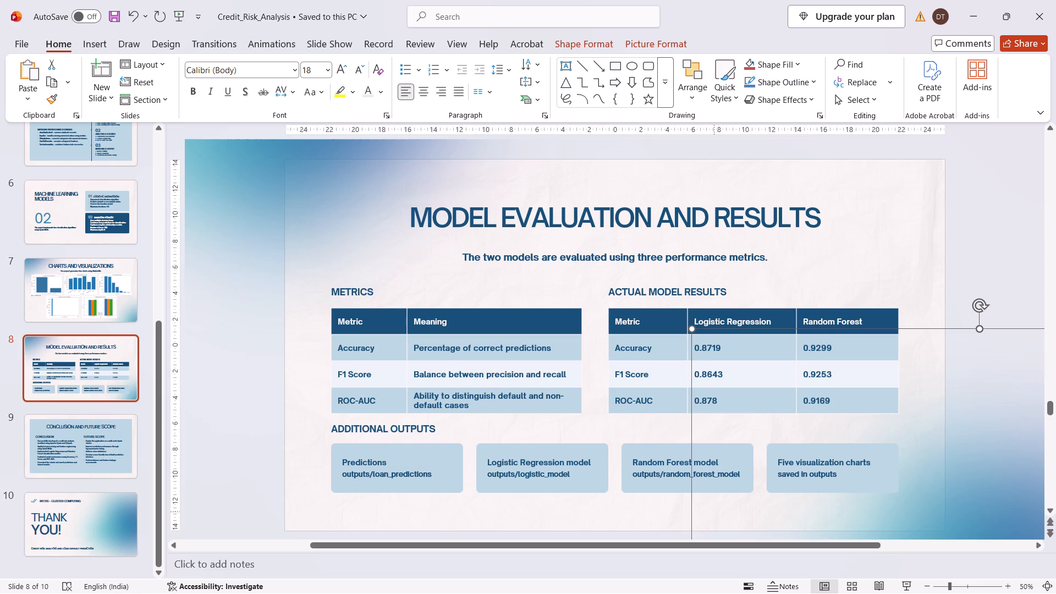
left_click(369, 227)
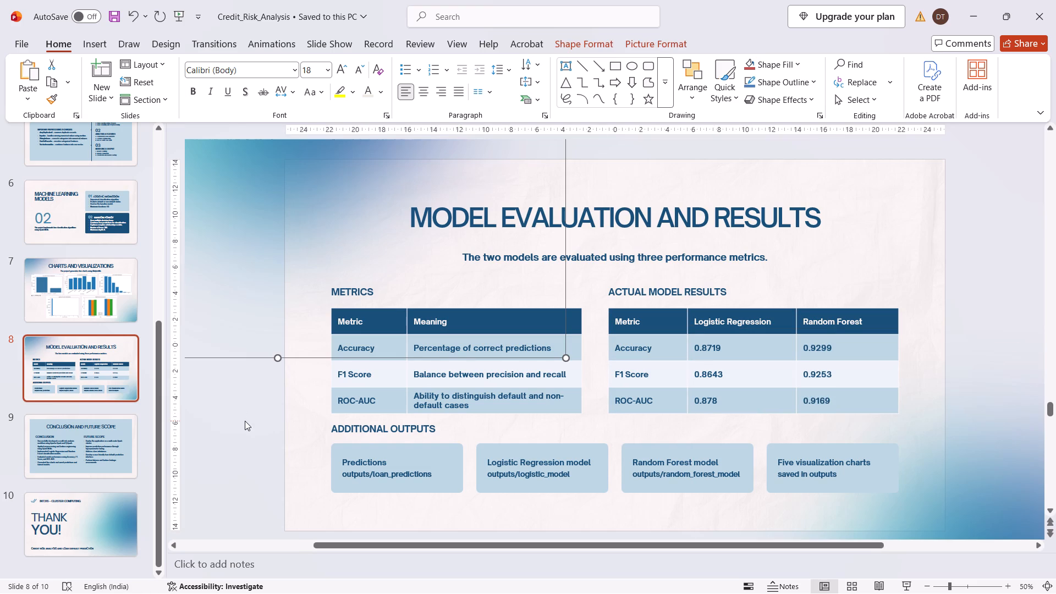
left_click(245, 421)
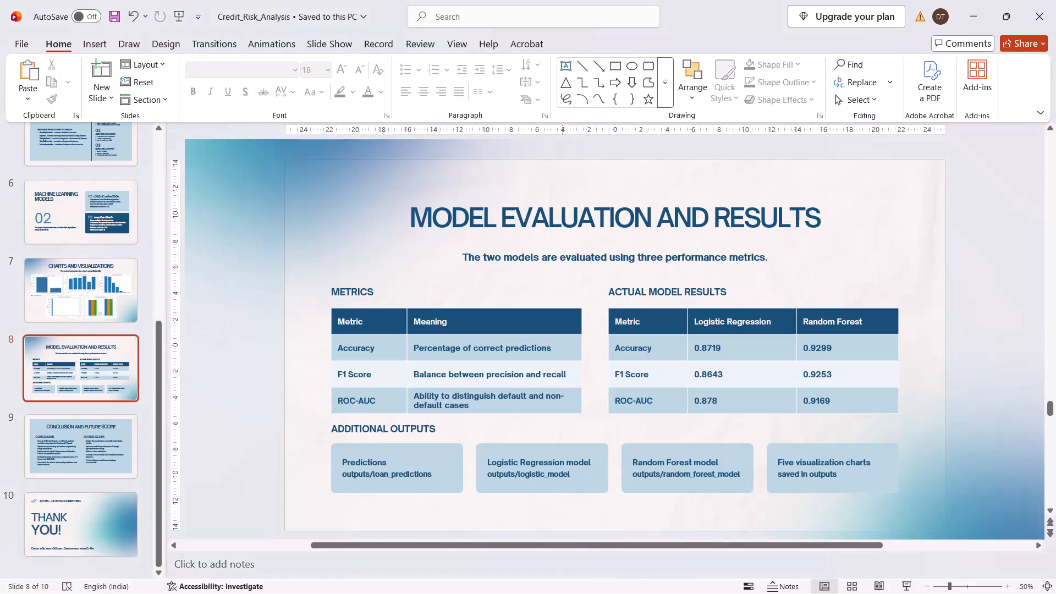
Extend the Logistic Regression ROC-AUC value to four decimals, 0.8780.
left_click(744, 396)
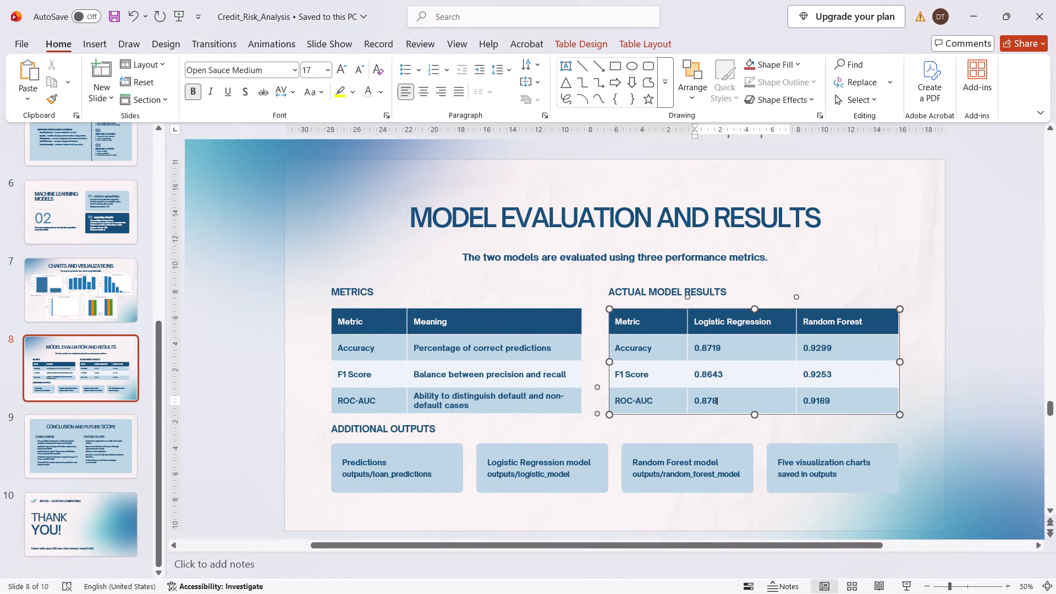
key("0")
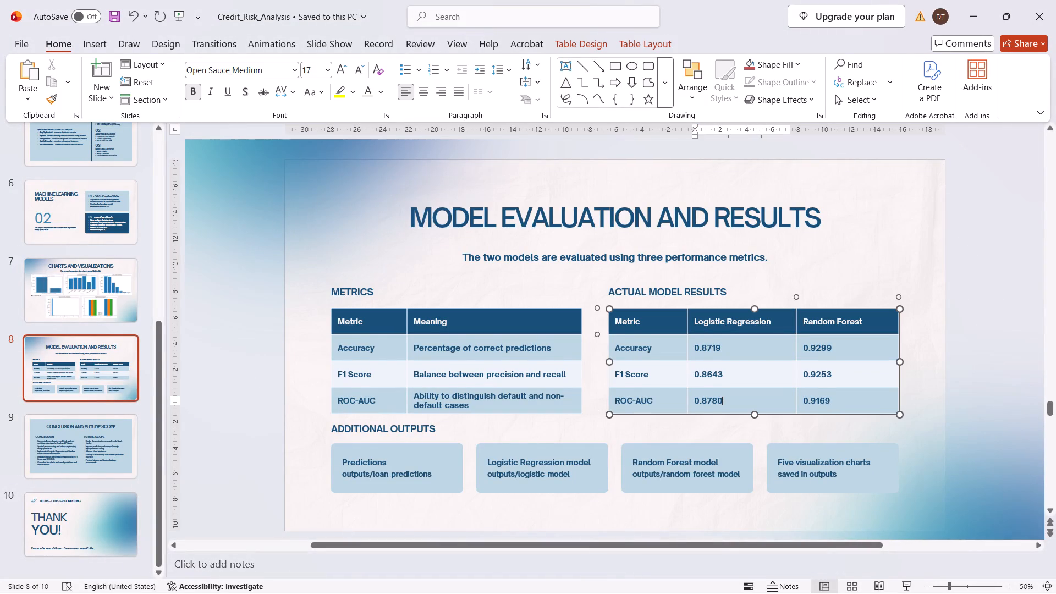
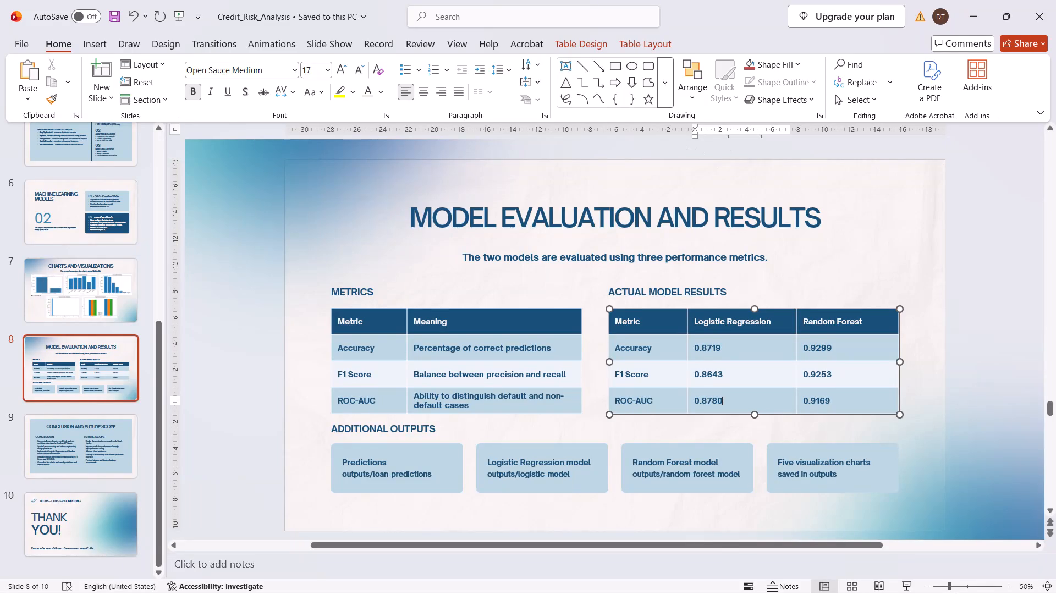
Read through the Conclusion and Future Scope bullet points on slide 9, keeping the background panel in place.
left_click(482, 378)
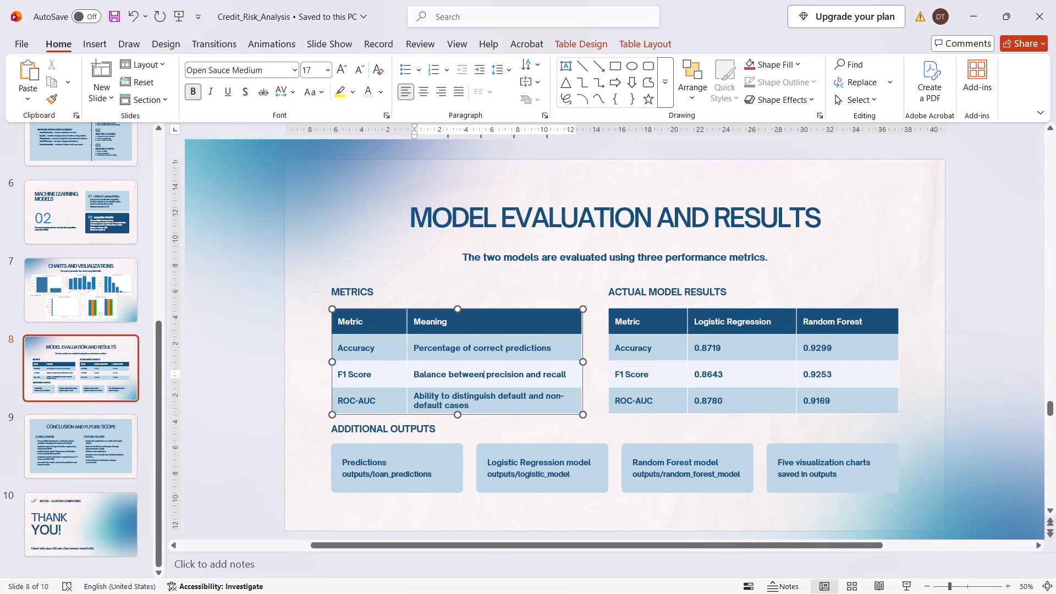
left_click(467, 525)
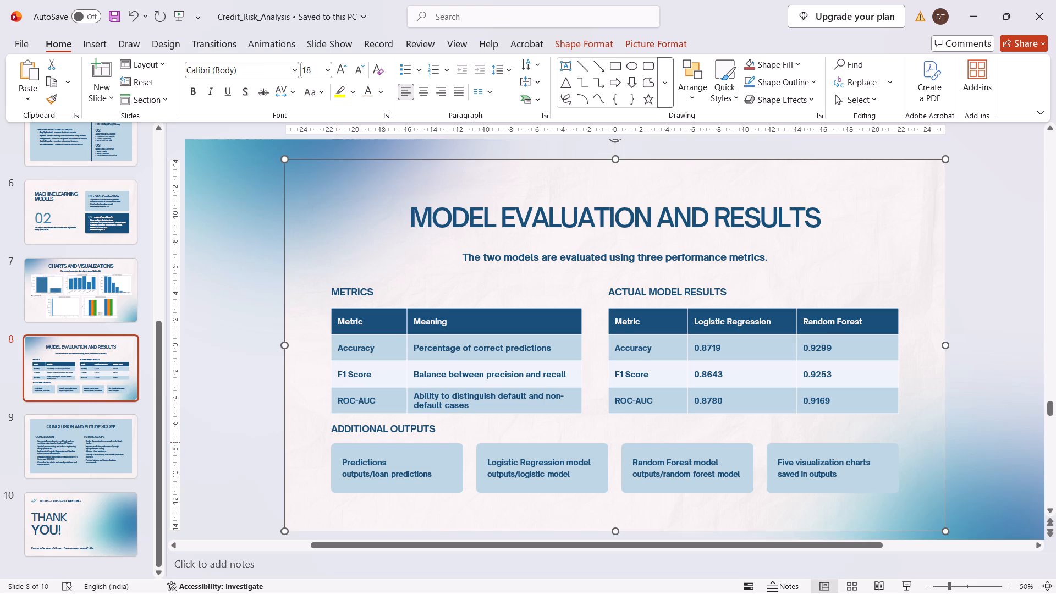
left_click(34, 443)
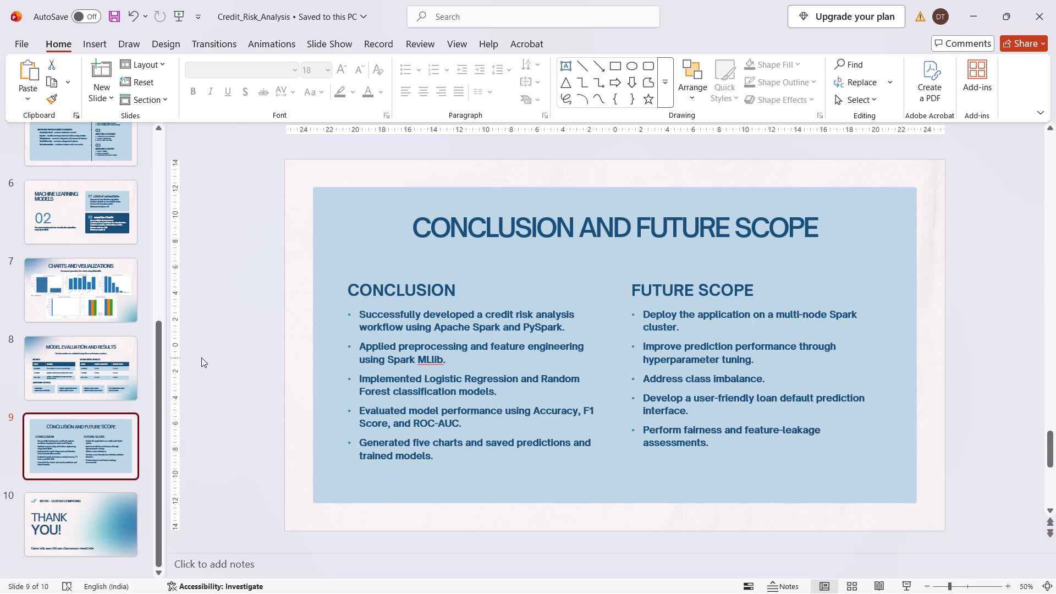
left_click(735, 336)
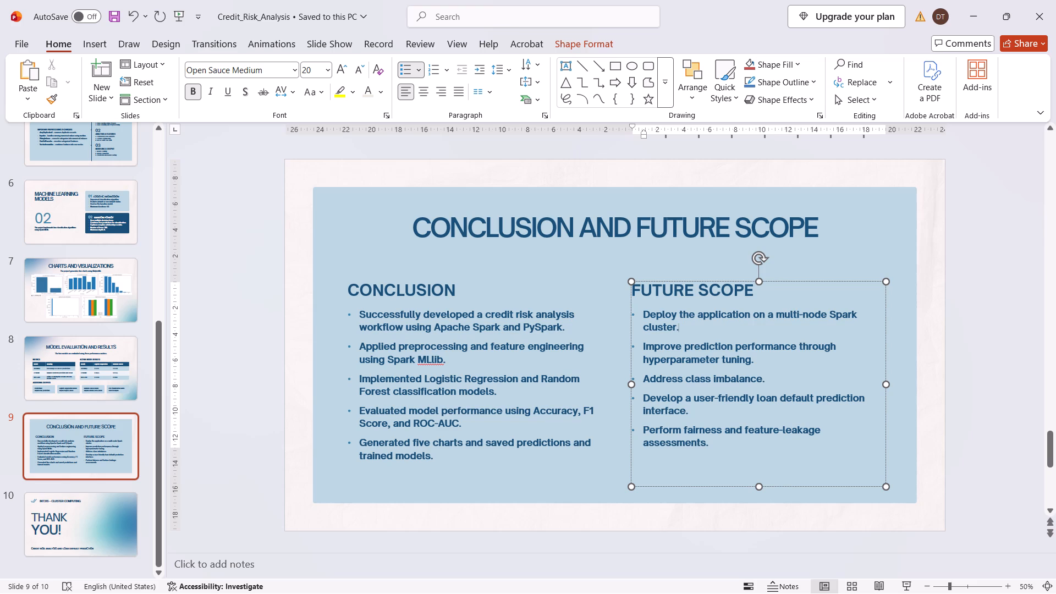
left_click(735, 336)
left_click(417, 315)
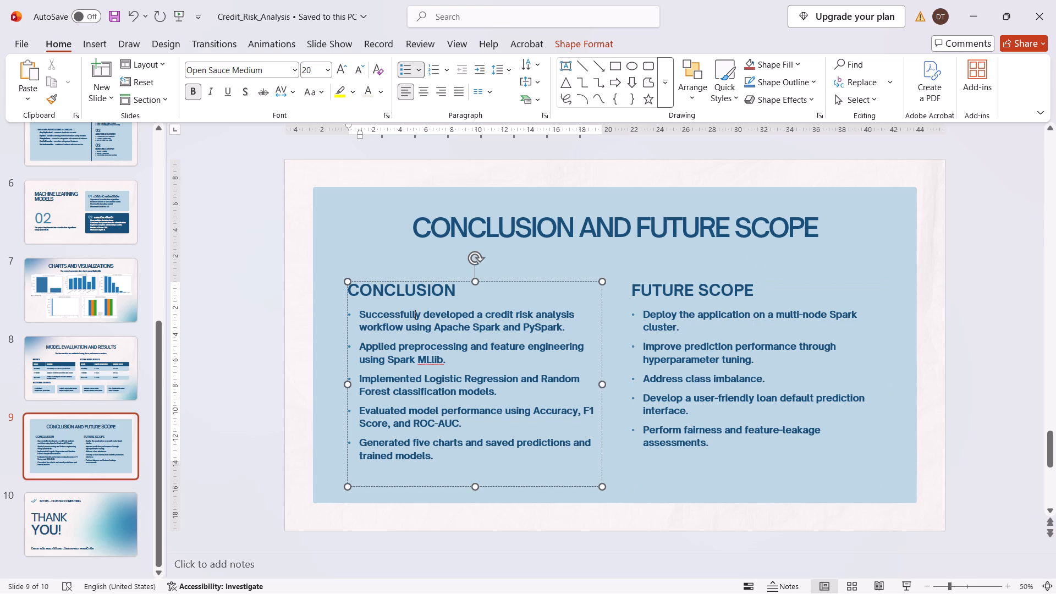
left_click(526, 335)
left_click_drag(450, 466, 388, 406)
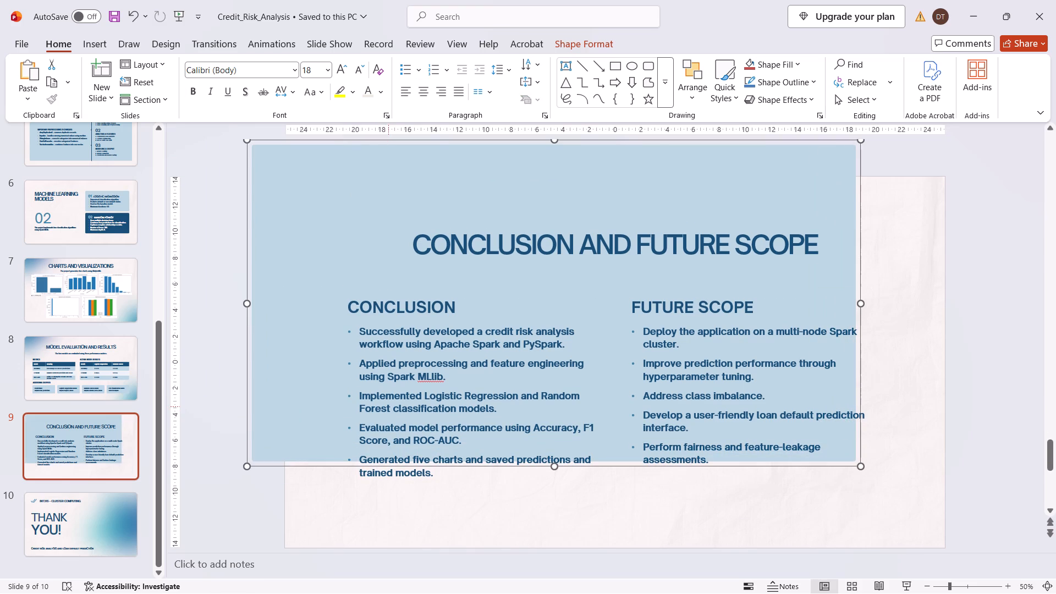
key("ctrl+z")
left_click(488, 415)
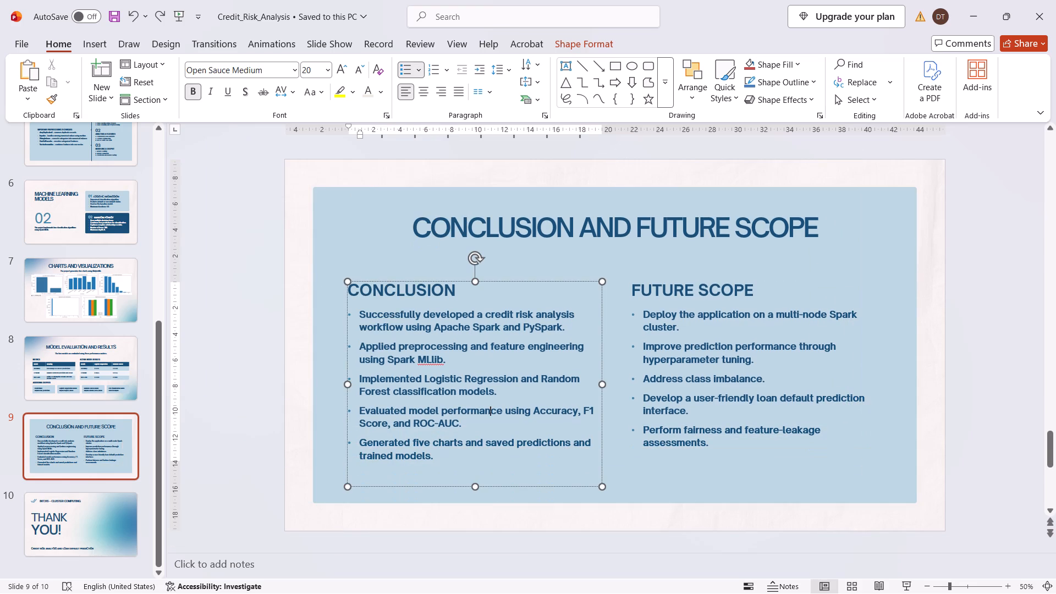
left_click_drag(435, 452, 342, 333)
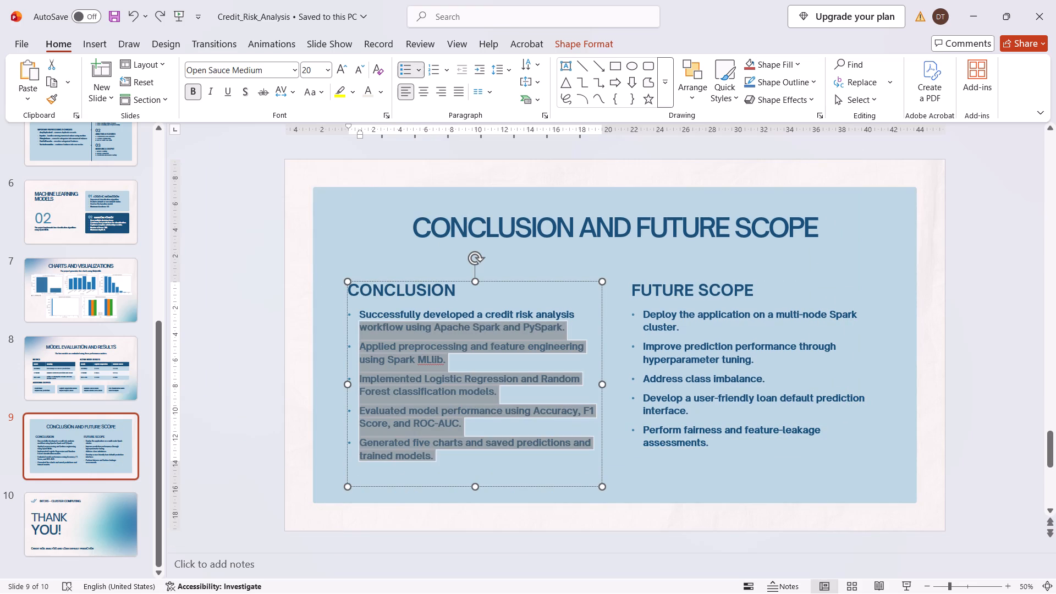
left_click_drag(342, 333, 339, 307)
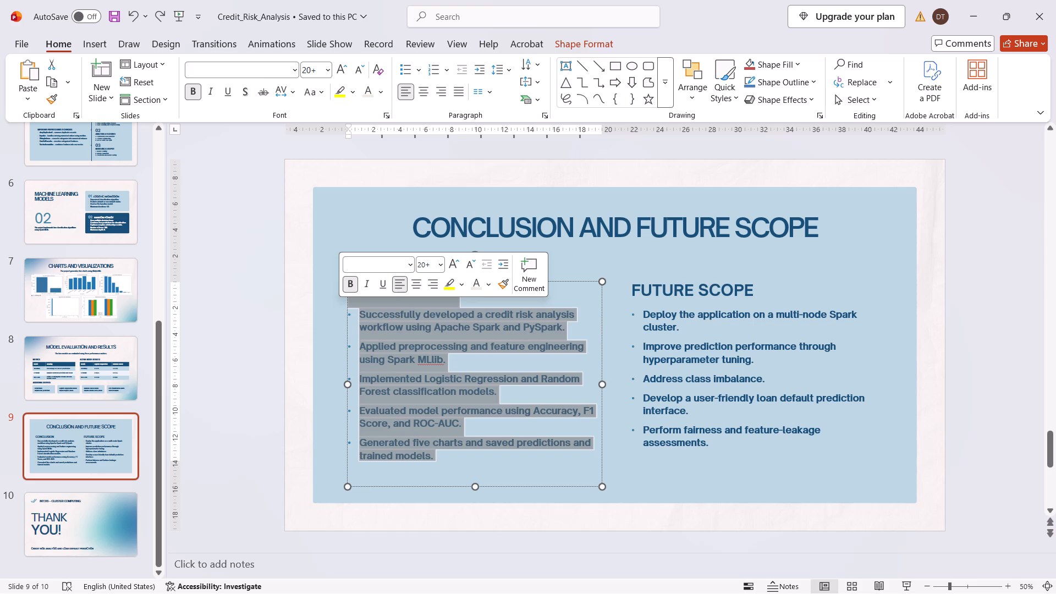
left_click(512, 391)
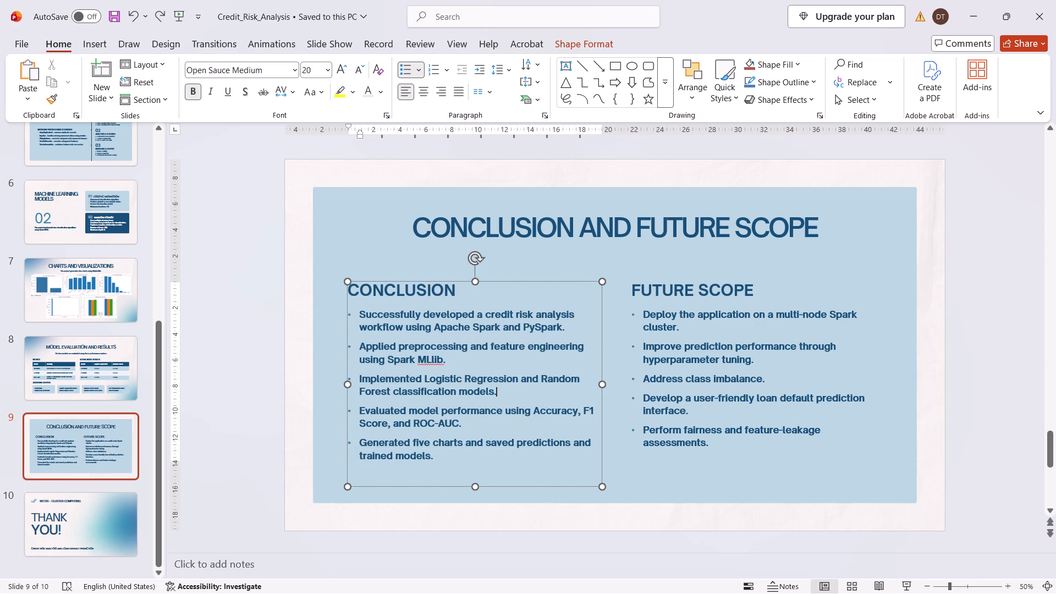
left_click(743, 479)
left_click(712, 458)
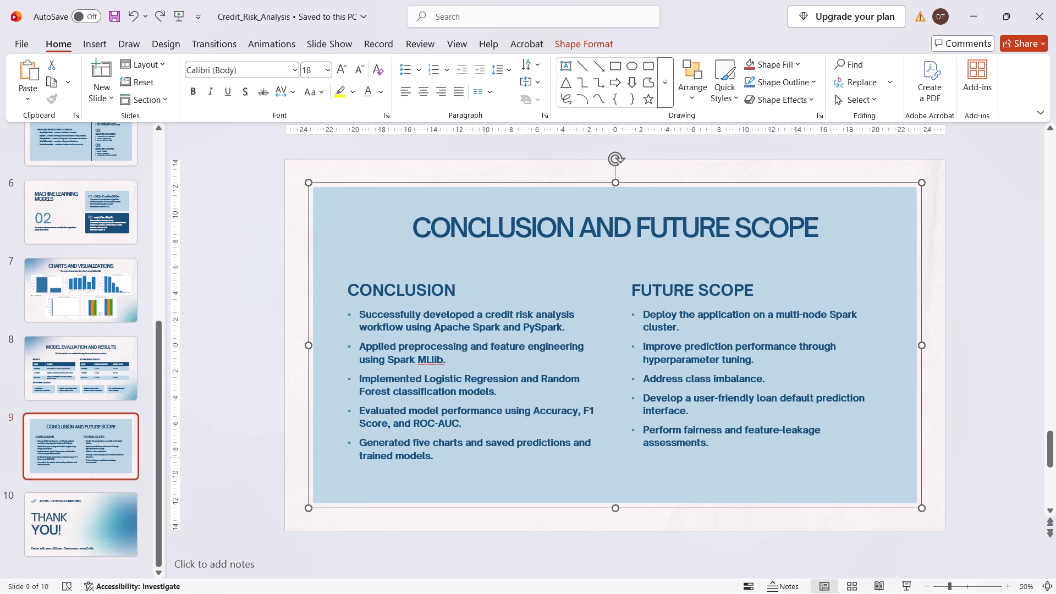
left_click(685, 413)
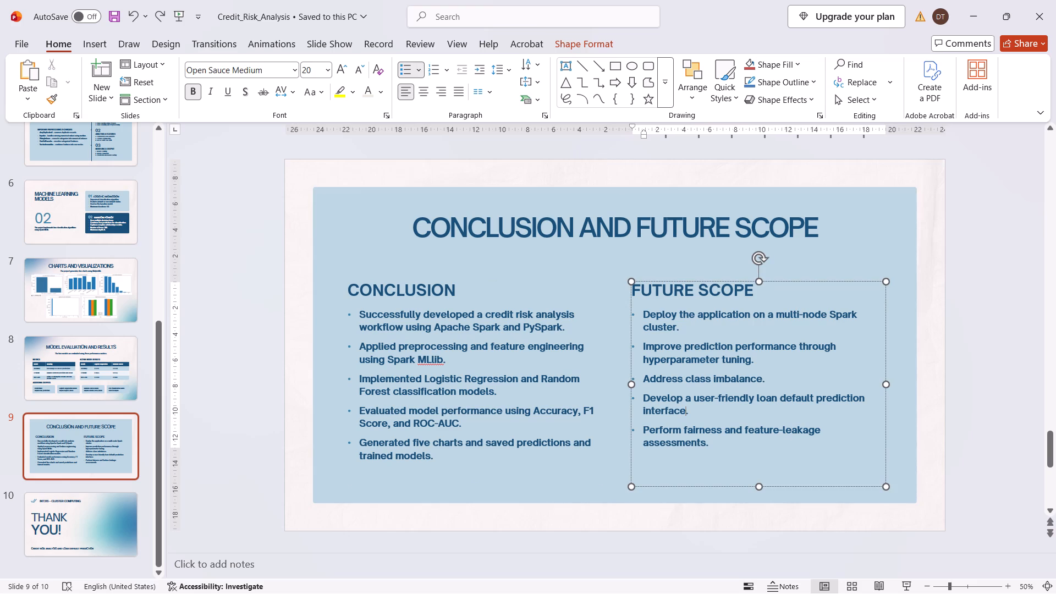
left_click(710, 435)
Move the Conclusion text box on slide 9 slightly upward, closer to the slide title.
left_click(384, 324)
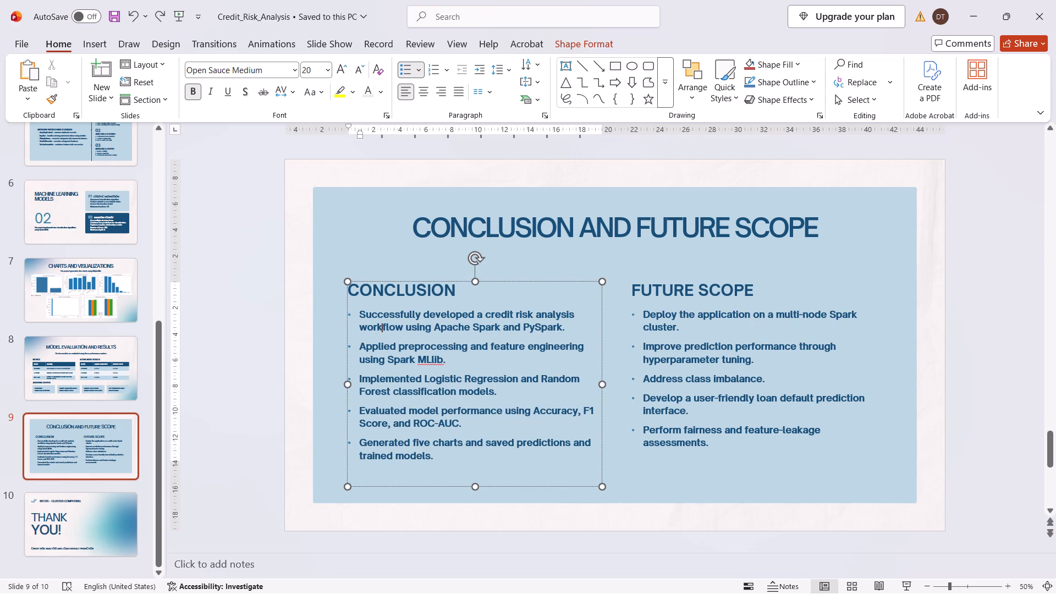
left_click_drag(398, 280, 398, 271)
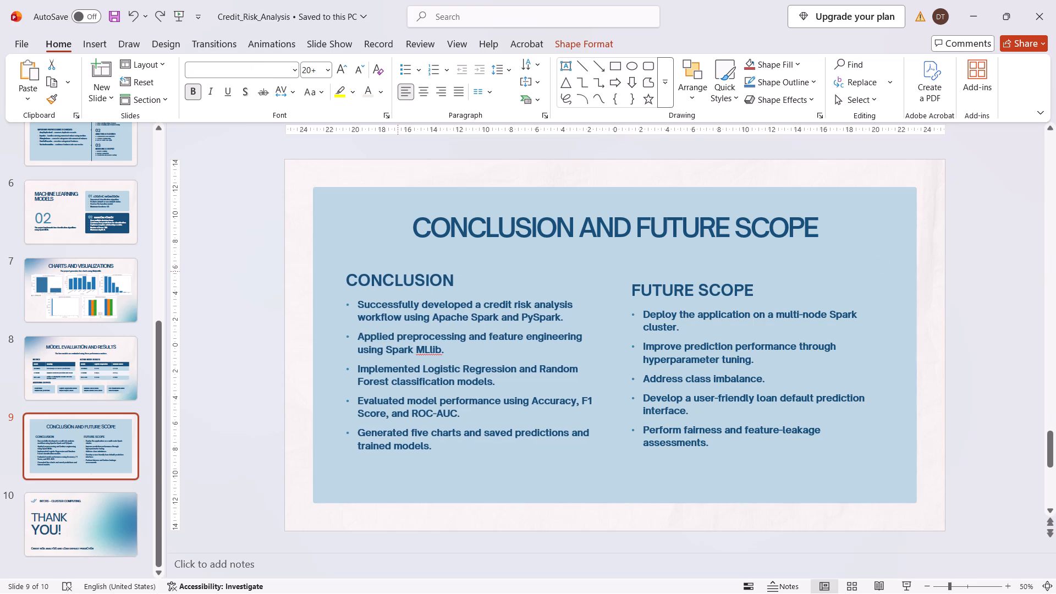
left_click_drag(398, 271, 400, 271)
Move the Future Scope text box on slide 9 slightly upward, closer to the slide title, and deselect it.
left_click(649, 313)
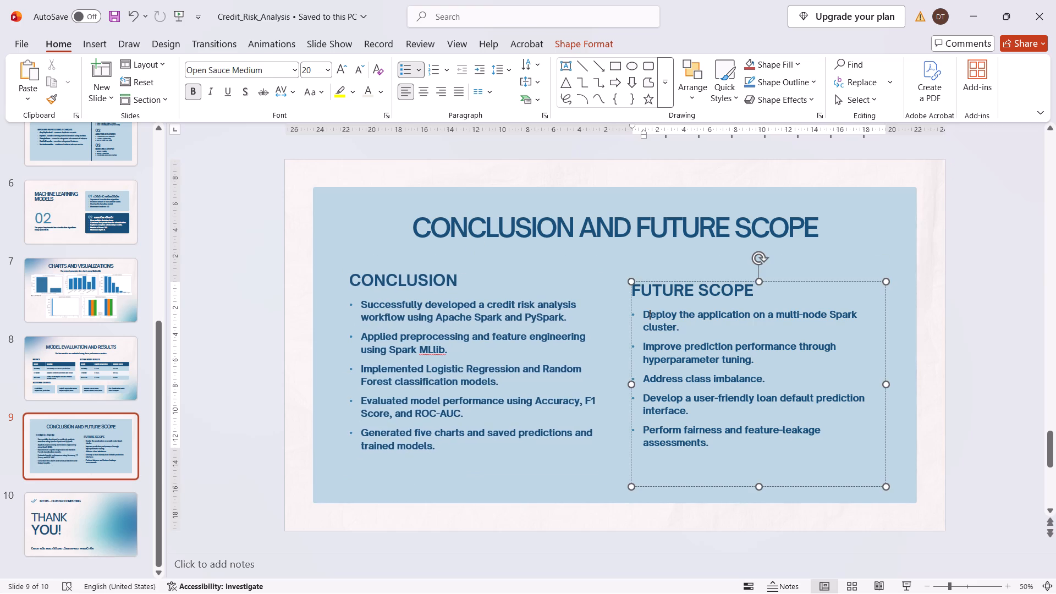
left_click_drag(654, 283, 652, 275)
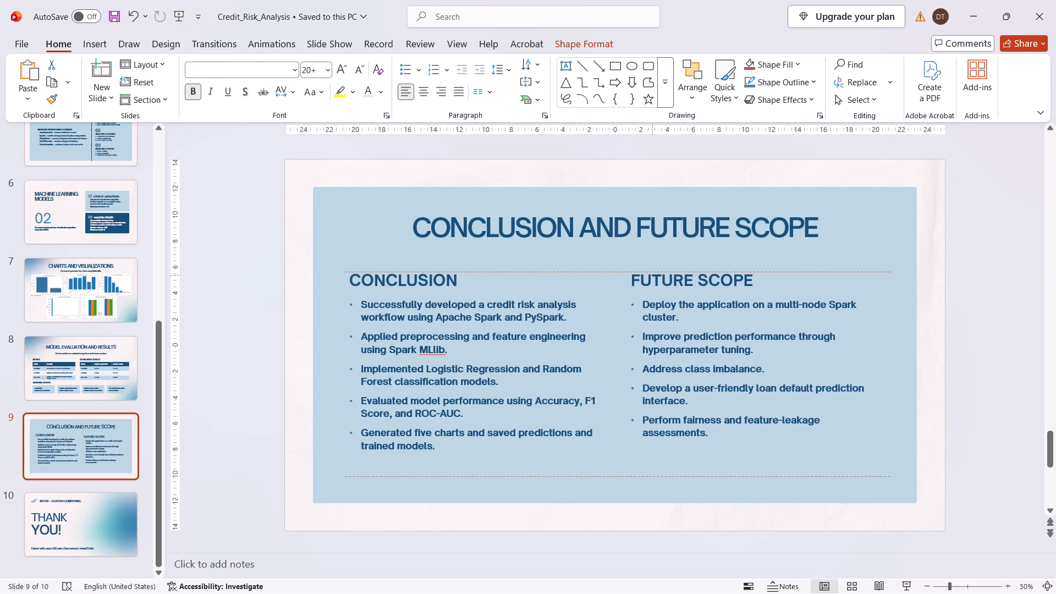
left_click_drag(652, 275, 652, 276)
left_click(600, 472)
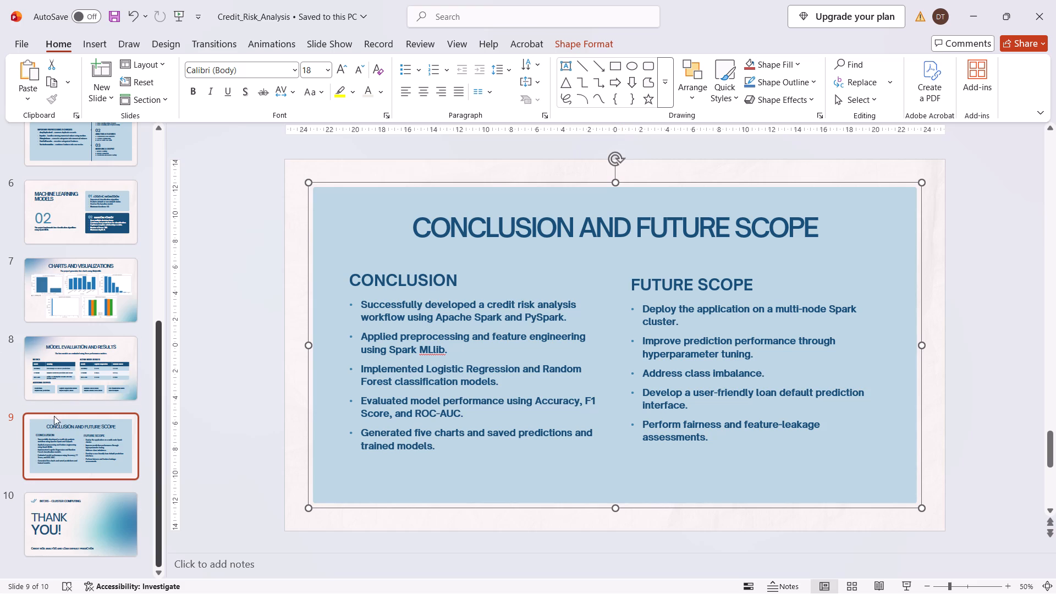
Review the presentation's closing slide, and go through slides 1 to 9 in order, checking their content and layout.
left_click(107, 544)
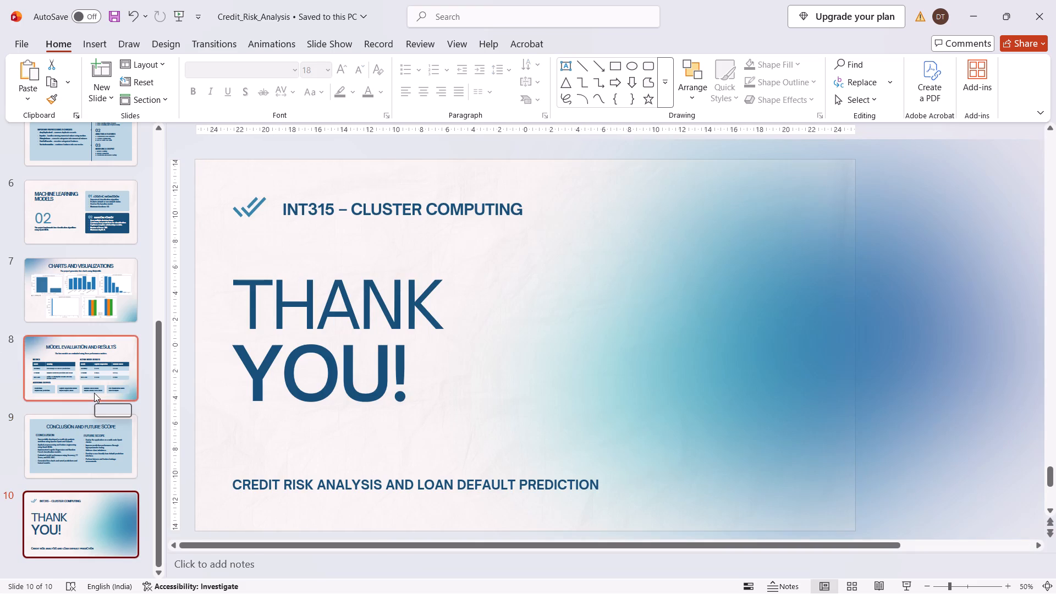
left_click(109, 447)
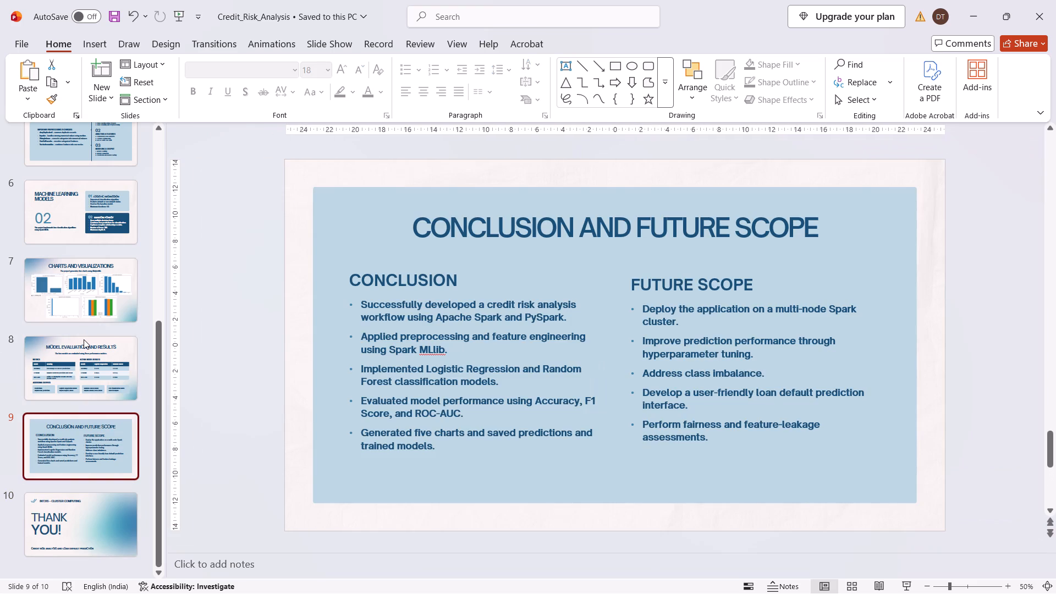
left_click(77, 366)
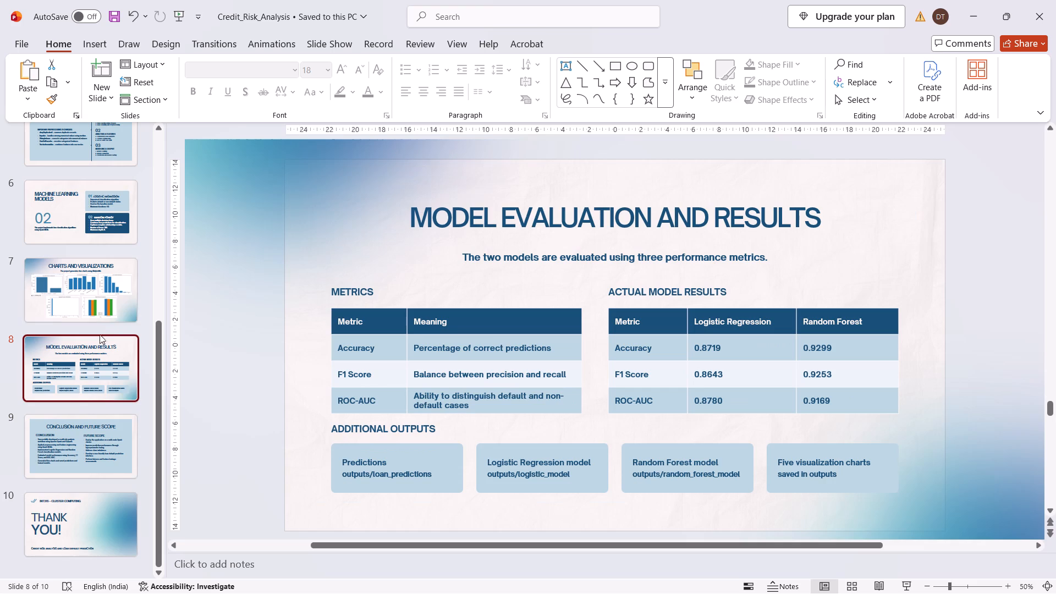
left_click(50, 245)
scroll(71, 300, "up", 4)
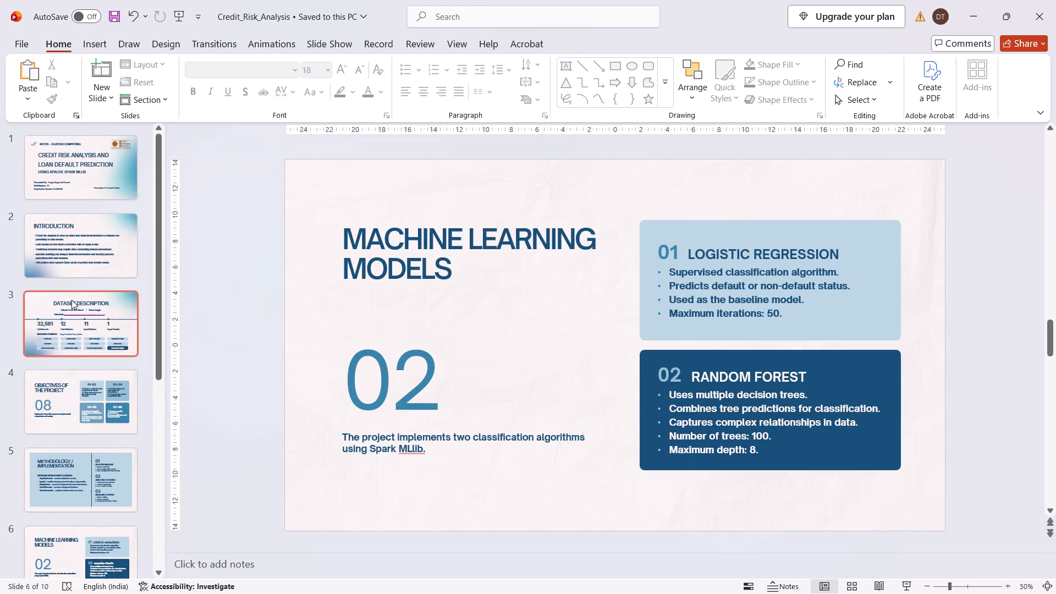
left_click(69, 162)
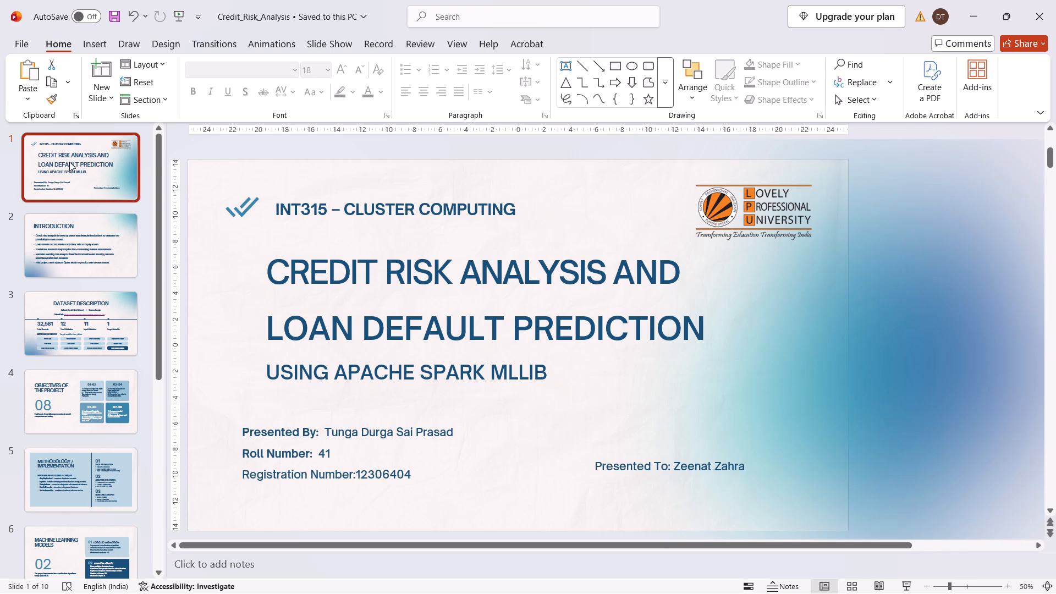
left_click(56, 224)
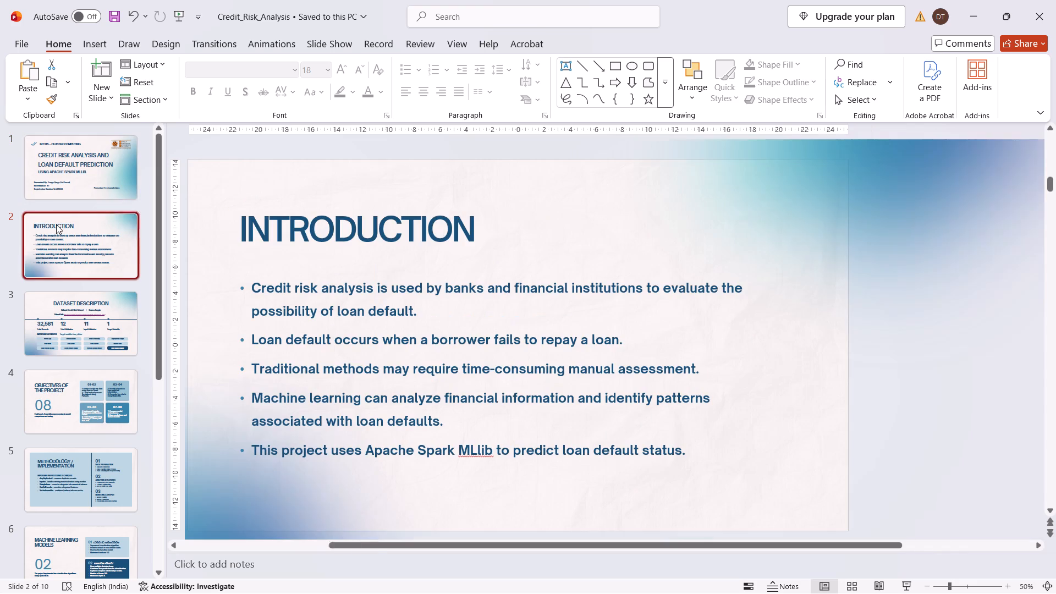
left_click(65, 166)
left_click(70, 223)
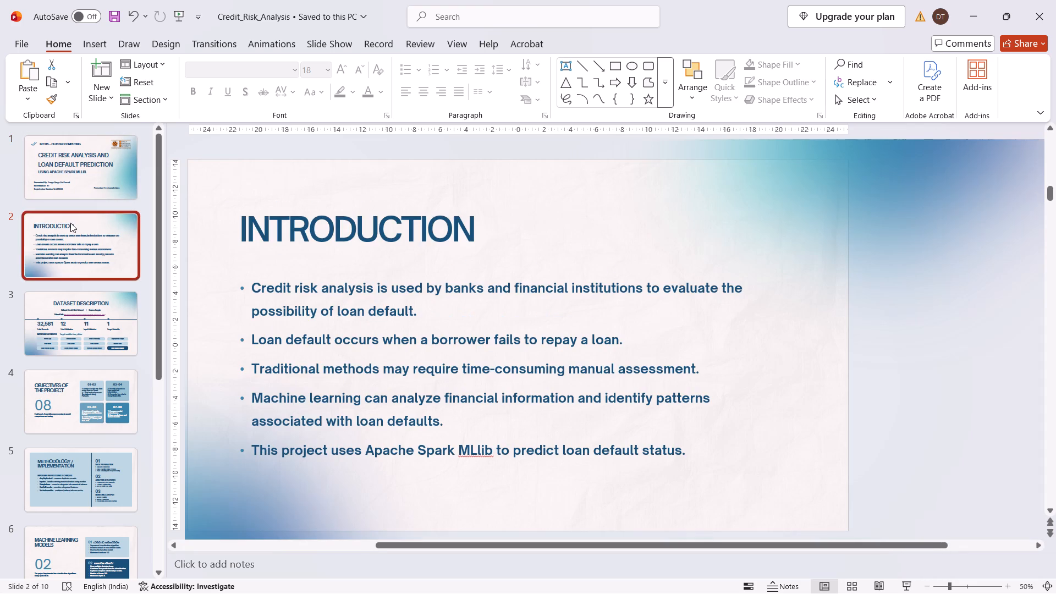
left_click(92, 342)
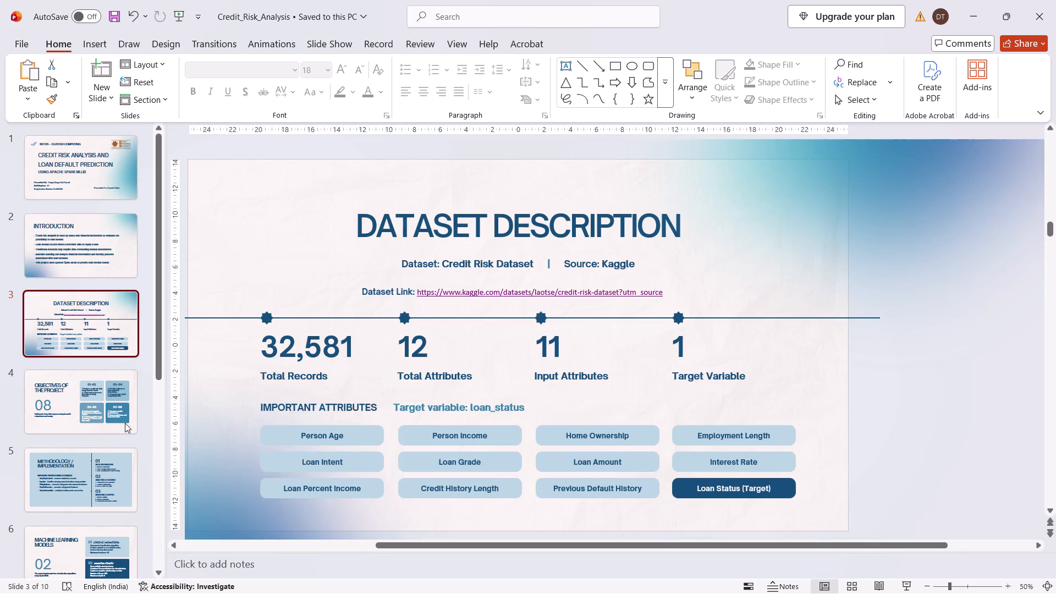
left_click(77, 404)
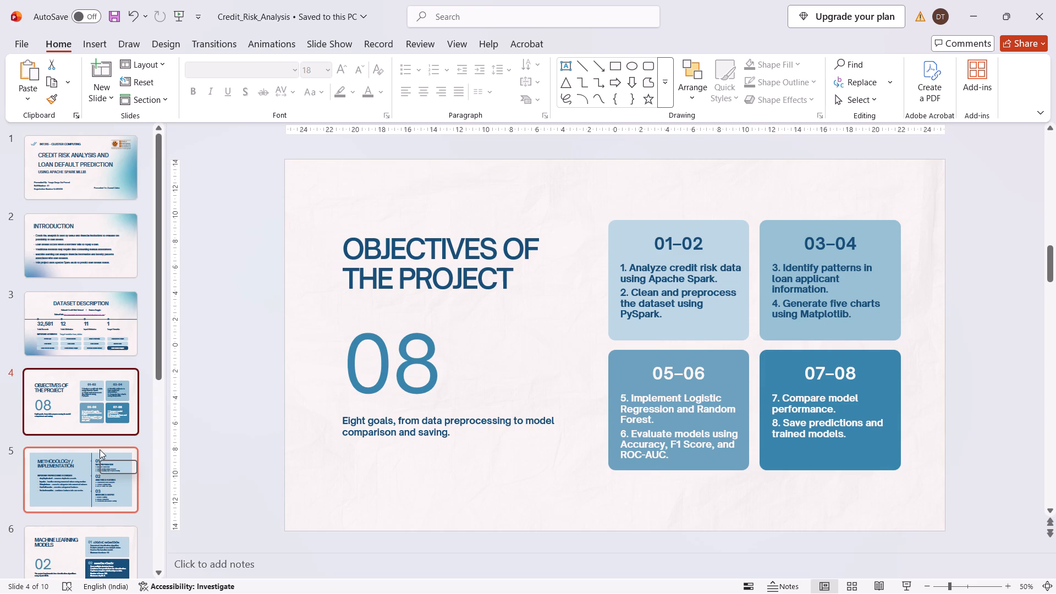
left_click(126, 487)
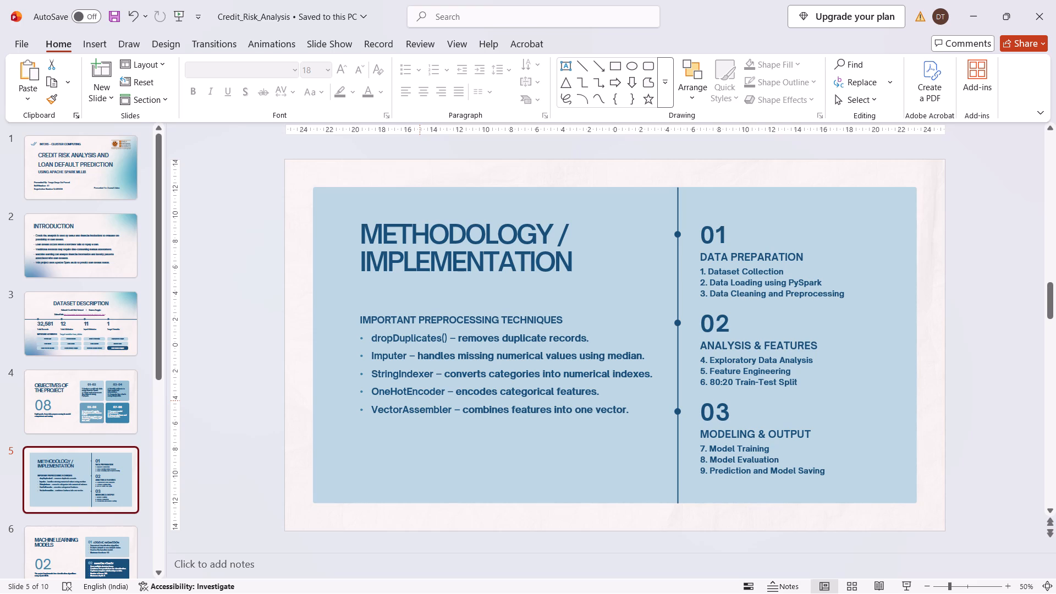
left_click(94, 528)
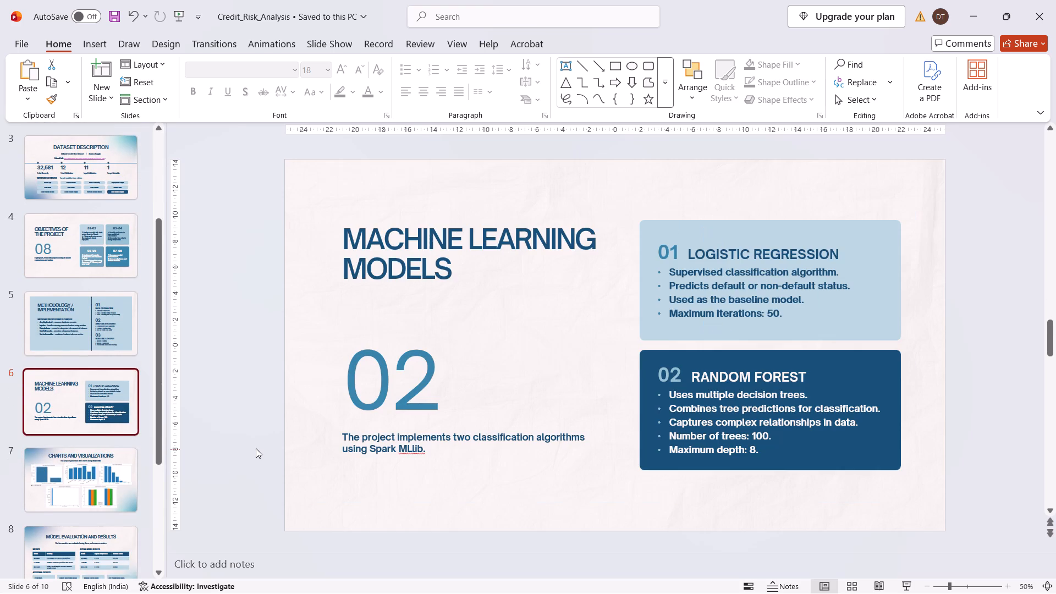
left_click(51, 469)
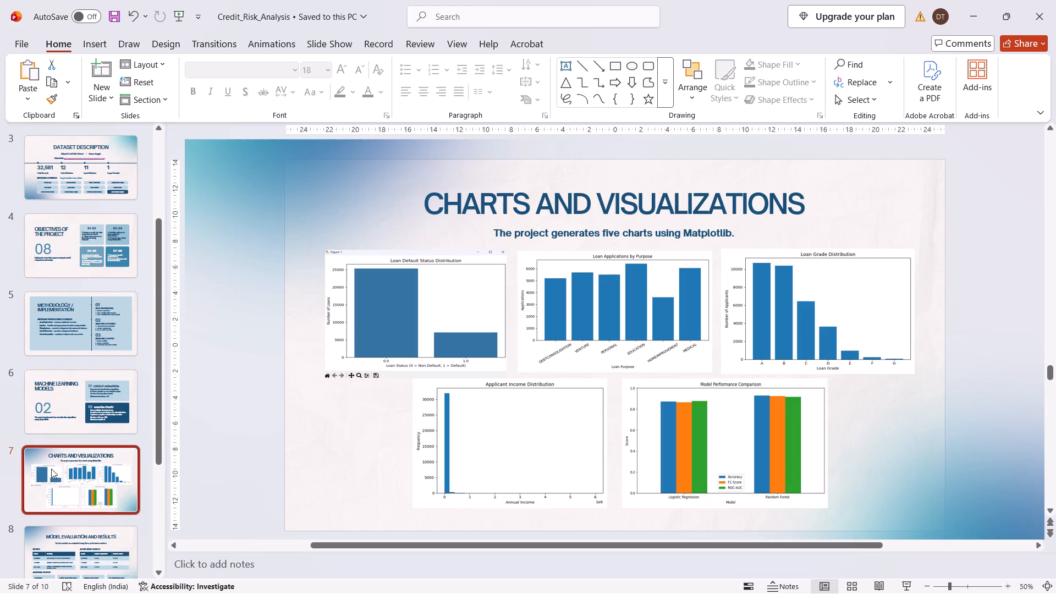
scroll(51, 469, "down", 1)
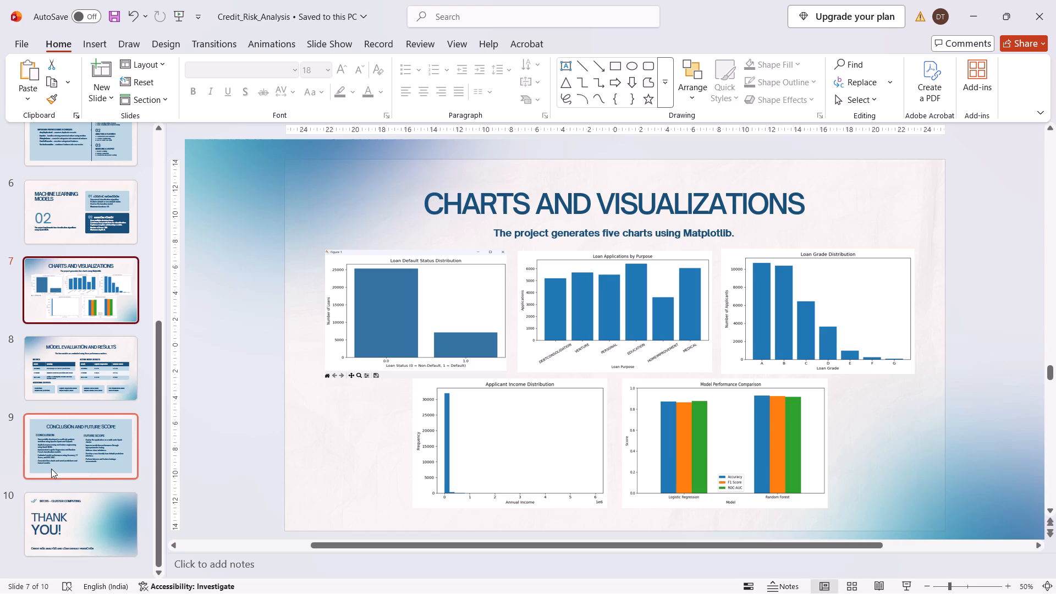
left_click(45, 371)
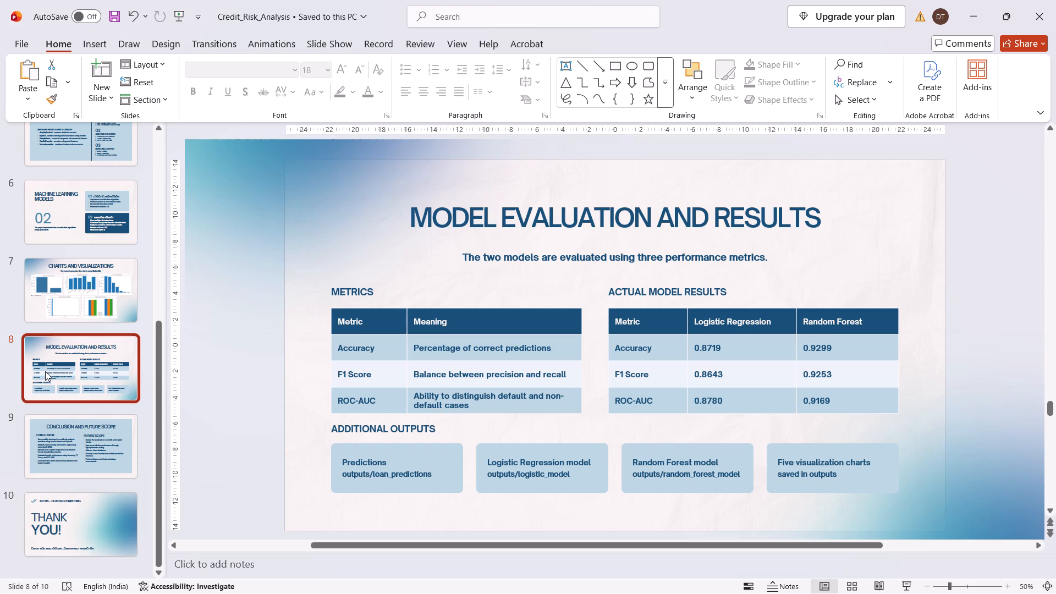
left_click(43, 446)
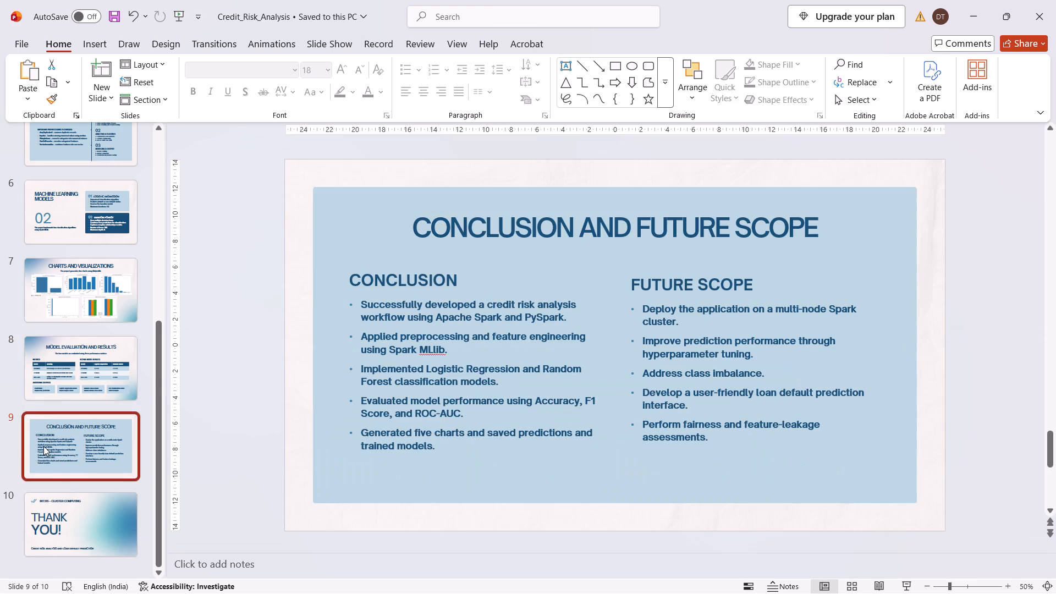
Save the Credit_Risk_Analysis presentation with its title slide selected, and close it.
scroll(87, 329, "up", 5)
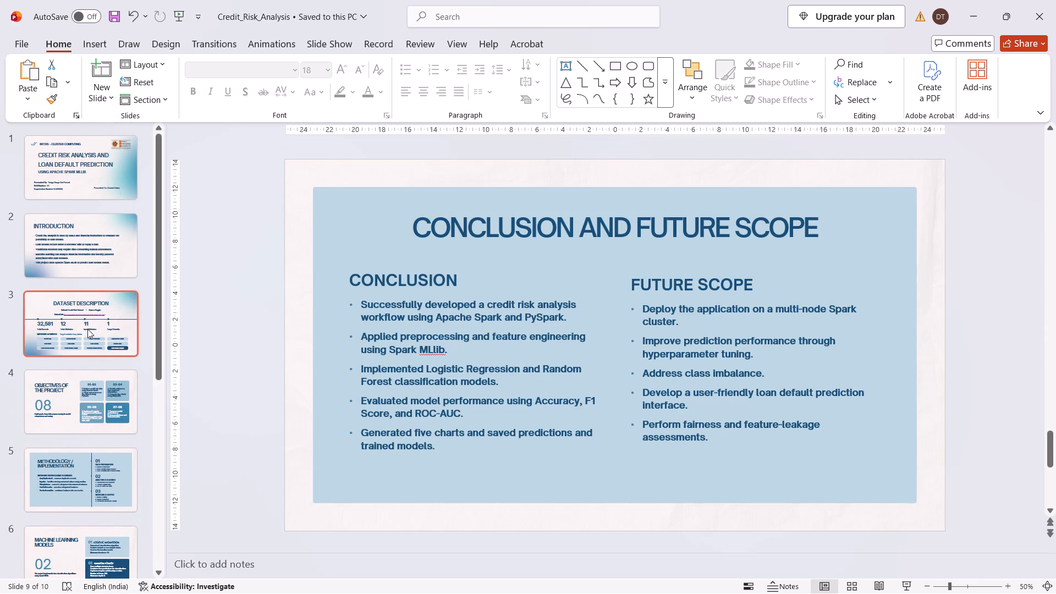
scroll(87, 329, "up", 1)
left_click(55, 156)
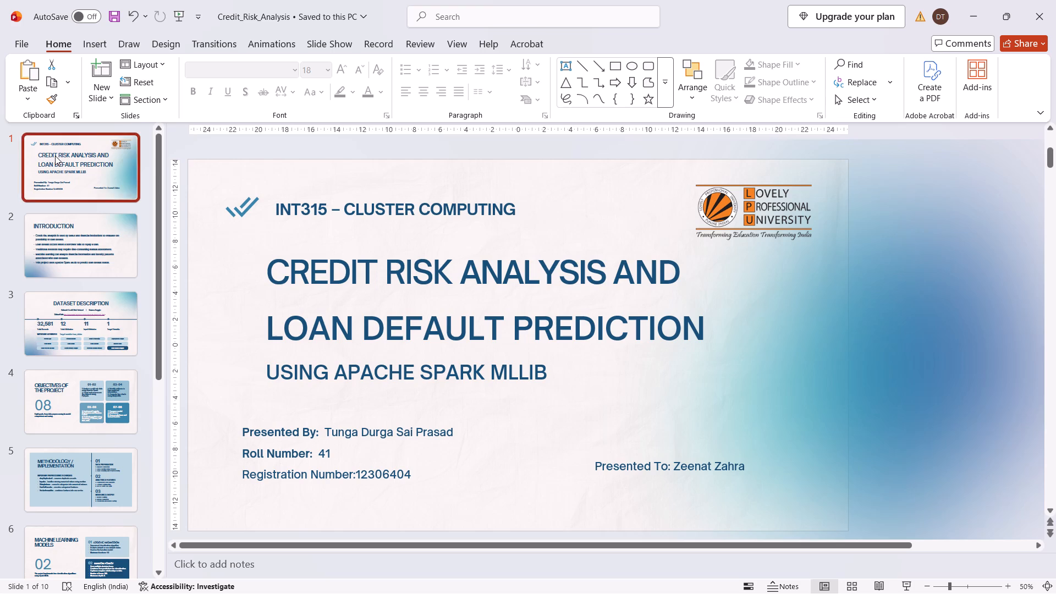
left_click(17, 38)
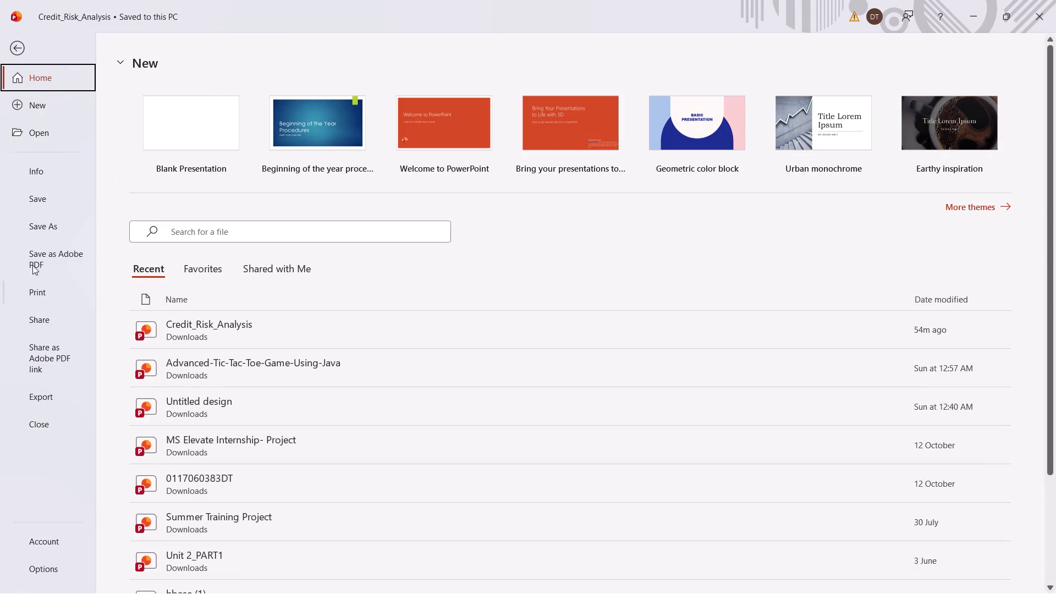
left_click(41, 199)
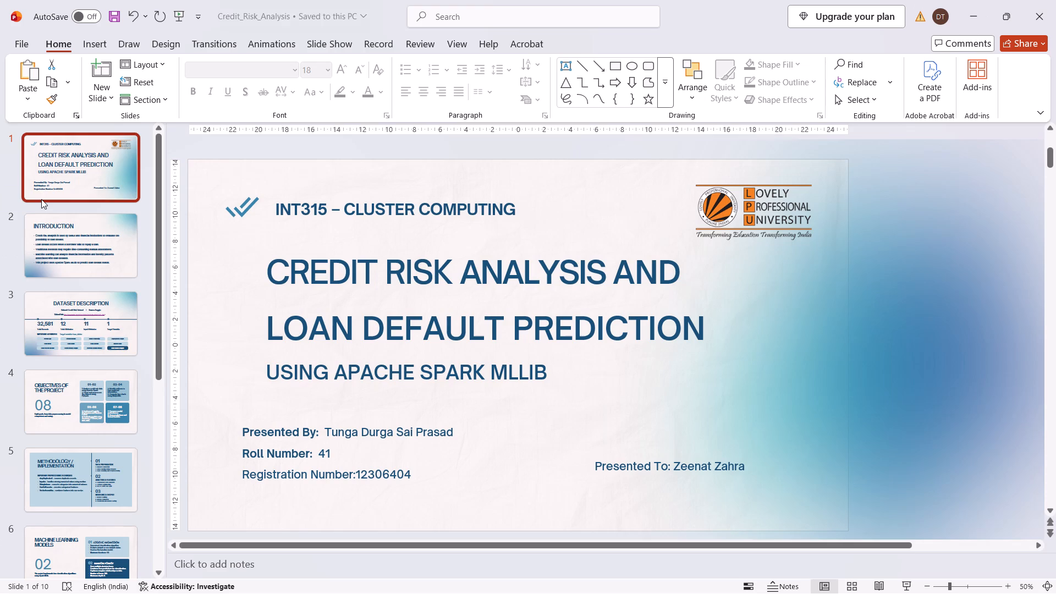
left_click(1055, 0)
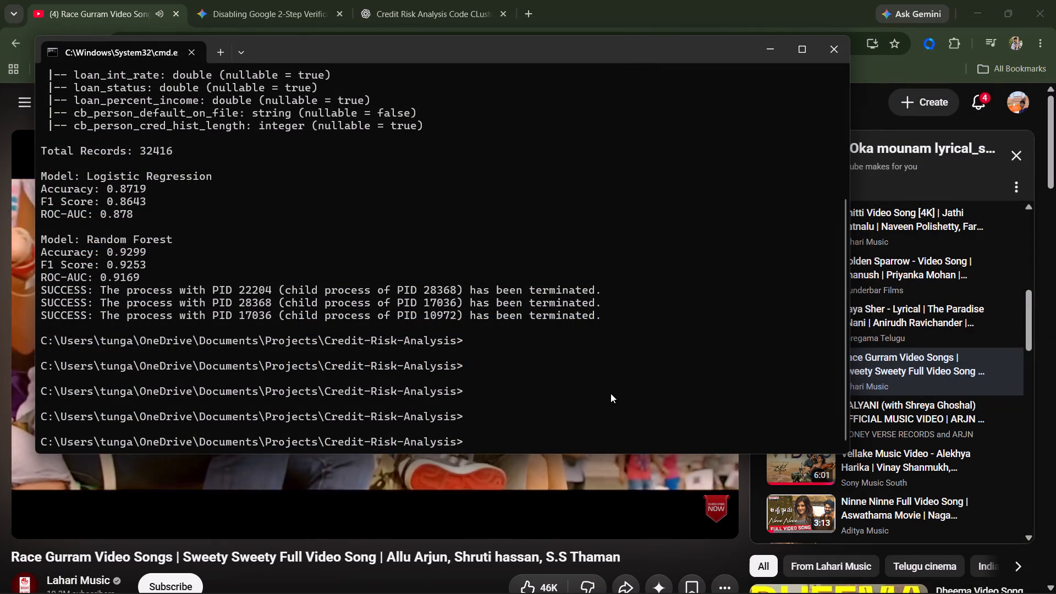
Examine the credit_risk.py output in the terminal, covering the dataset schema and the Logistic Regression and Random Forest metrics.
scroll(610, 393, "up", 1)
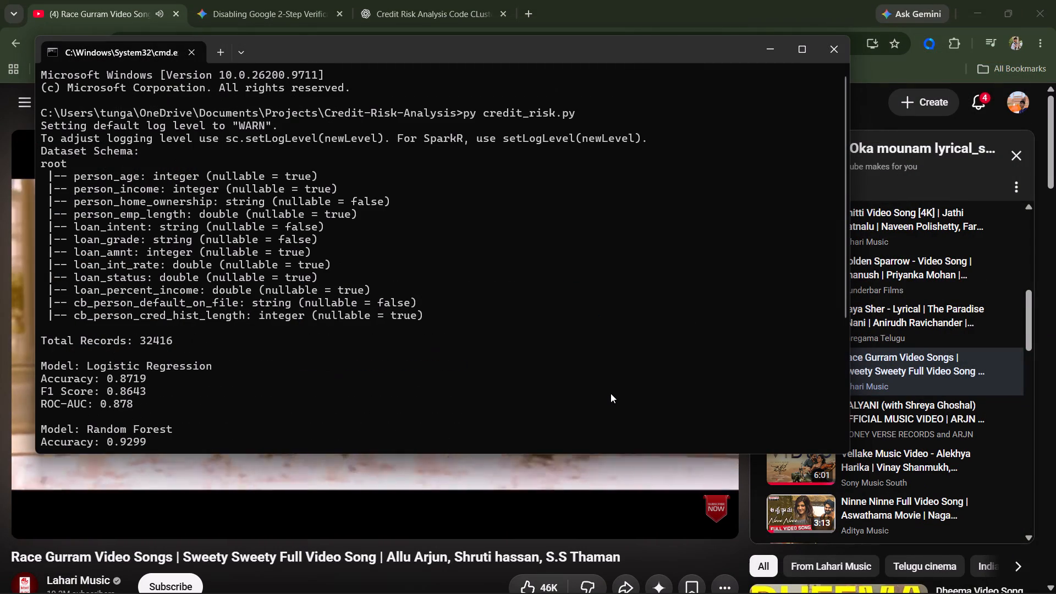
scroll(610, 393, "down", 1)
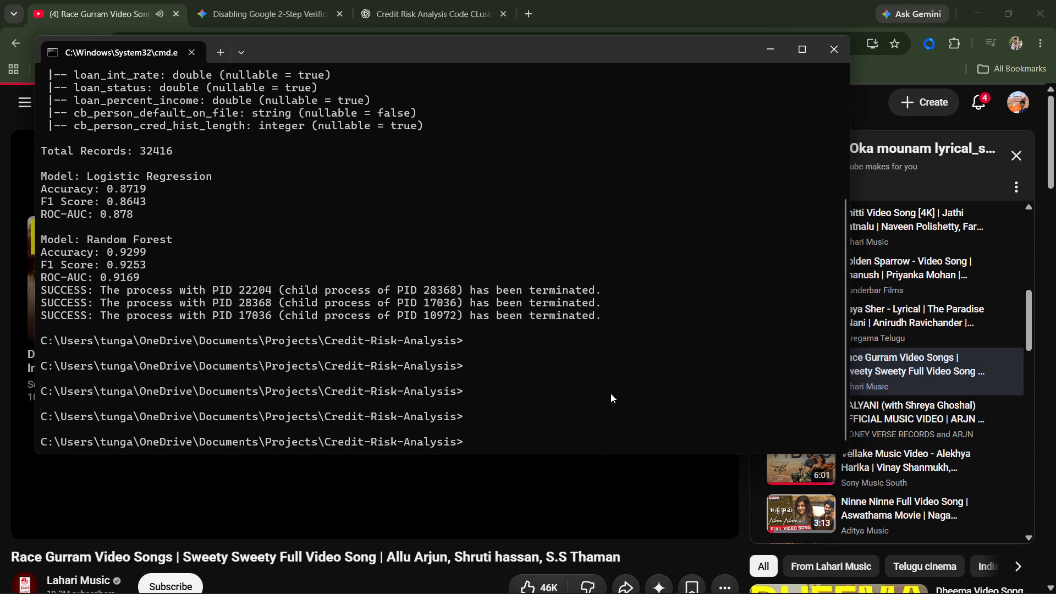
scroll(747, 228, "up", 1)
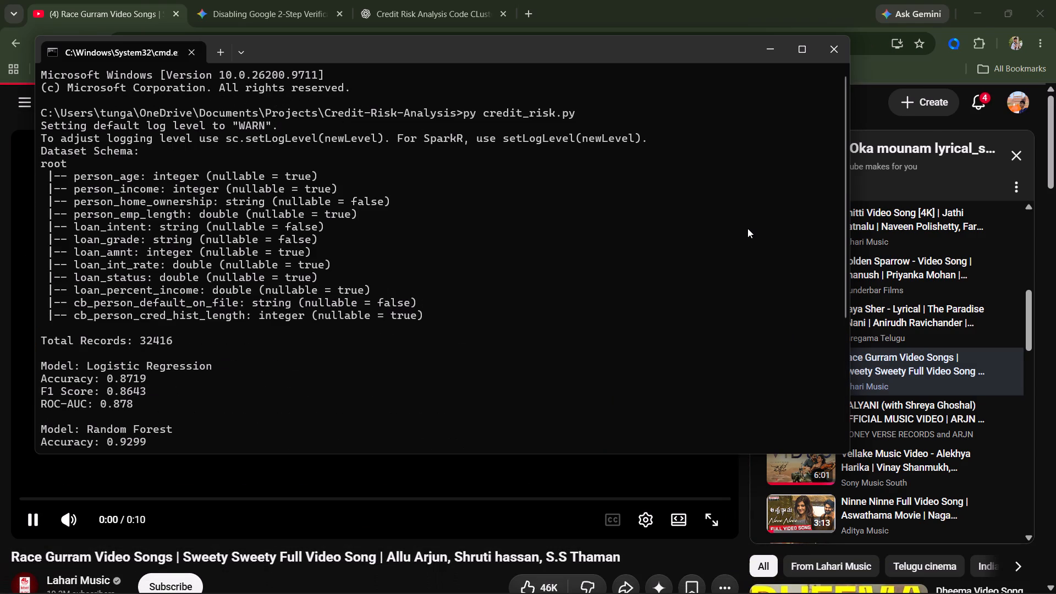
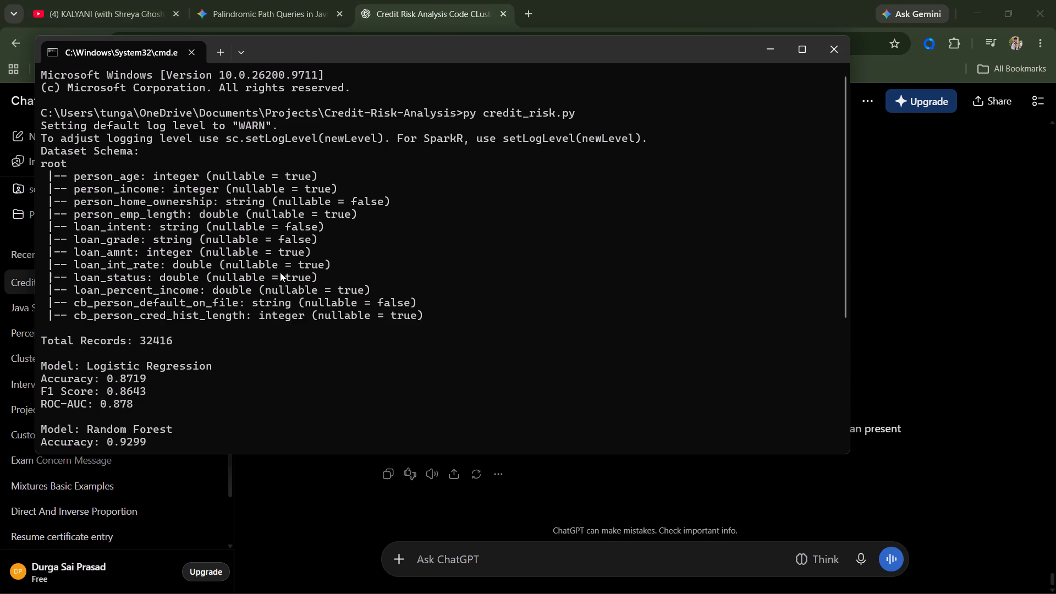
scroll(280, 272, "down", 5)
key("Up")
key("Return")
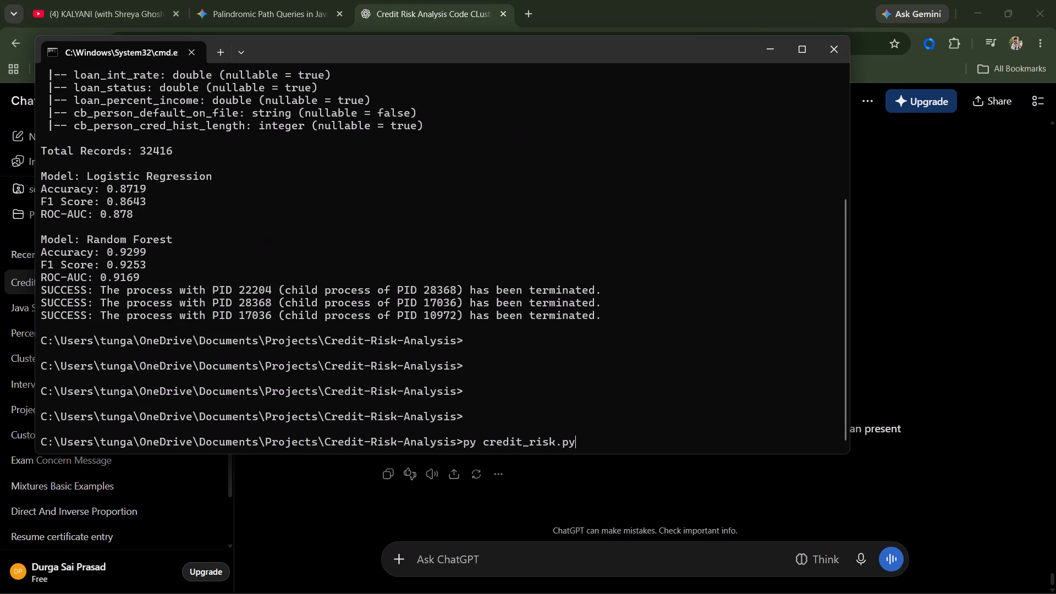
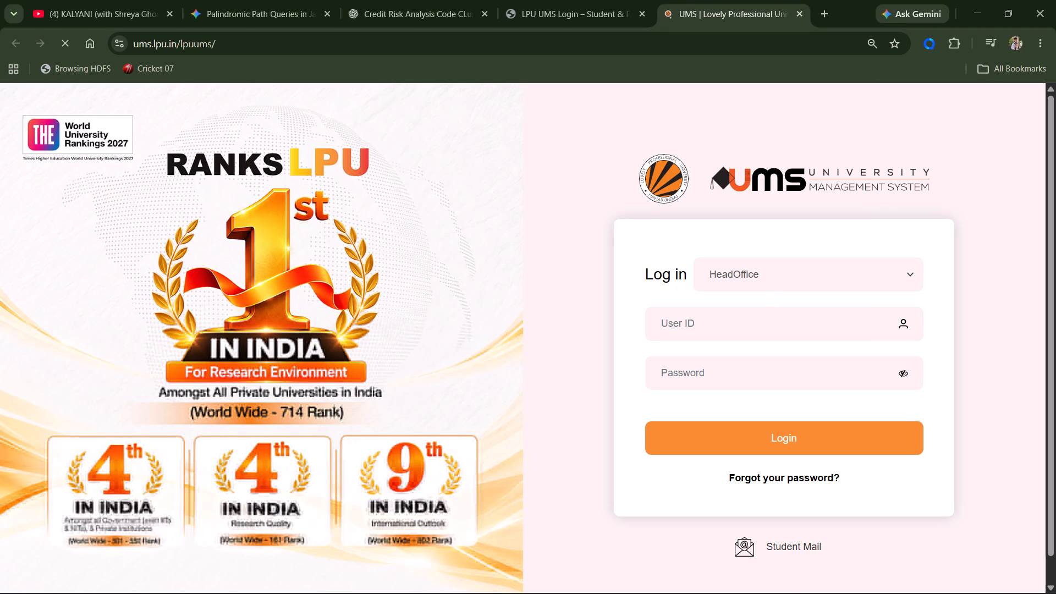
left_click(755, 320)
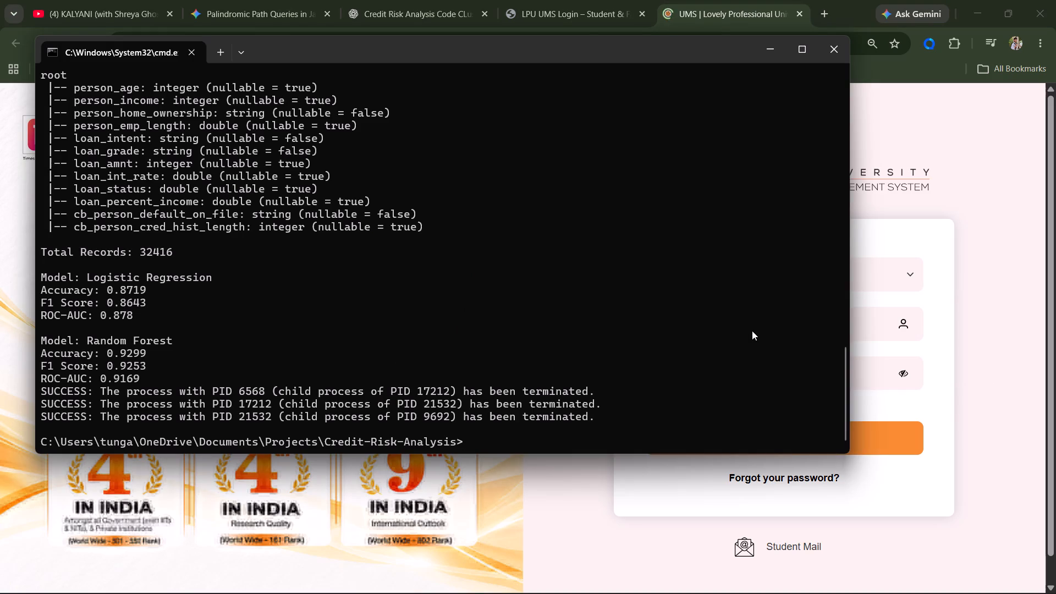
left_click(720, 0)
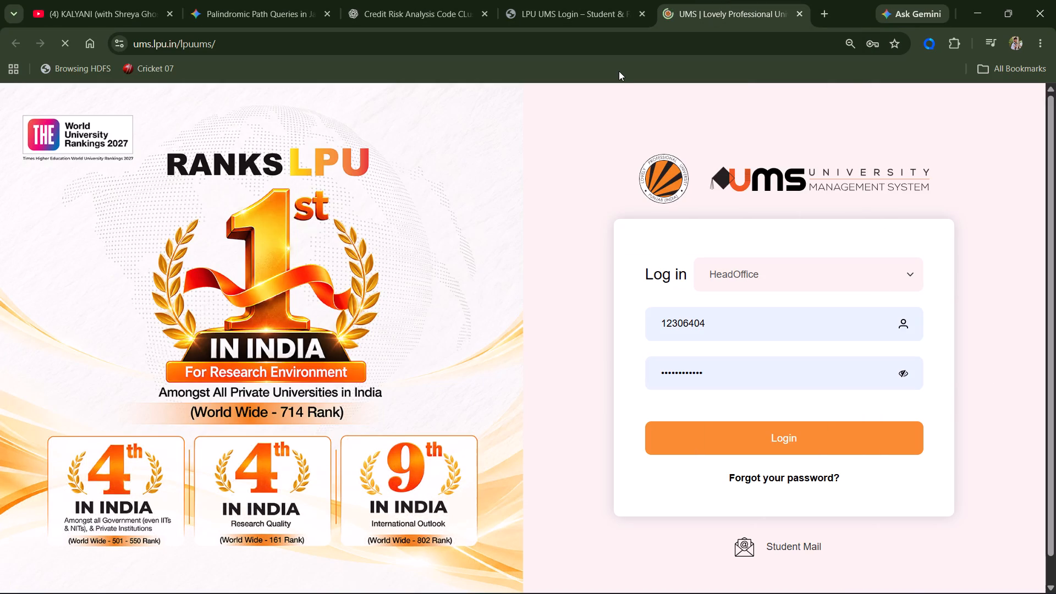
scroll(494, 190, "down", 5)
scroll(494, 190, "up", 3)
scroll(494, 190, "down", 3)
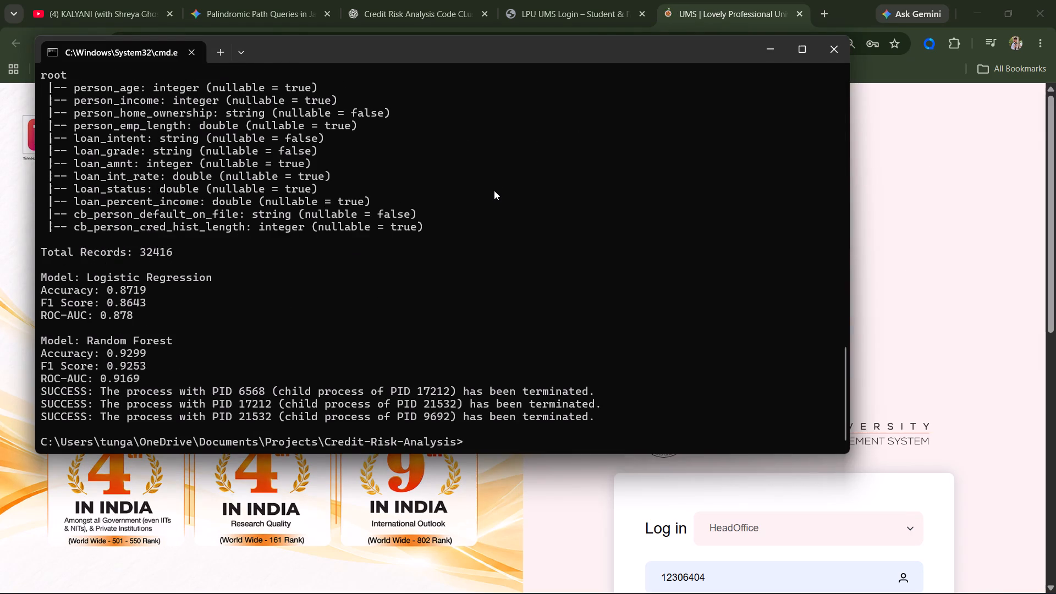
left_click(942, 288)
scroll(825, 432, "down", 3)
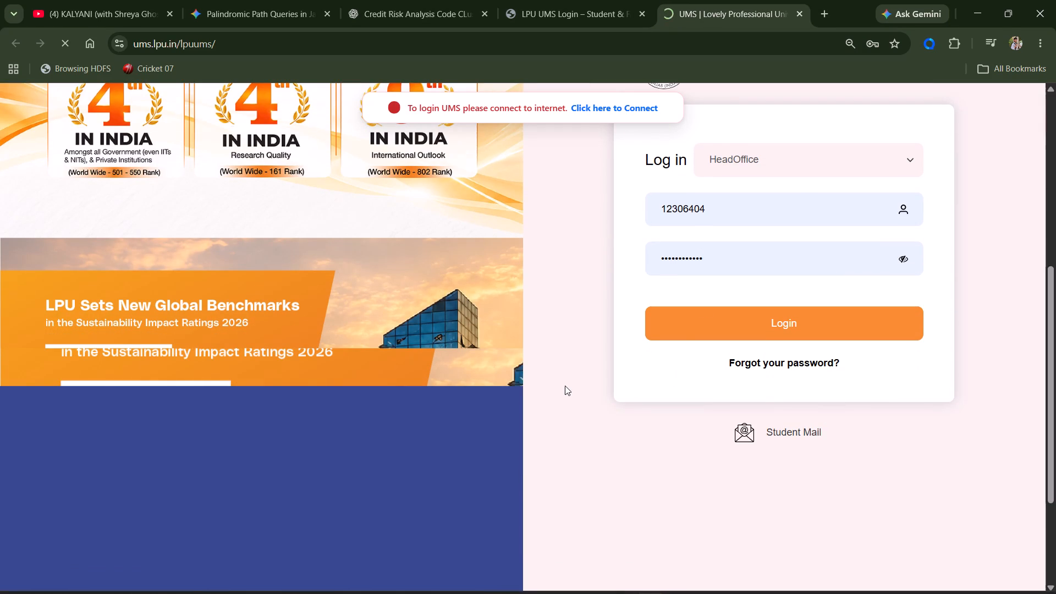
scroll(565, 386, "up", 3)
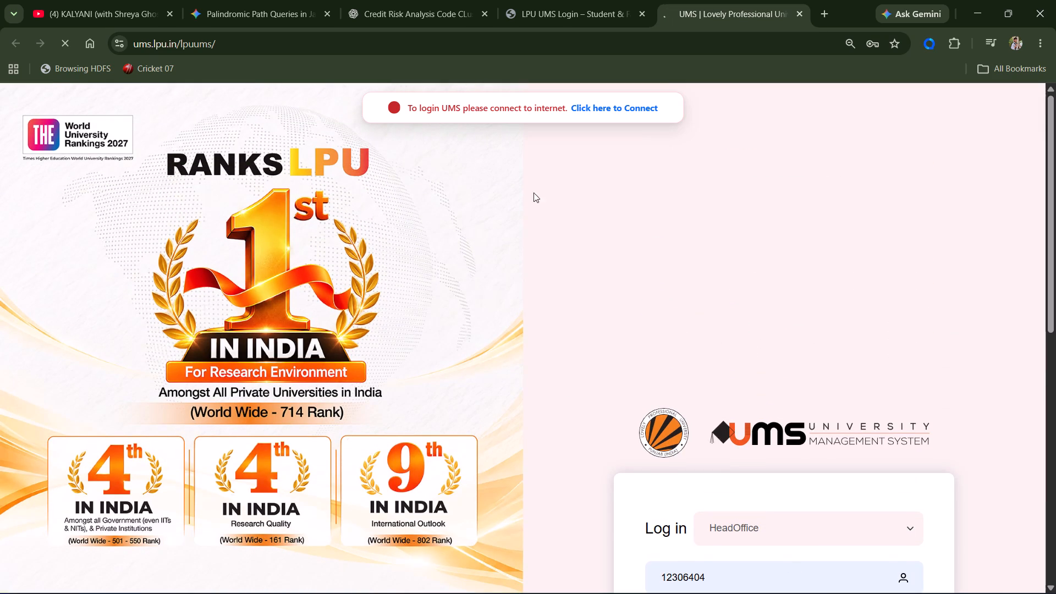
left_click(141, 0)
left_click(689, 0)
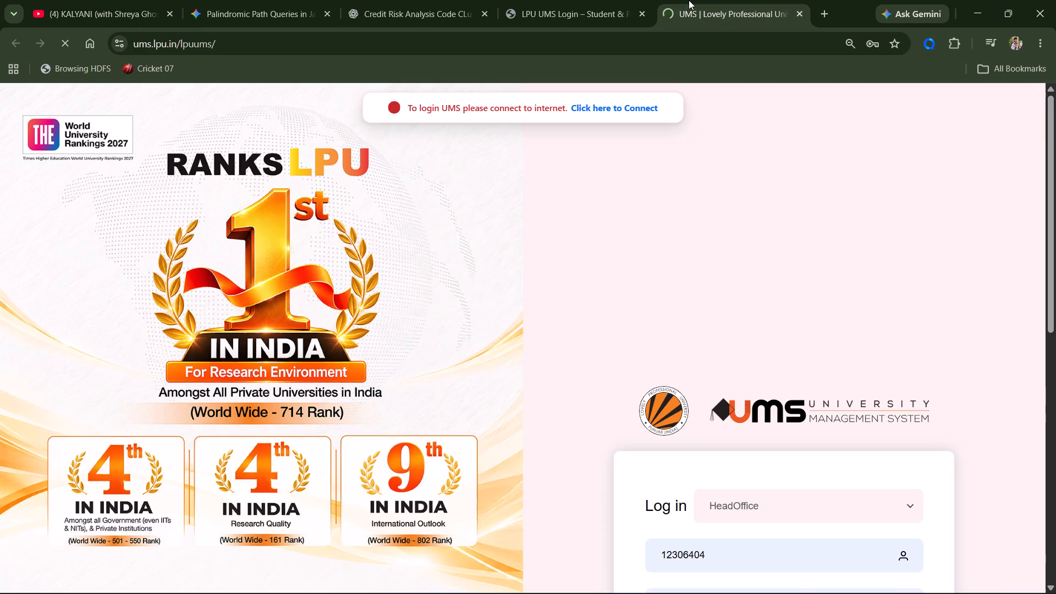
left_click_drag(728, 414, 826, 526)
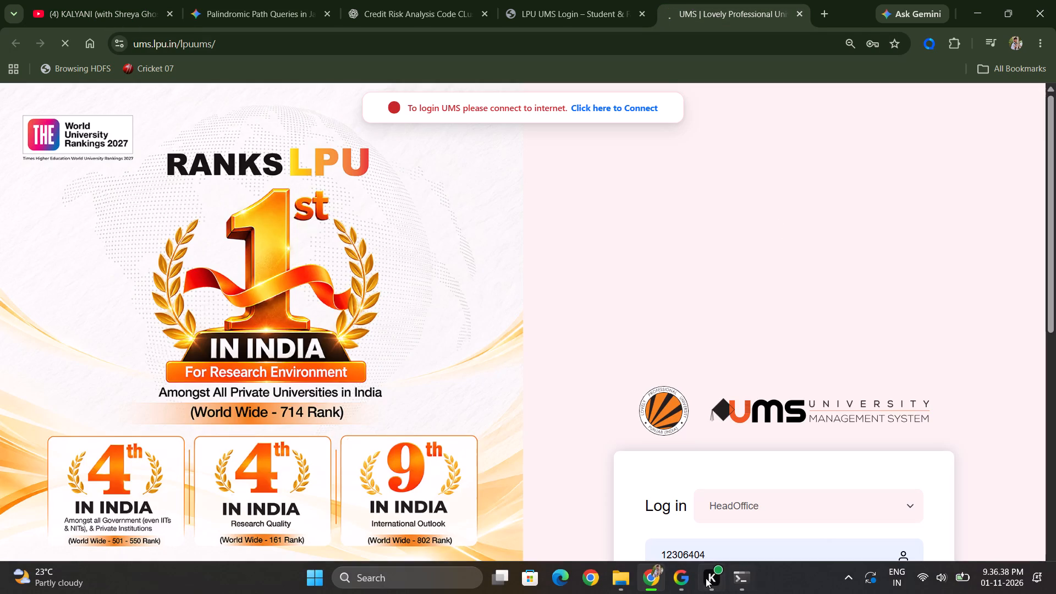